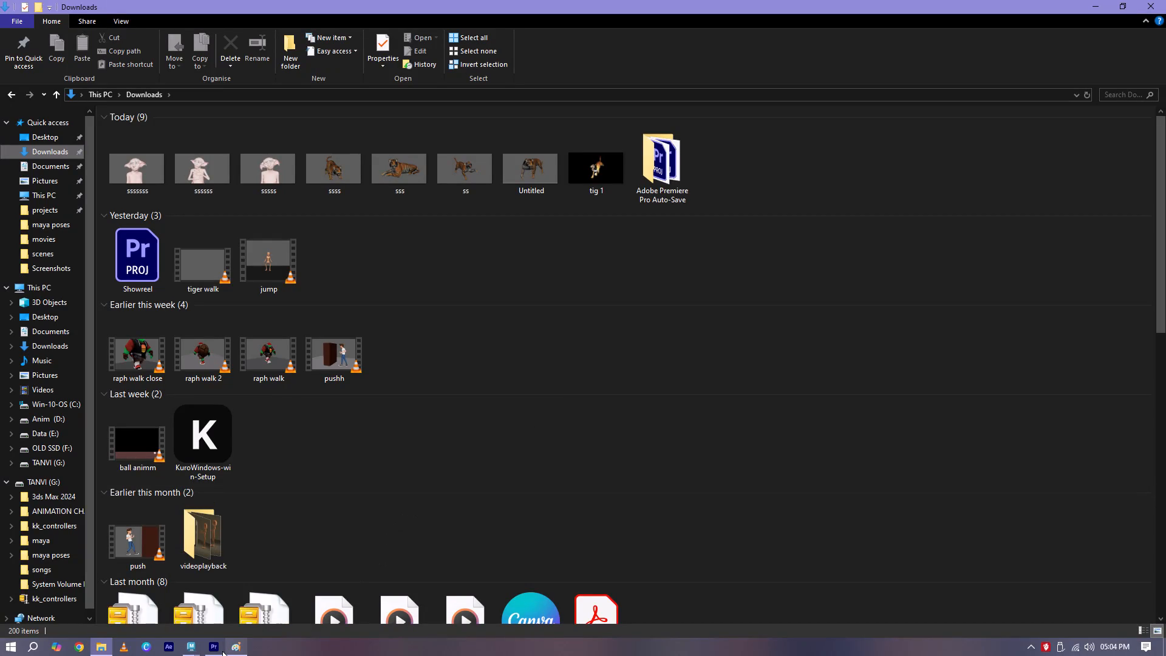
# Switch to Maya and capture a screen snip of Dobby's head and torso from a tilted high angle.
pyautogui.click(240, 600)
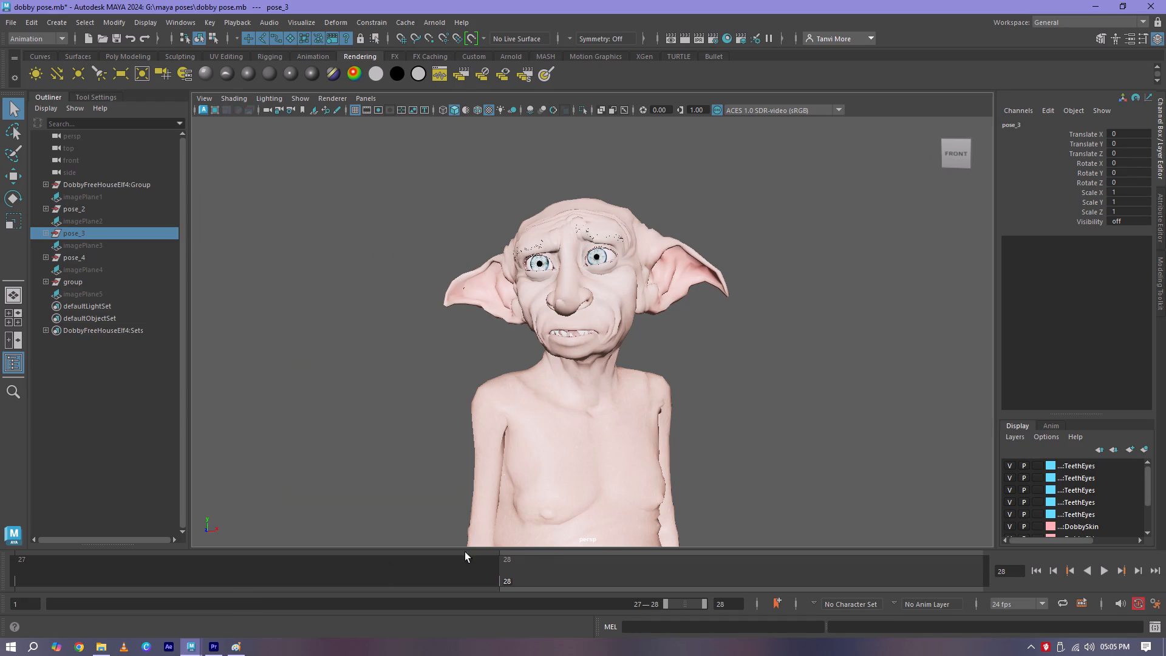
pyautogui.keyDown('alt'); pyautogui.moveTo(750, 491); pyautogui.dragTo(395, 310, button='middle'); pyautogui.keyUp('alt')
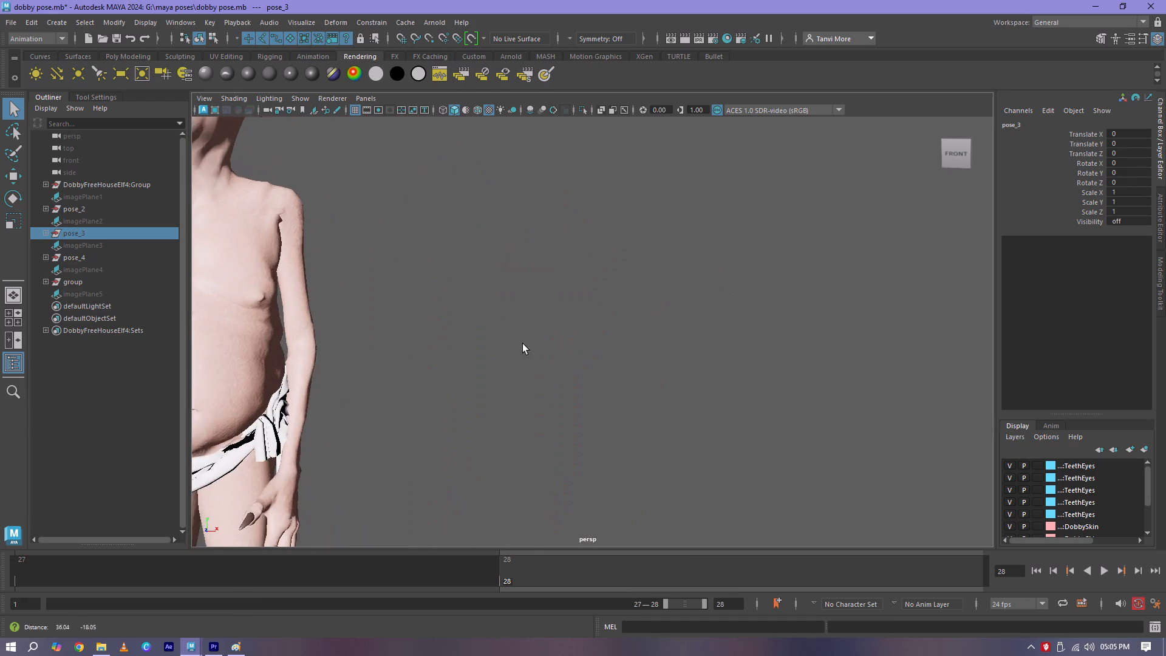
pyautogui.scroll(-3, 791, 391)
pyautogui.keyDown('alt'); pyautogui.moveTo(782, 429); pyautogui.dragTo(700, 493); pyautogui.keyUp('alt')
pyautogui.keyDown('alt'); pyautogui.moveTo(692, 470); pyautogui.dragTo(735, 207, button='middle'); pyautogui.keyUp('alt')
pyautogui.scroll(4, 656, 343)
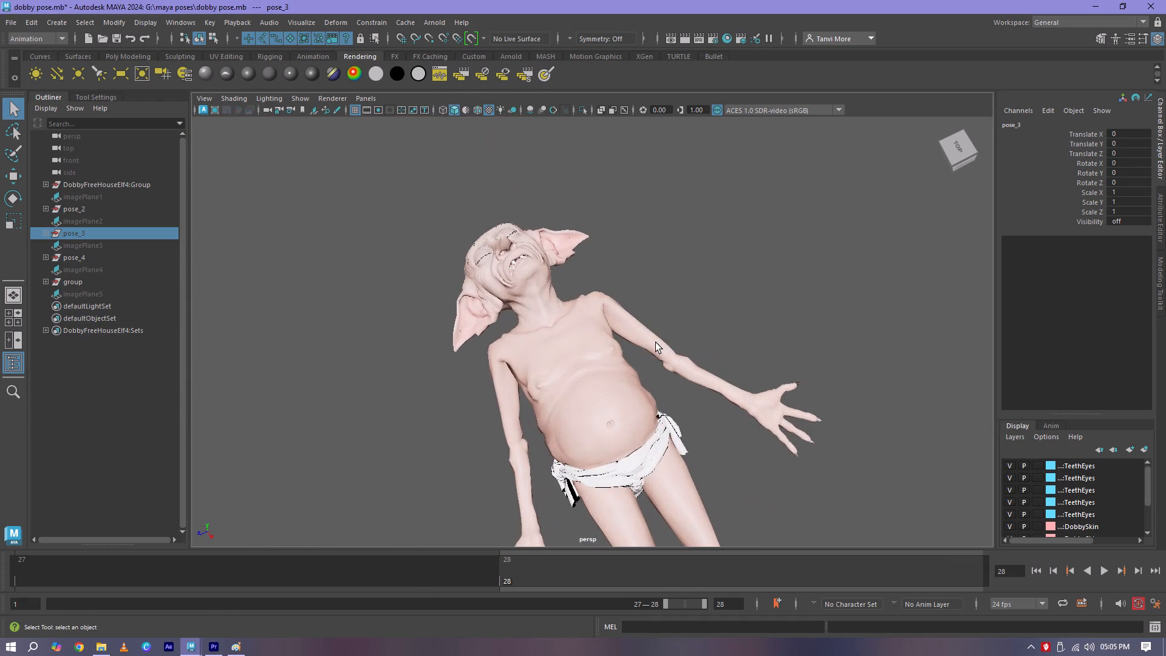
pyautogui.keyDown('alt'); pyautogui.moveTo(649, 343); pyautogui.dragTo(724, 374, button='middle'); pyautogui.keyUp('alt')
pyautogui.scroll(3, 650, 365)
pyautogui.keyDown('alt'); pyautogui.moveTo(642, 354); pyautogui.dragTo(629, 366); pyautogui.keyUp('alt')
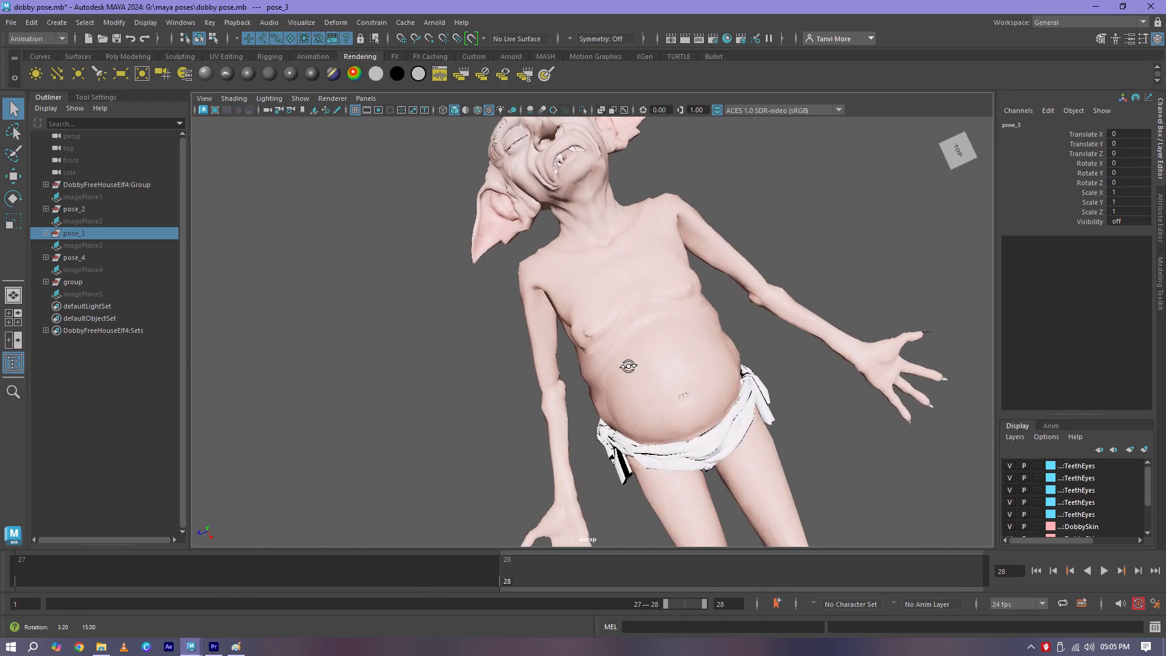
pyautogui.keyDown('alt'); pyautogui.moveTo(629, 366); pyautogui.dragTo(634, 361); pyautogui.keyUp('alt')
pyautogui.keyDown('alt'); pyautogui.moveTo(619, 302); pyautogui.dragTo(610, 437, button='middle'); pyautogui.keyUp('alt')
pyautogui.scroll(1, 601, 434)
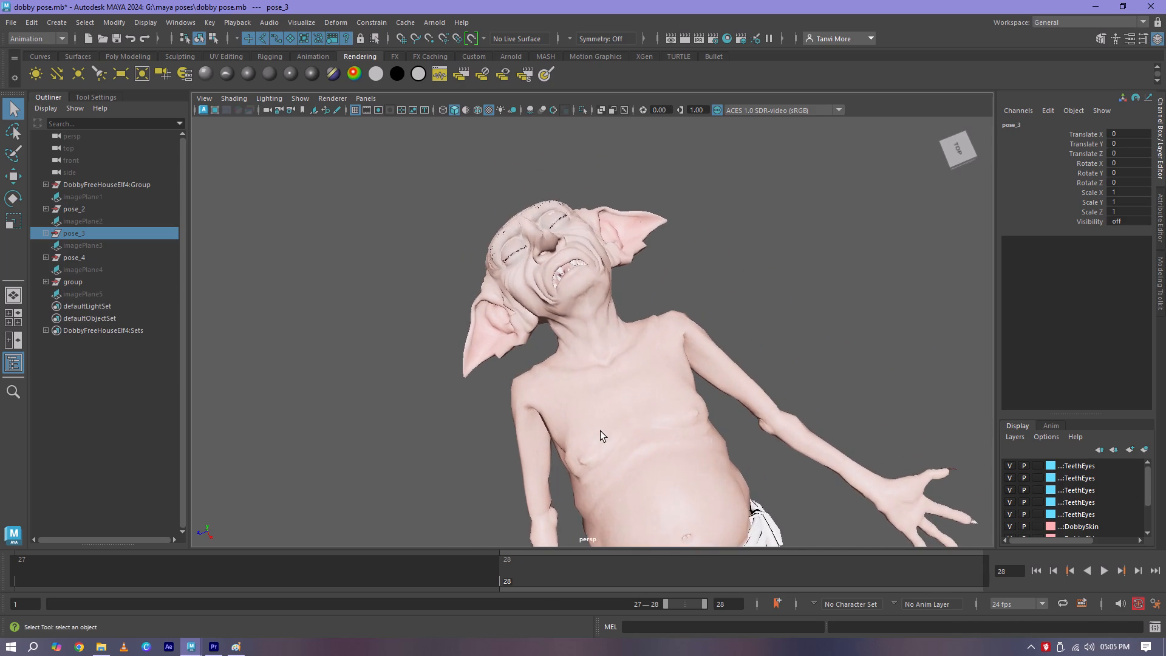
pyautogui.scroll(1, 601, 431)
pyautogui.keyDown('alt'); pyautogui.moveTo(604, 448); pyautogui.dragTo(647, 441); pyautogui.keyUp('alt')
pyautogui.keyDown('alt'); pyautogui.moveTo(649, 401); pyautogui.dragTo(671, 375, button='middle'); pyautogui.keyUp('alt')
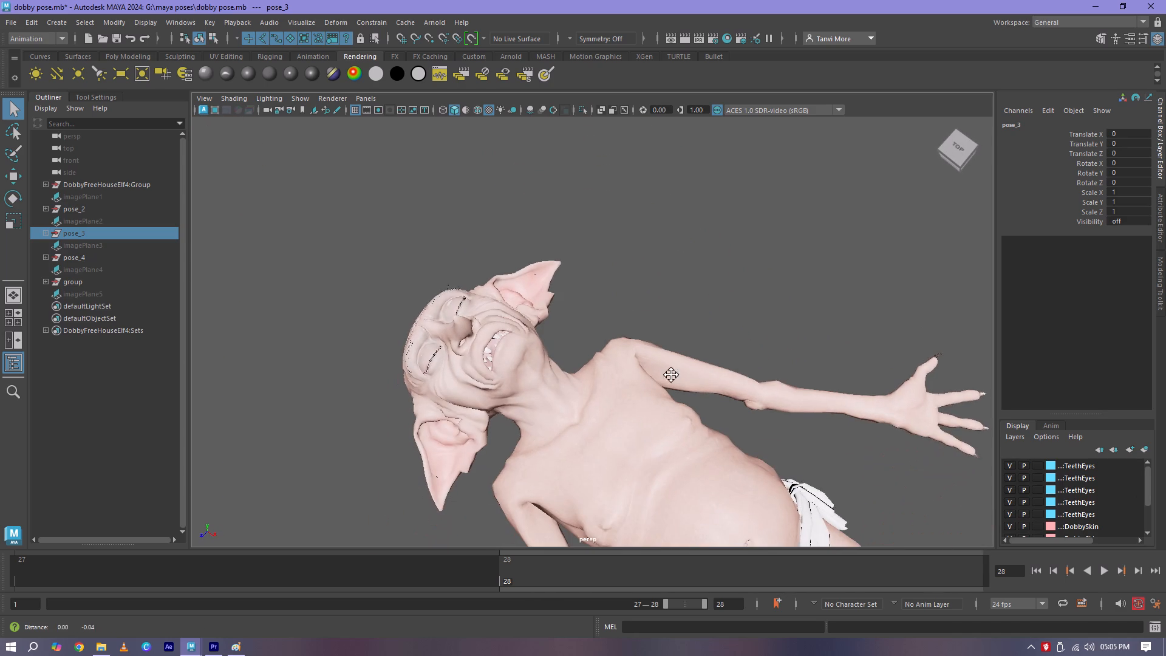
pyautogui.keyDown('alt'); pyautogui.moveTo(671, 375); pyautogui.dragTo(790, 326, button='middle'); pyautogui.keyUp('alt')
pyautogui.scroll(1, 618, 381)
pyautogui.keyDown('alt'); pyautogui.moveTo(637, 380); pyautogui.dragTo(702, 377, button='middle'); pyautogui.keyUp('alt')
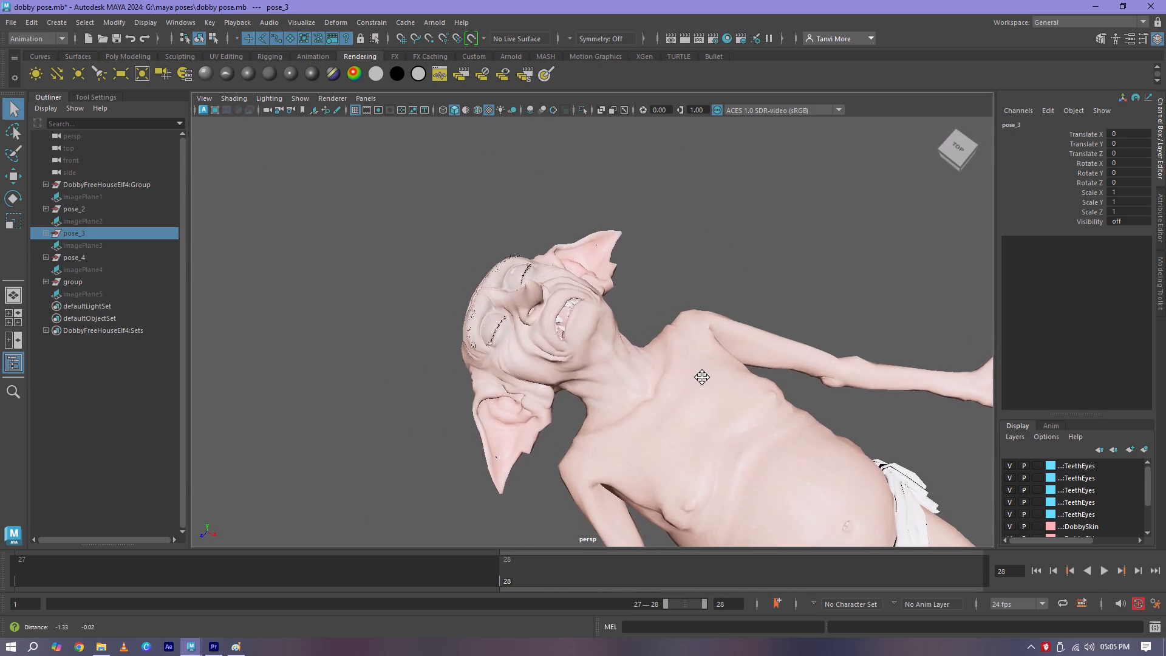
pyautogui.keyDown('alt'); pyautogui.moveTo(702, 377); pyautogui.dragTo(716, 371, button='middle'); pyautogui.keyUp('alt')
pyautogui.scroll(-1, 716, 371)
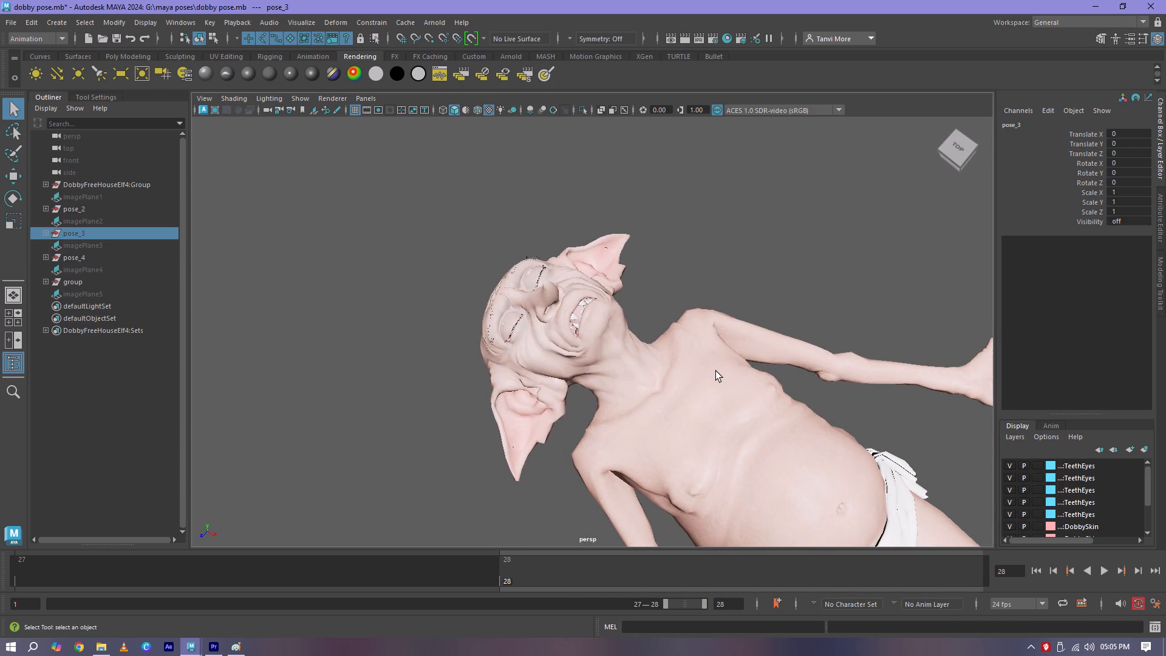
pyautogui.keyDown('alt'); pyautogui.moveTo(716, 371); pyautogui.dragTo(715, 361, button='middle'); pyautogui.keyUp('alt')
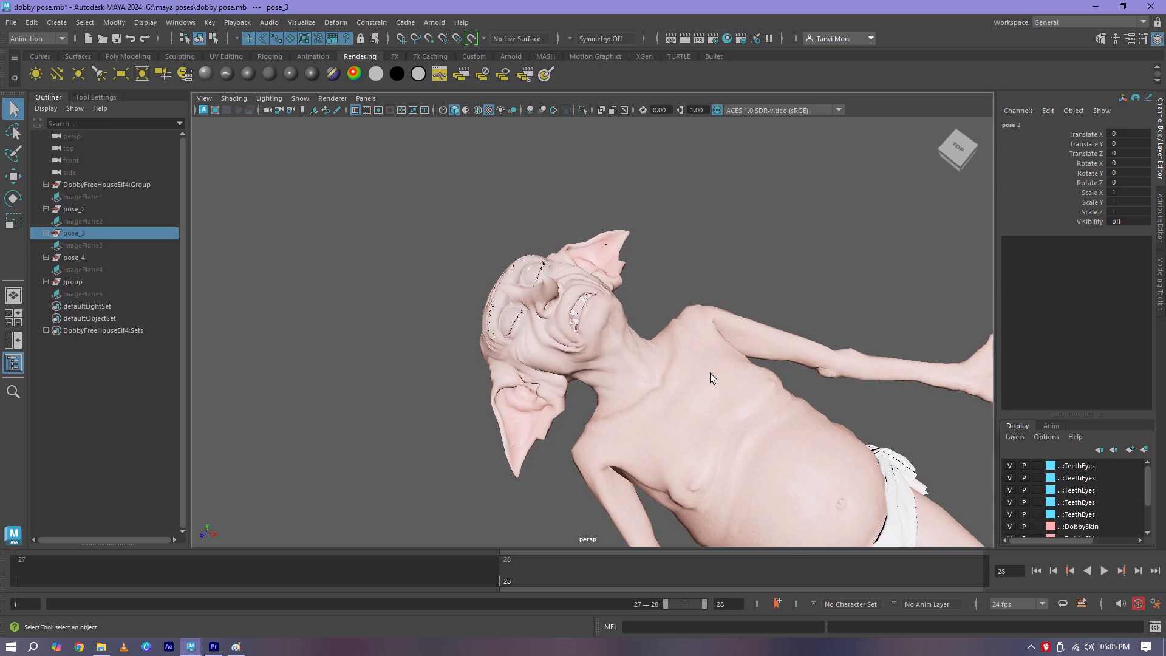
pyautogui.press('shift+super+s')
pyautogui.moveTo(247, 149); pyautogui.dragTo(764, 509)
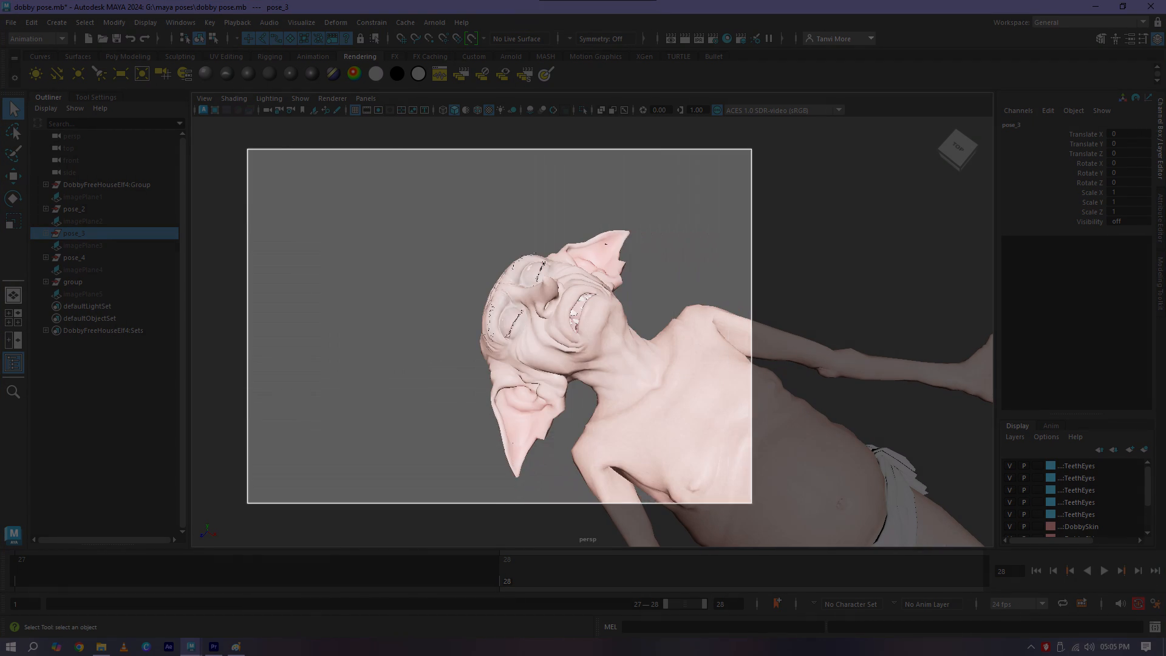
pyautogui.moveTo(764, 509); pyautogui.dragTo(906, 533)
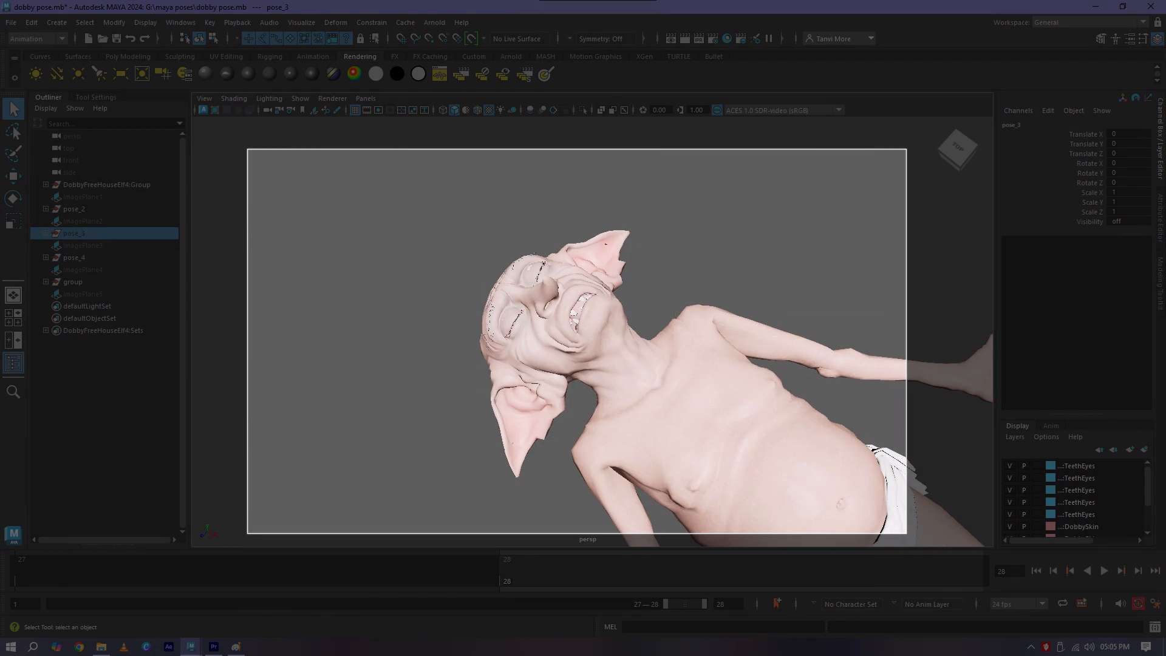
pyautogui.moveTo(906, 533); pyautogui.dragTo(905, 536)
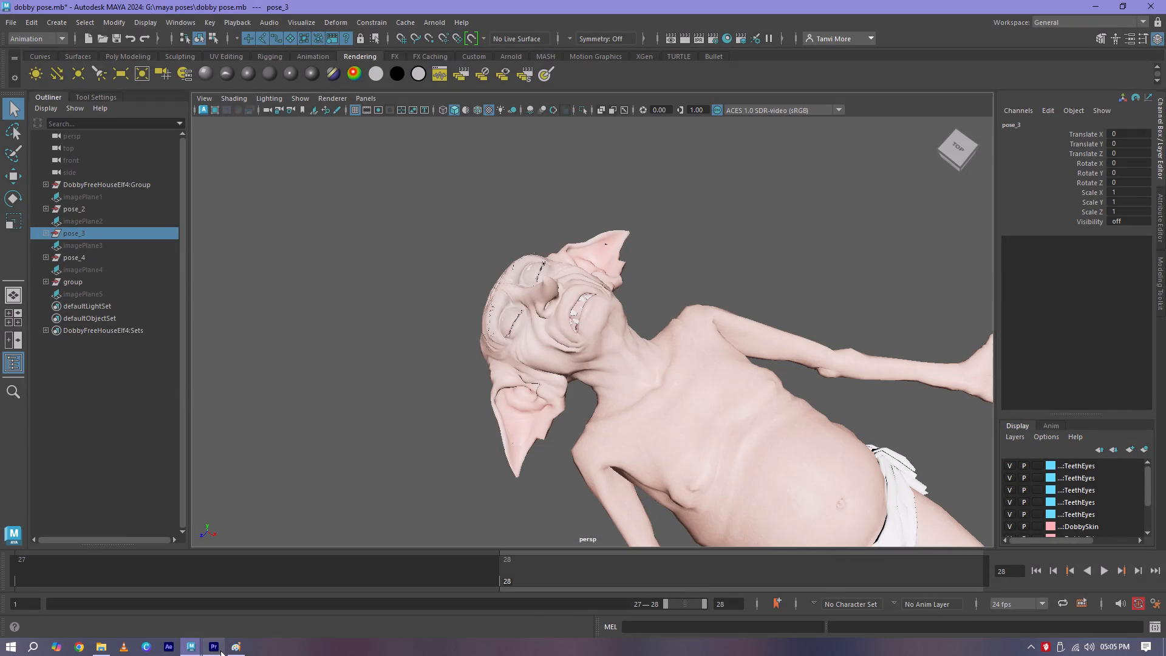
# Switch to Paint, paste the snip over the existing image and enlarge it to about 1106 × 649 px.
pyautogui.click(233, 652)
pyautogui.hotkey('ctrl', 'v')
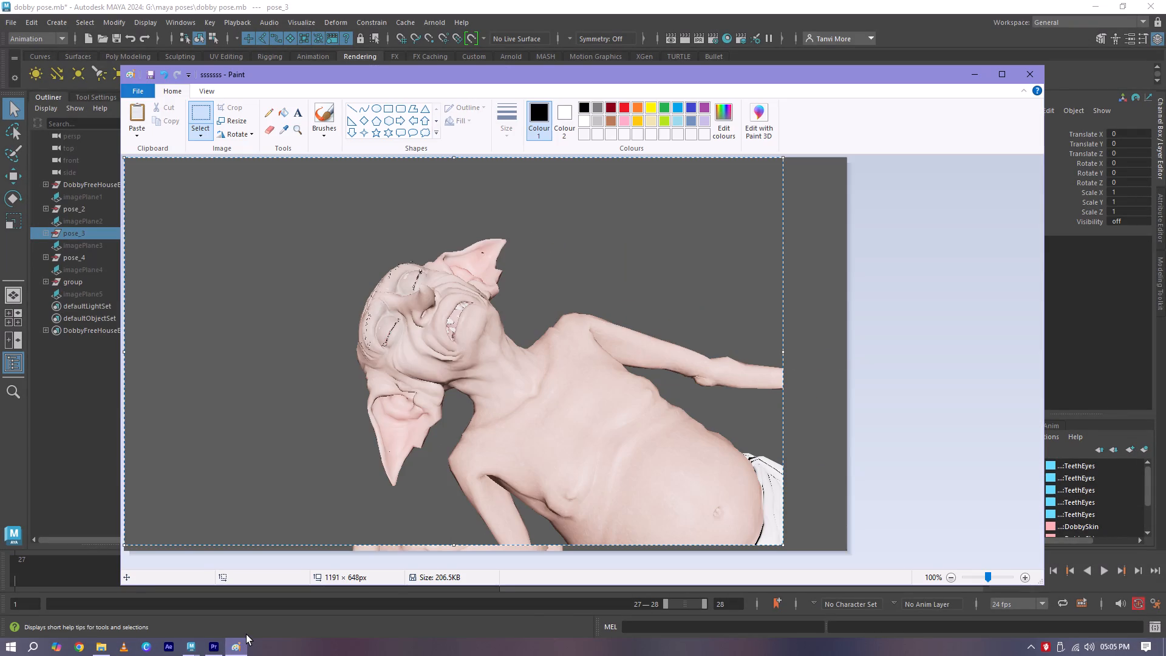
pyautogui.moveTo(781, 542); pyautogui.dragTo(786, 545)
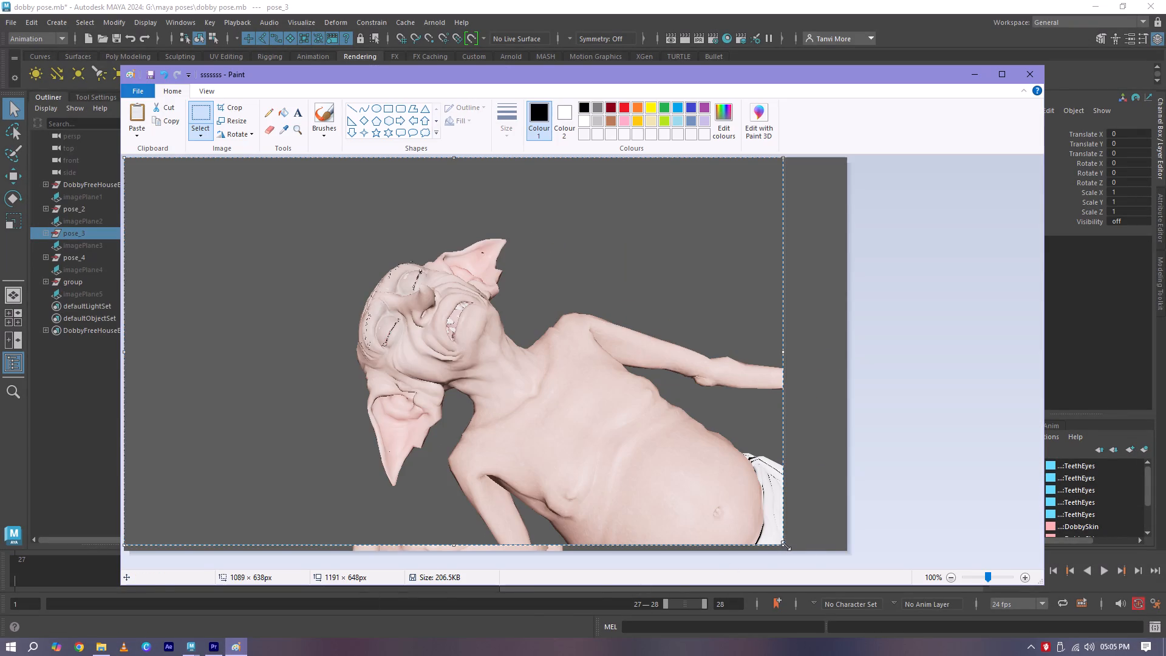
pyautogui.moveTo(786, 545); pyautogui.dragTo(796, 552)
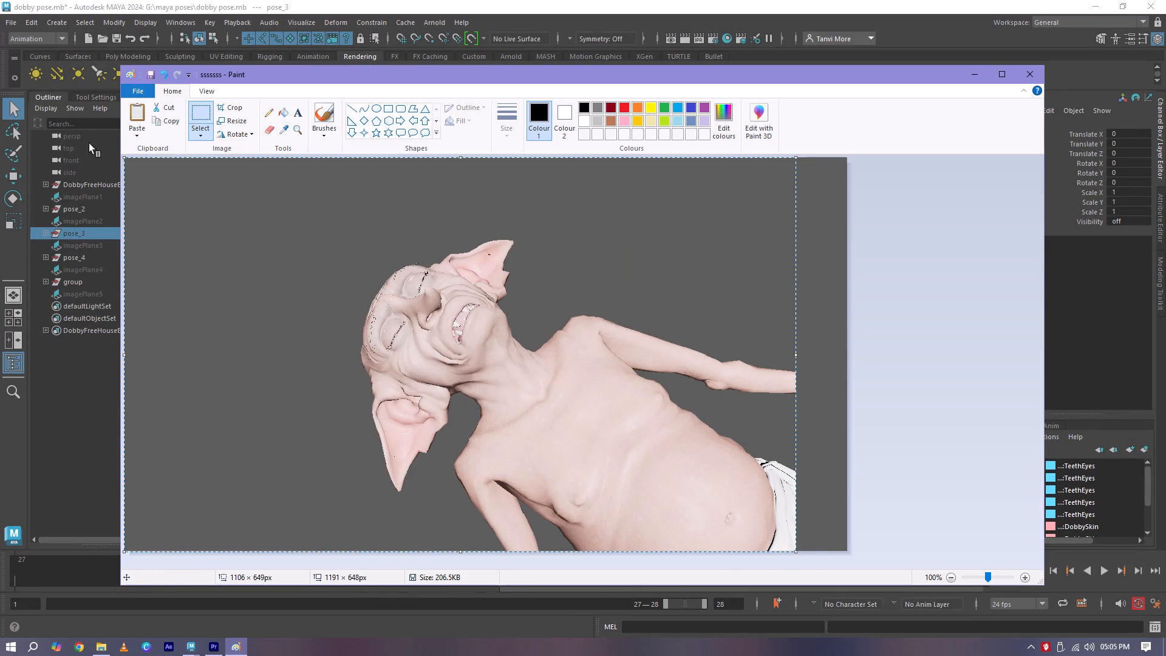
# Save the picture as a new PNG named ssssssss in the Downloads folder.
pyautogui.click(131, 94)
pyautogui.click(162, 197)
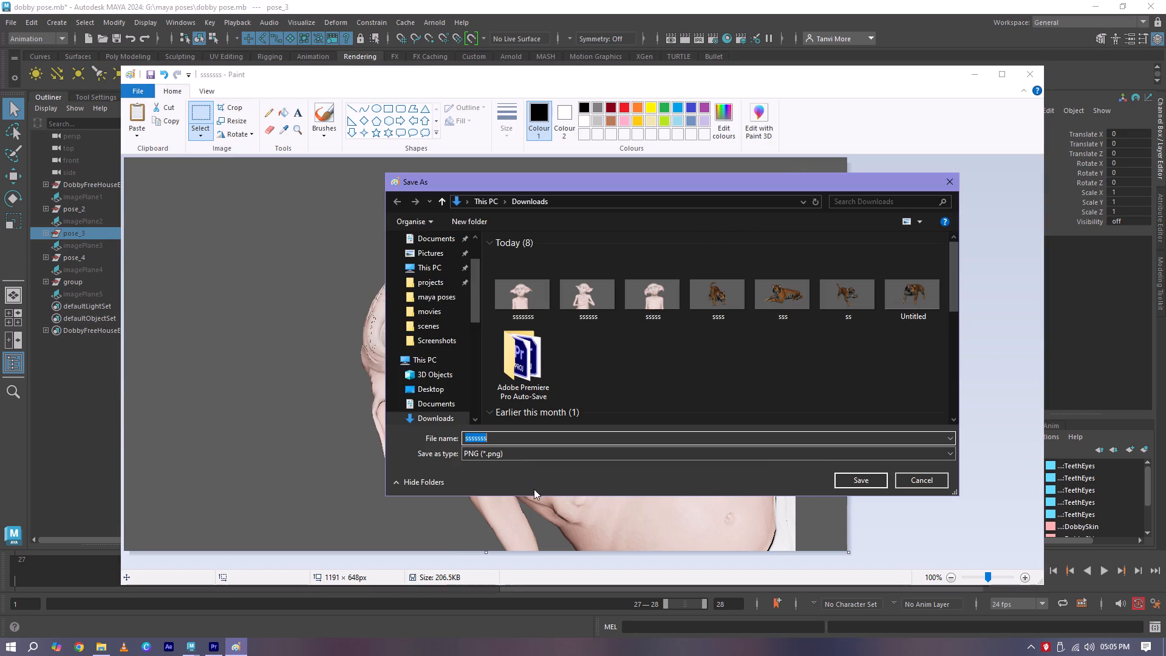
pyautogui.click(517, 439)
pyautogui.press('s')
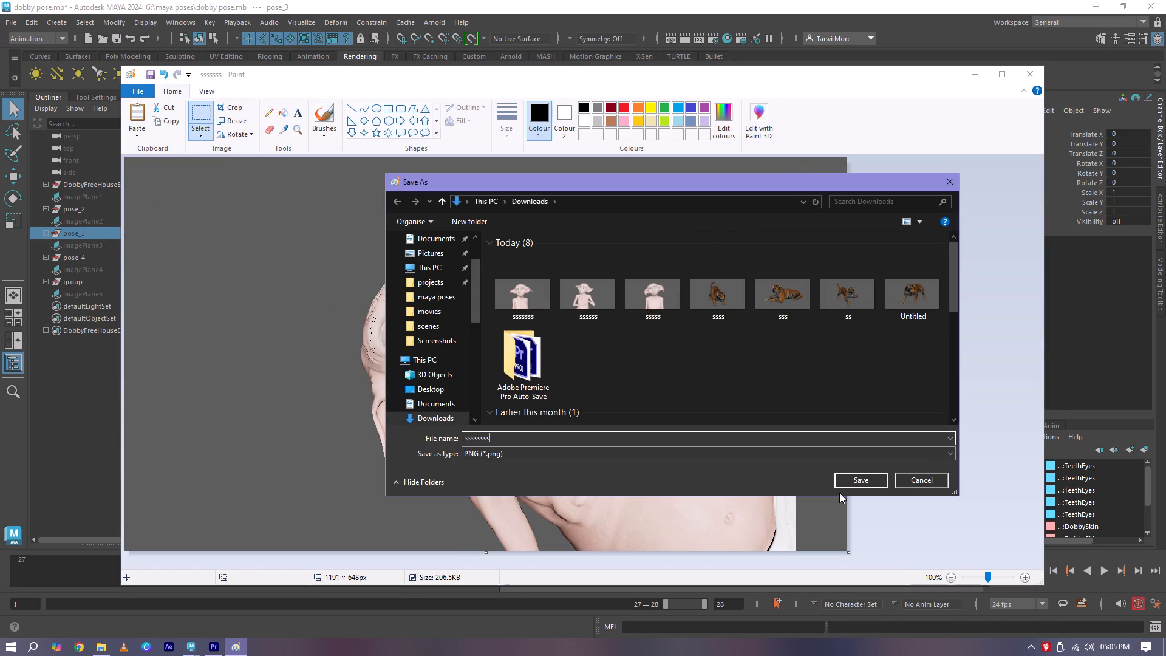
pyautogui.click(866, 482)
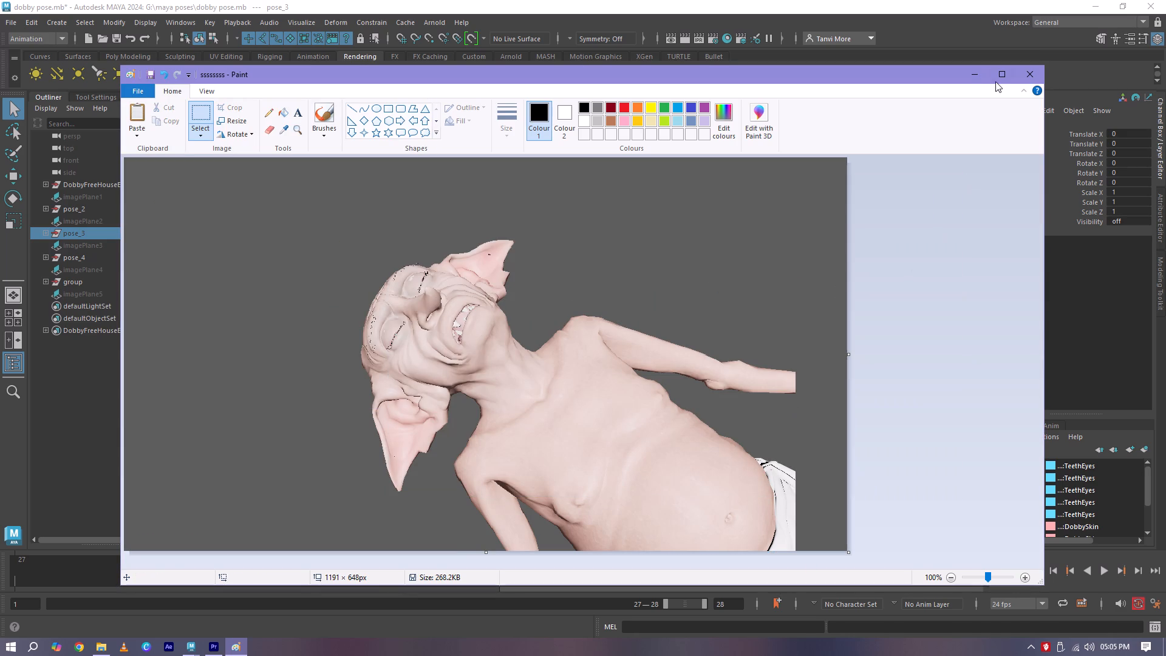
# Minimize Paint and close the dobby pose.mb scene in Maya without saving the changes.
pyautogui.click(966, 77)
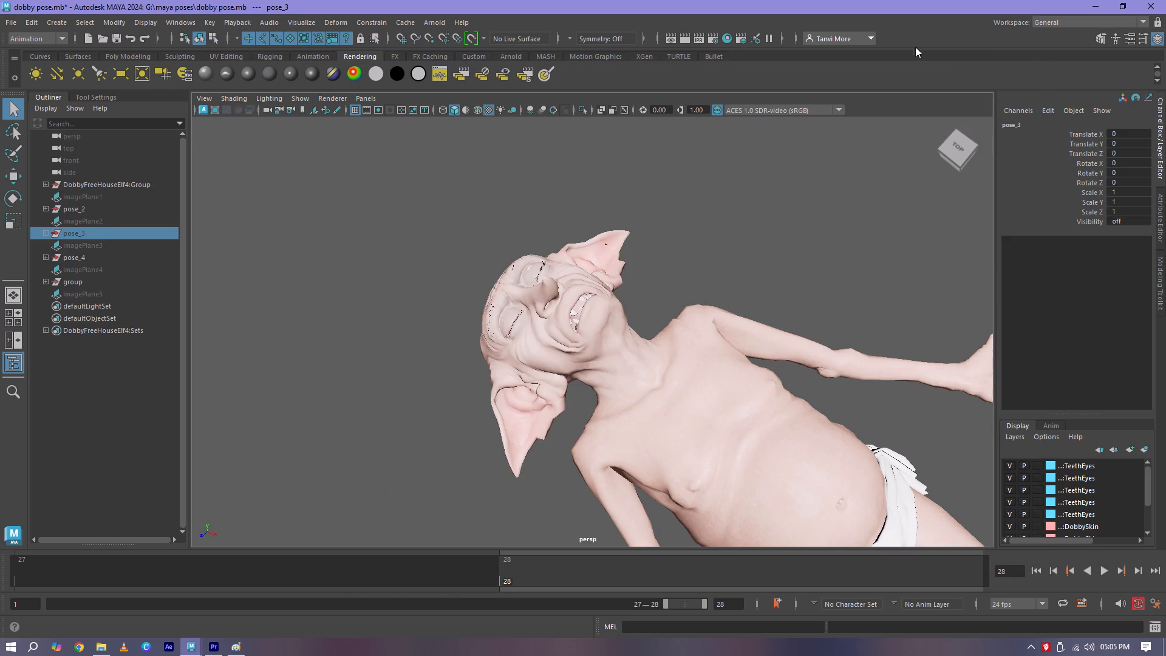
pyautogui.click(1160, 2)
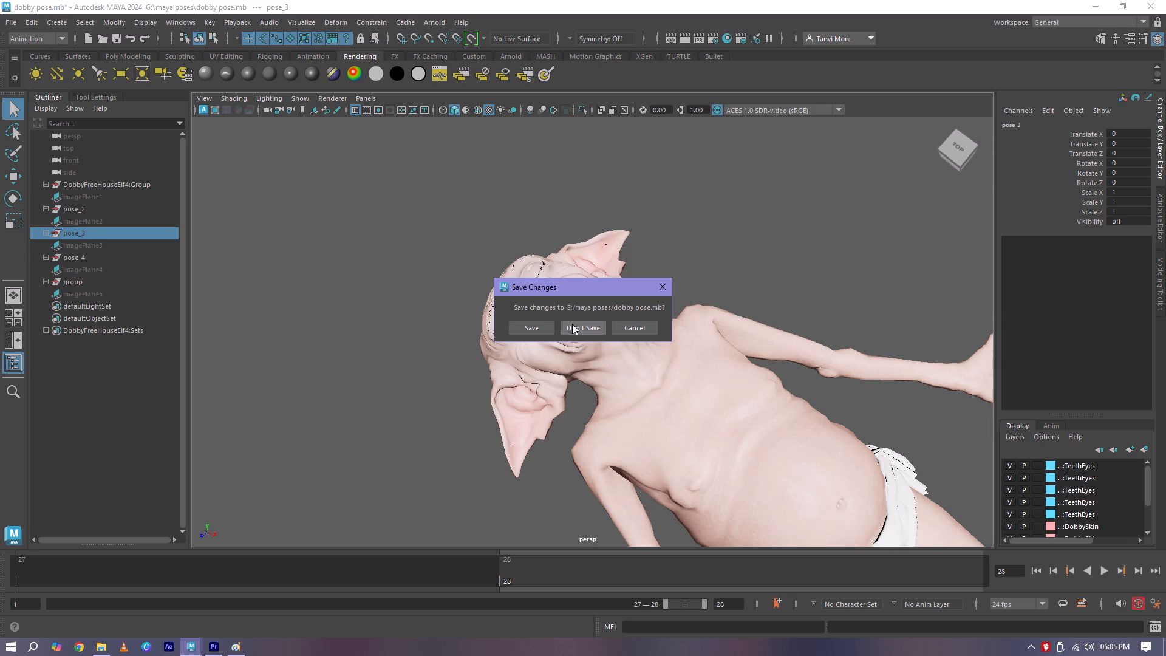
pyautogui.click(572, 324)
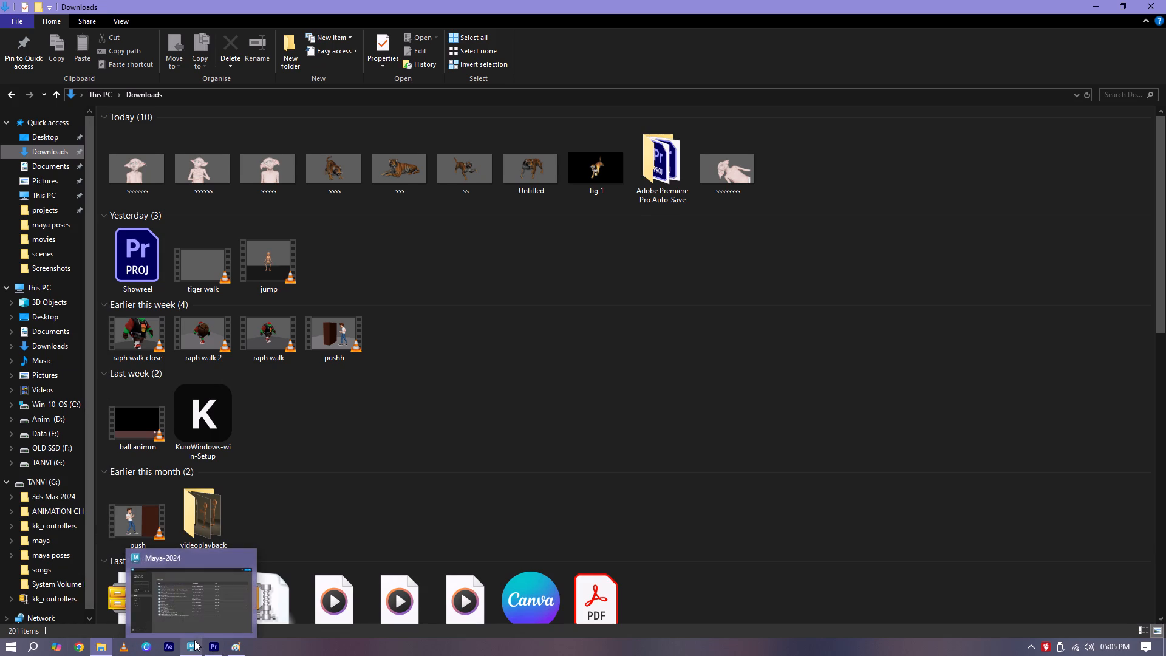
# Switch to Premiere Pro and place the playhead at the end of the ball animm sequence, at 00:00:58:13.
pyautogui.click(209, 645)
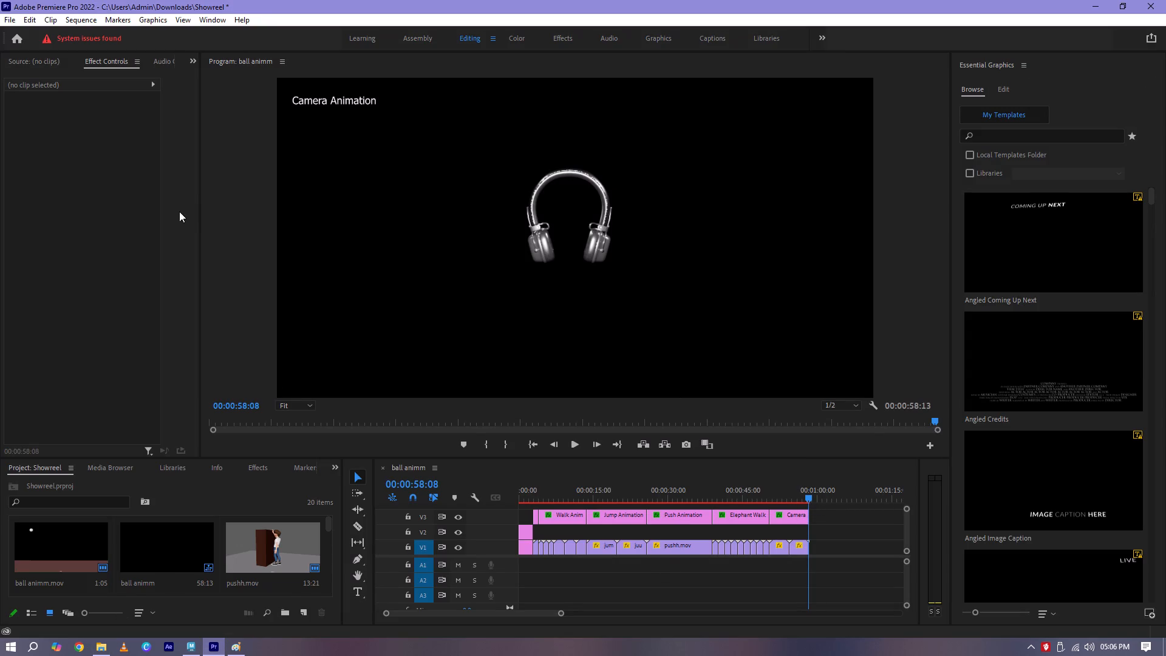
pyautogui.moveTo(319, 420); pyautogui.dragTo(319, 419)
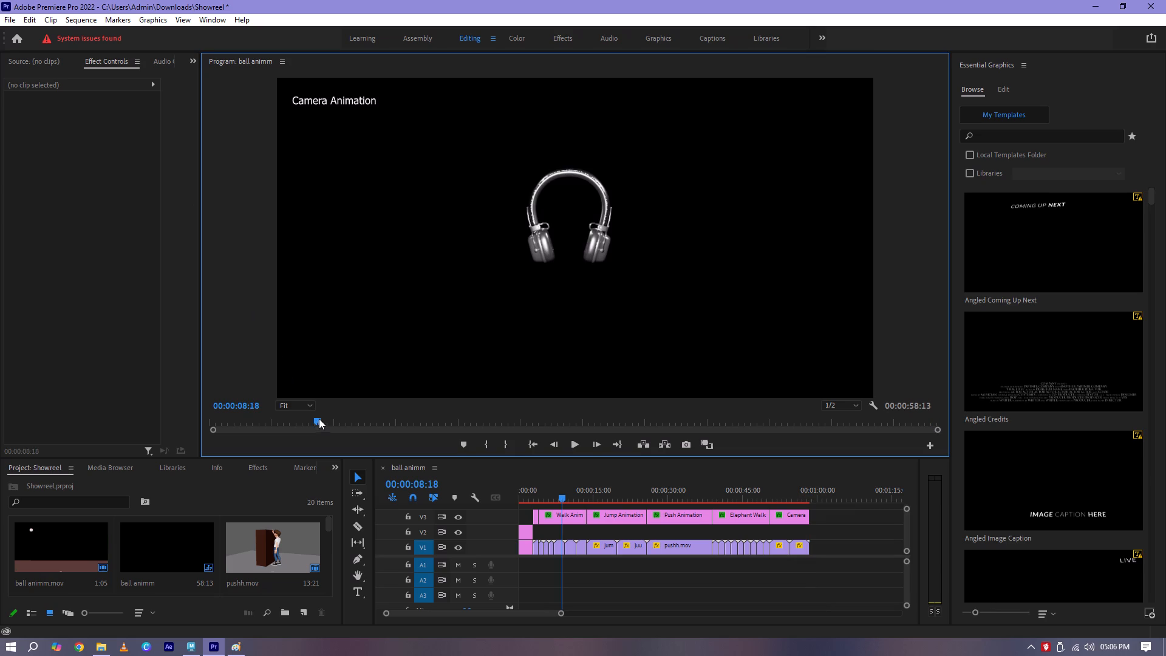
pyautogui.moveTo(319, 419); pyautogui.dragTo(867, 441)
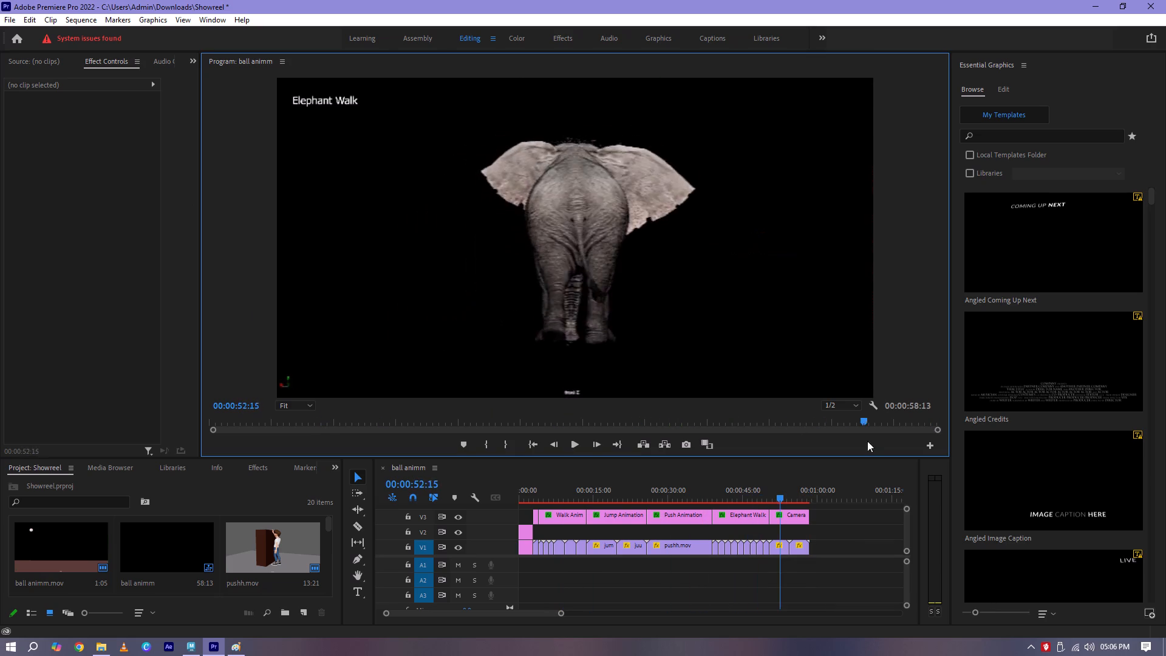
pyautogui.moveTo(867, 441); pyautogui.dragTo(855, 471)
pyautogui.moveTo(796, 493); pyautogui.dragTo(816, 497)
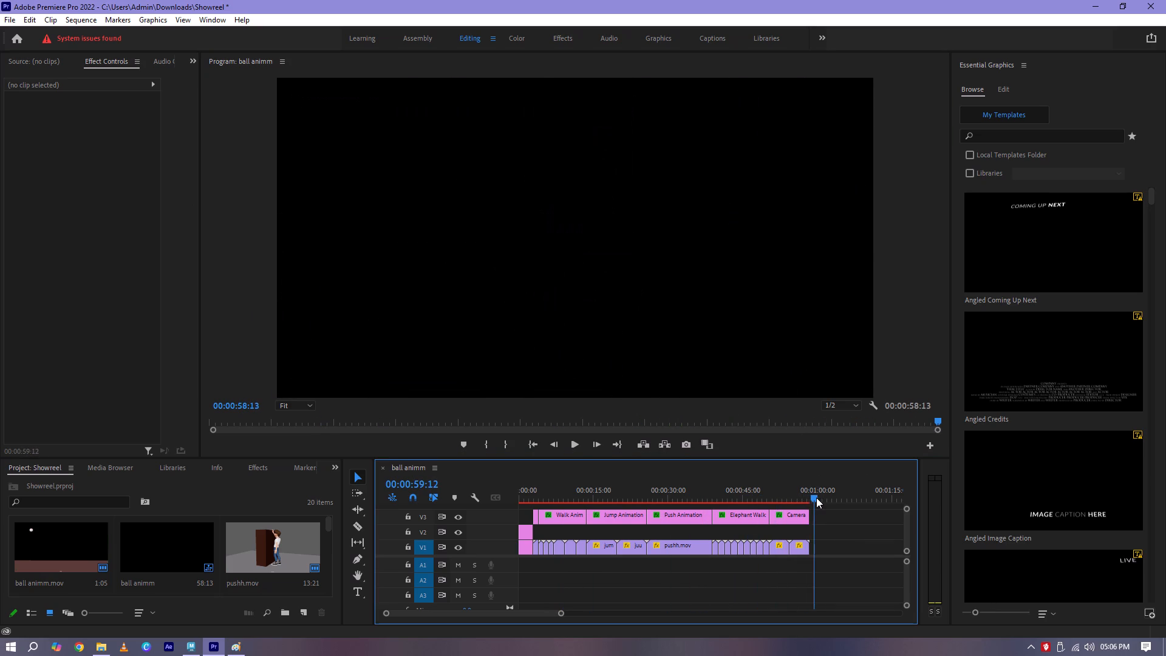
pyautogui.moveTo(816, 497); pyautogui.dragTo(811, 497)
pyautogui.moveTo(455, 612); pyautogui.dragTo(478, 610)
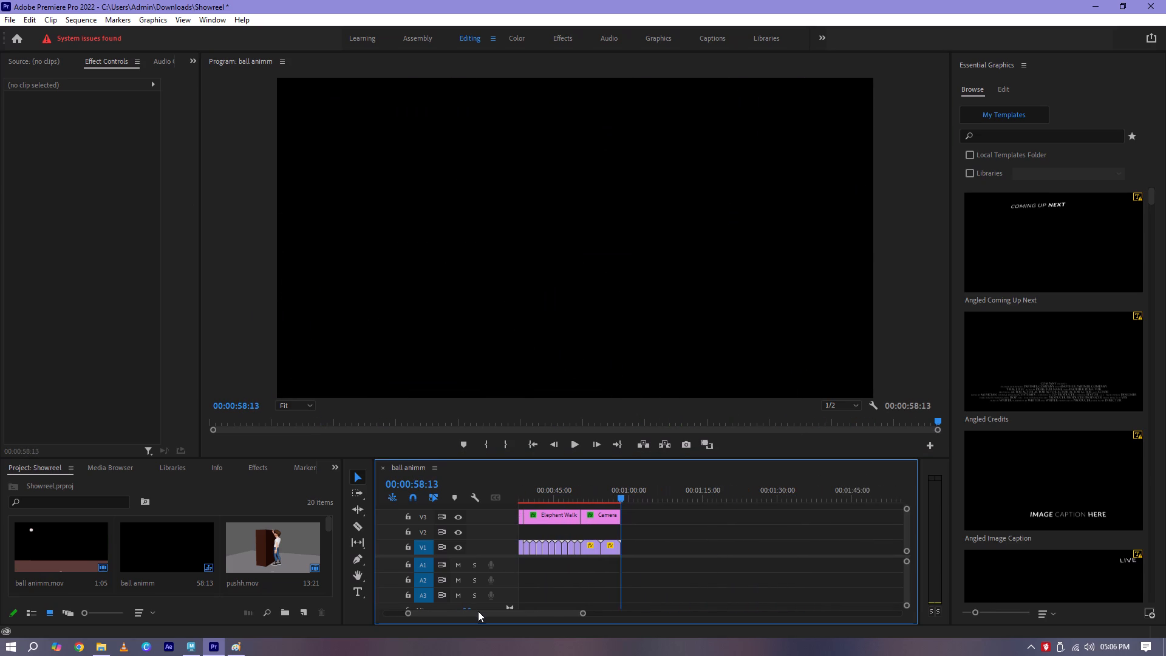
# Add the four Dobby images from the Downloads folder to track V1, directly after the last clip at 00:00:58:13.
pyautogui.click(101, 650)
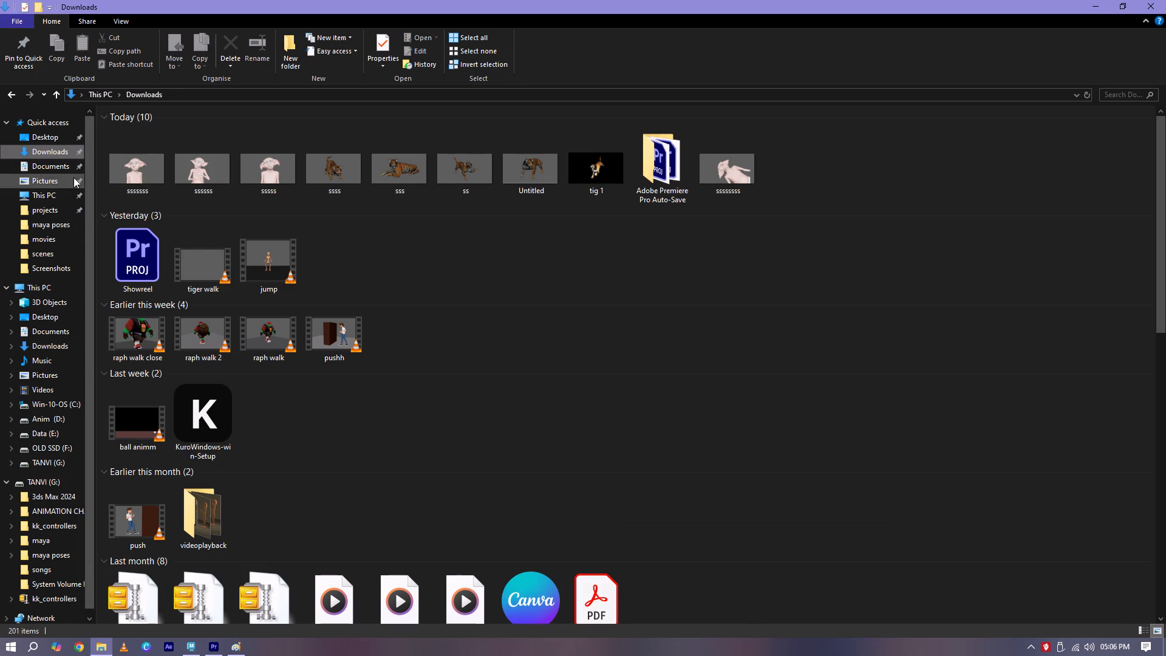
pyautogui.click(717, 183)
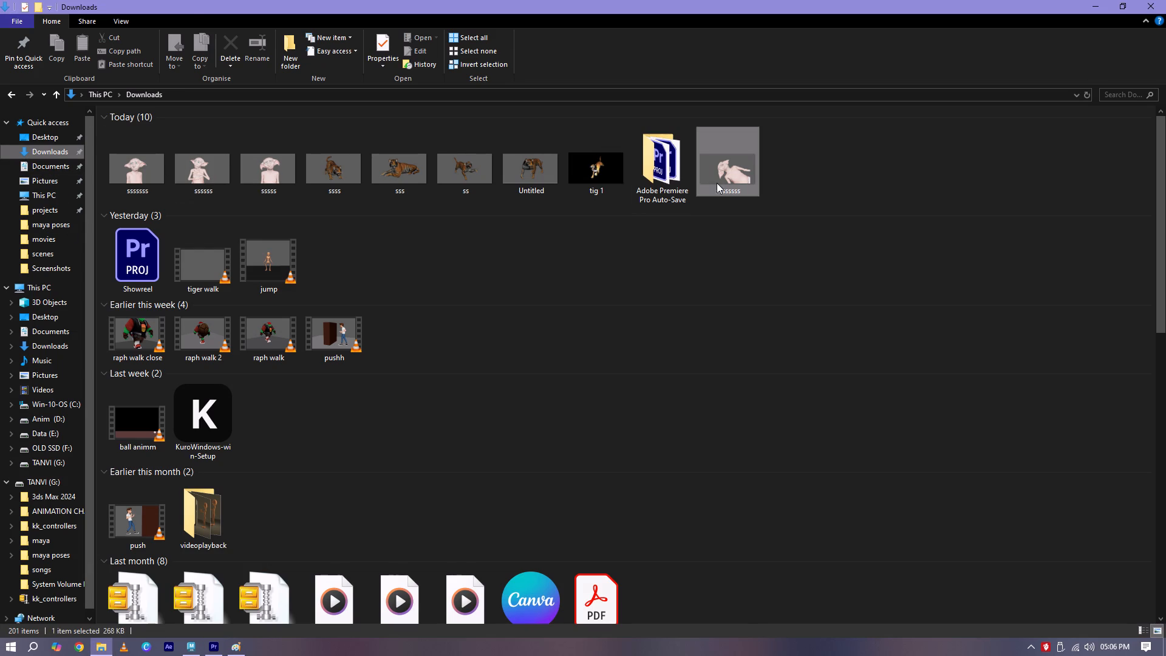
pyautogui.keyDown('alt'); pyautogui.click(282, 179); pyautogui.keyUp('alt')
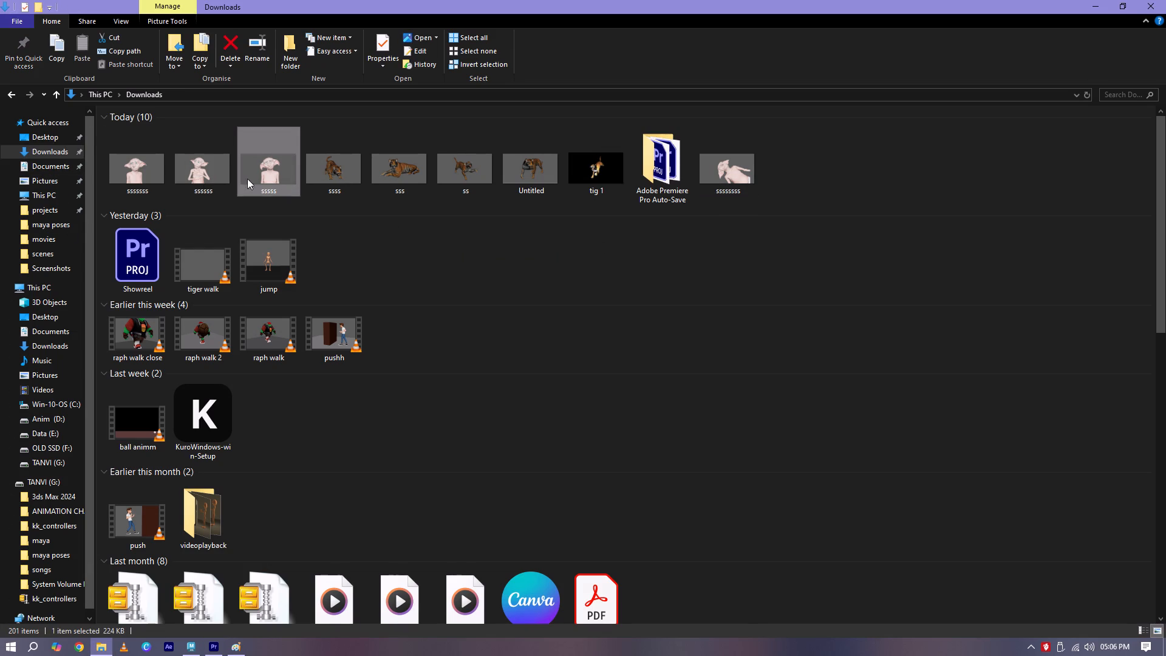
pyautogui.keyDown('alt'); pyautogui.click(202, 178); pyautogui.keyUp('alt')
pyautogui.keyDown('alt'); pyautogui.click(129, 162); pyautogui.keyUp('alt')
pyautogui.keyDown('ctrl'); pyautogui.click(145, 168); pyautogui.keyUp('ctrl')
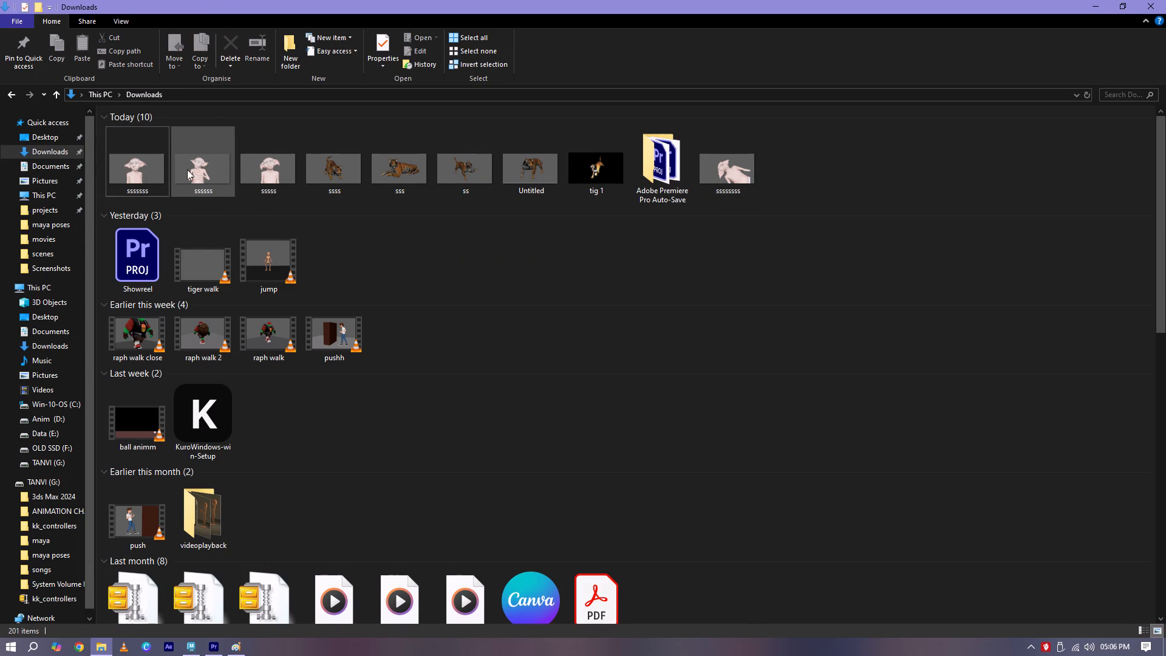
pyautogui.keyDown('ctrl'); pyautogui.click(194, 169); pyautogui.keyUp('ctrl')
pyautogui.keyDown('ctrl'); pyautogui.click(255, 169); pyautogui.keyUp('ctrl')
pyautogui.keyDown('ctrl'); pyautogui.click(151, 170); pyautogui.keyUp('ctrl')
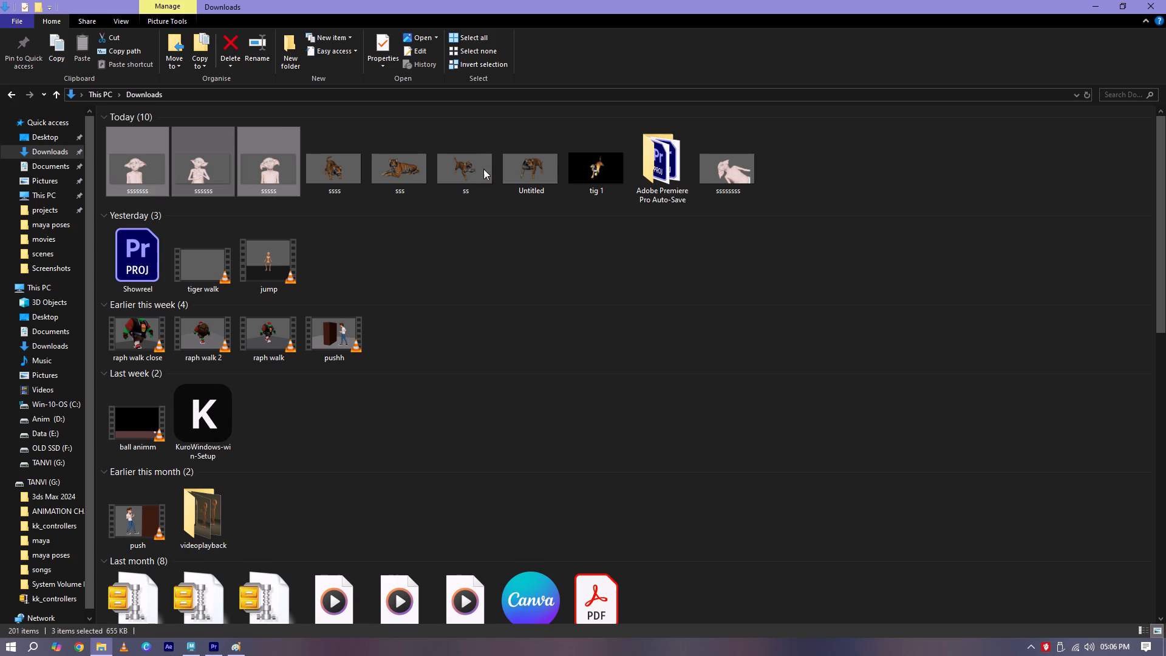
pyautogui.keyDown('ctrl'); pyautogui.click(734, 168); pyautogui.keyUp('ctrl')
pyautogui.moveTo(729, 172); pyautogui.dragTo(547, 490)
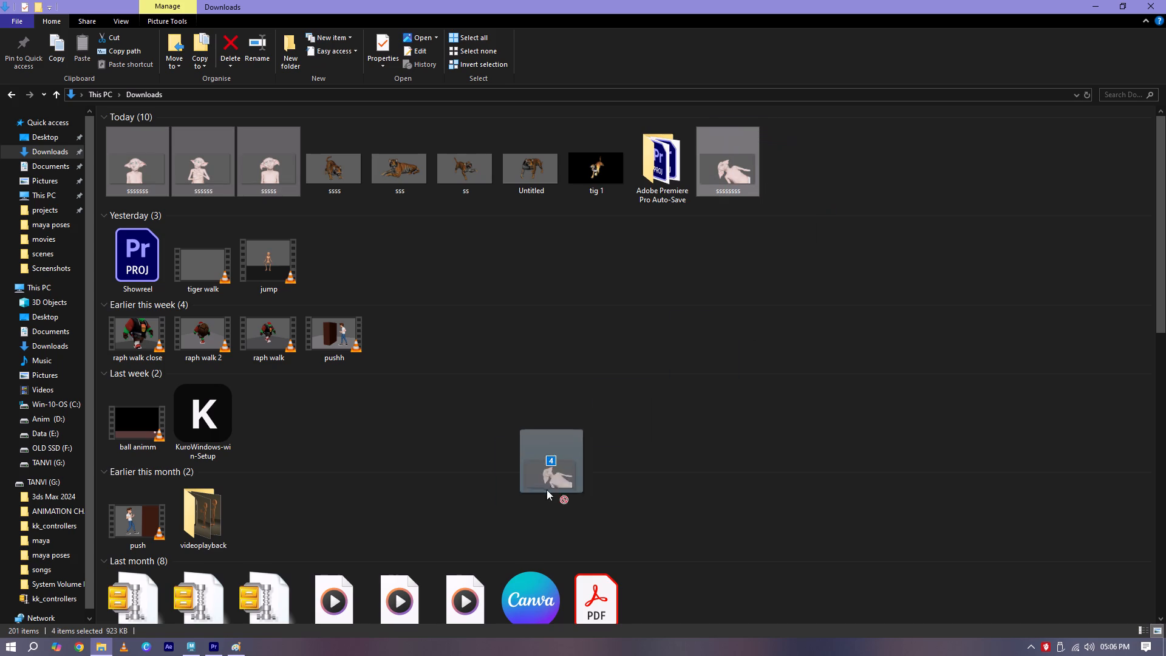
pyautogui.moveTo(547, 490); pyautogui.dragTo(225, 646)
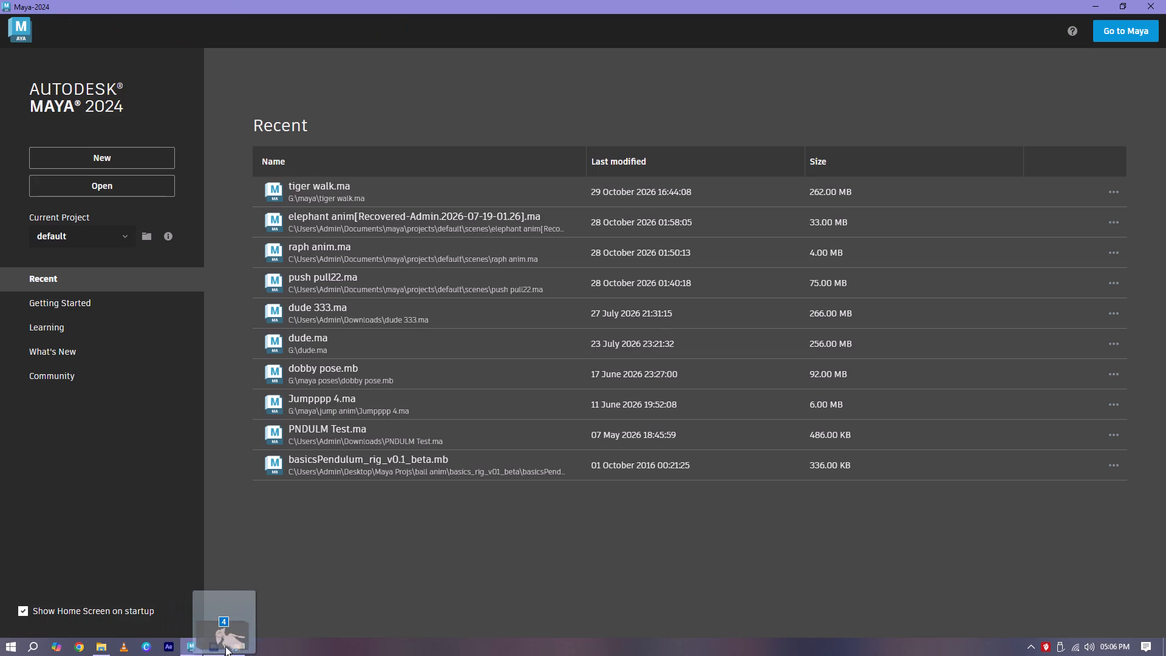
pyautogui.moveTo(225, 646); pyautogui.dragTo(647, 523)
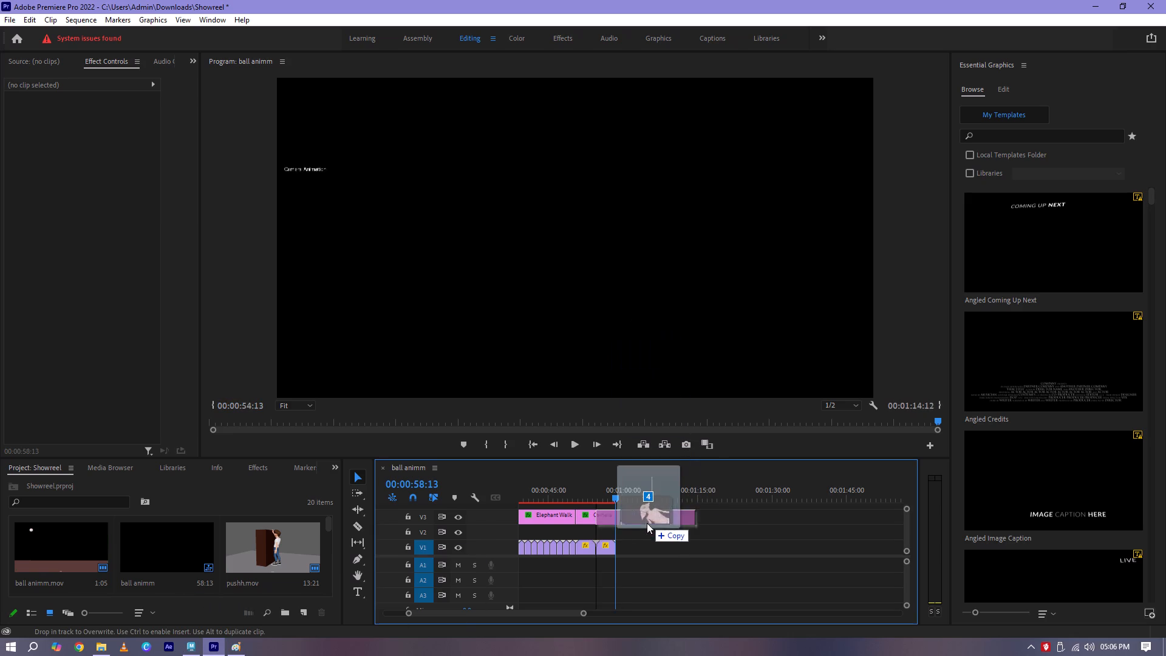
pyautogui.moveTo(647, 523); pyautogui.dragTo(666, 547)
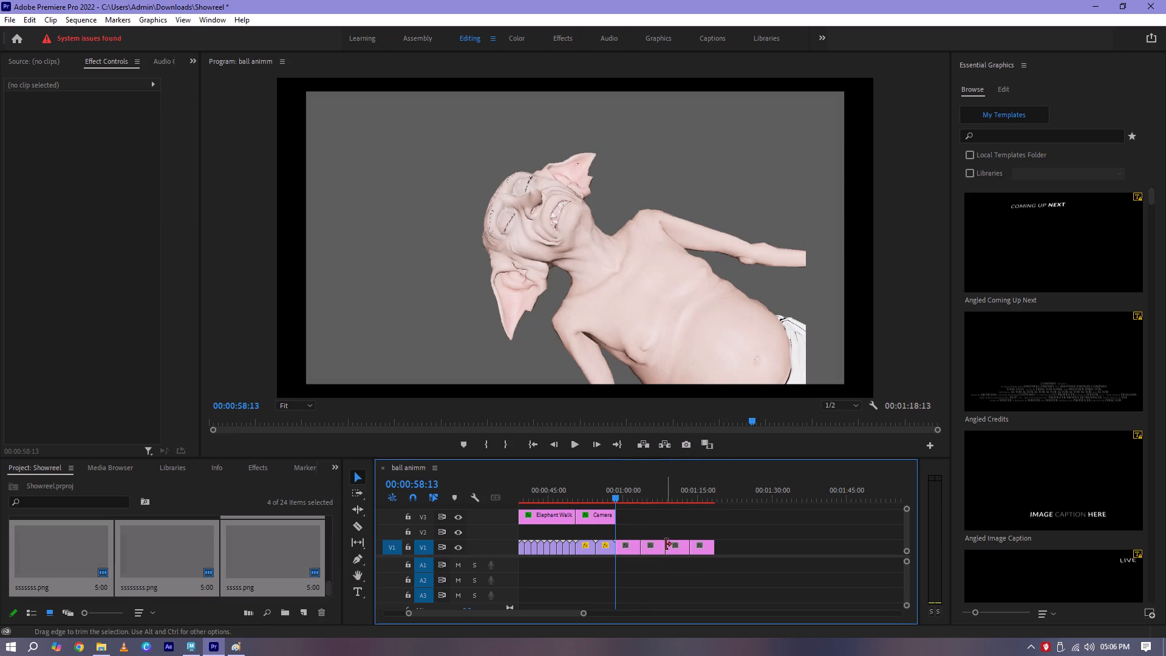
# Scale the first Dobby image, the tilted pose on V1, to 68 and position it at 973.5, 489 in the frame's lower-right area.
pyautogui.click(633, 335)
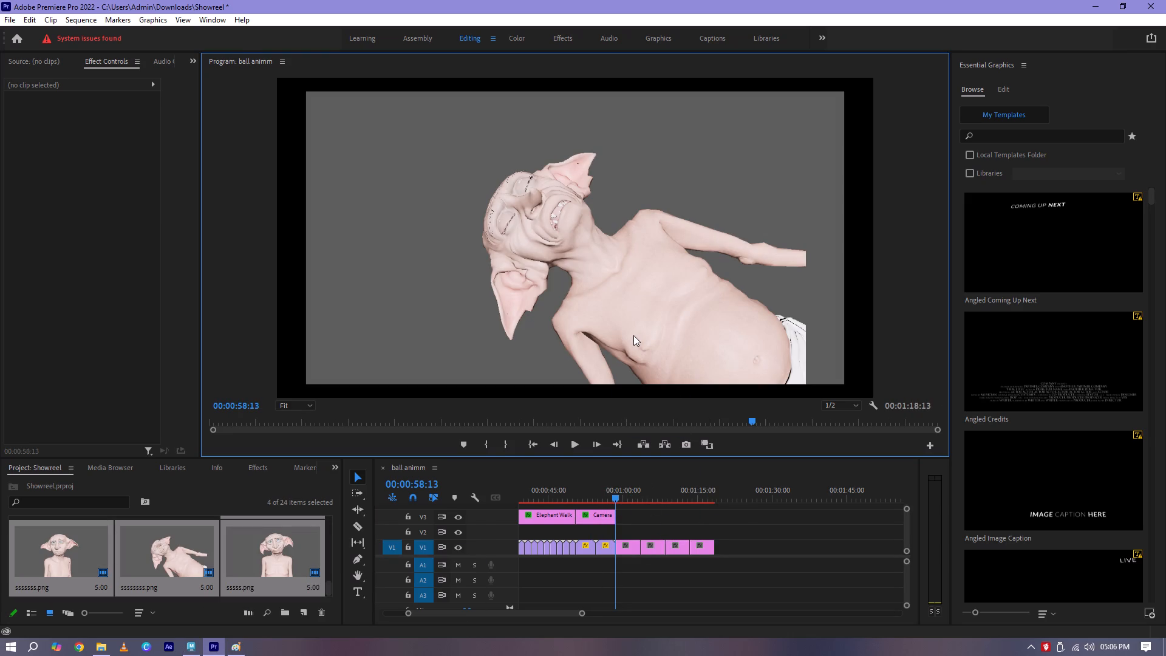
pyautogui.click(630, 549)
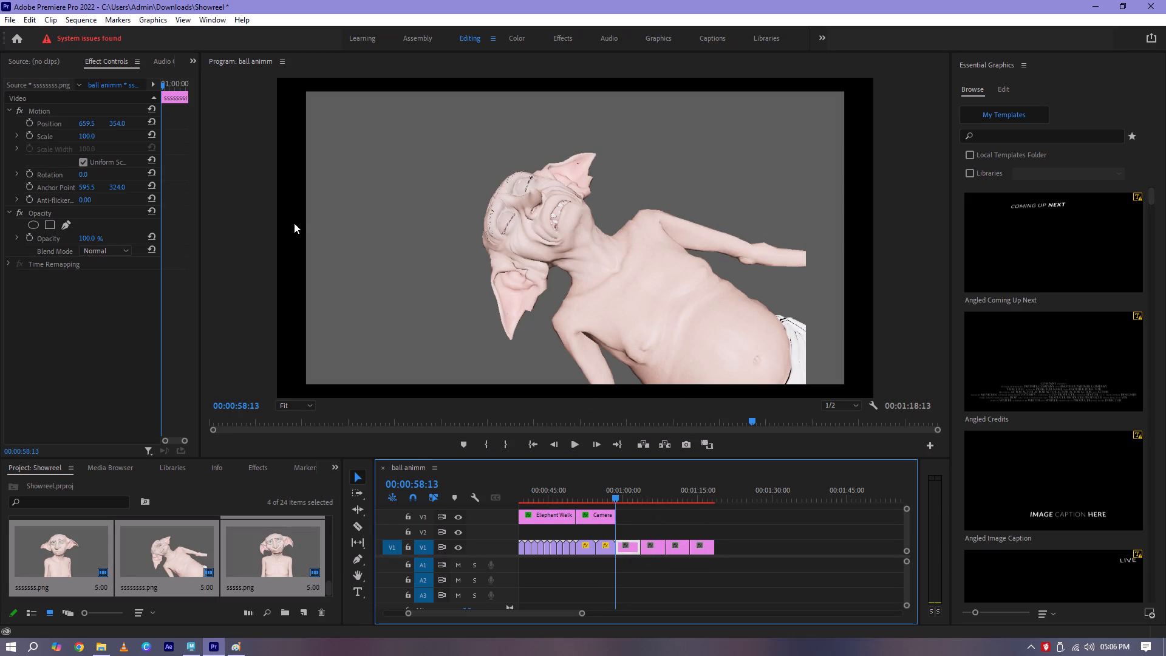
pyautogui.moveTo(88, 135); pyautogui.dragTo(70, 140)
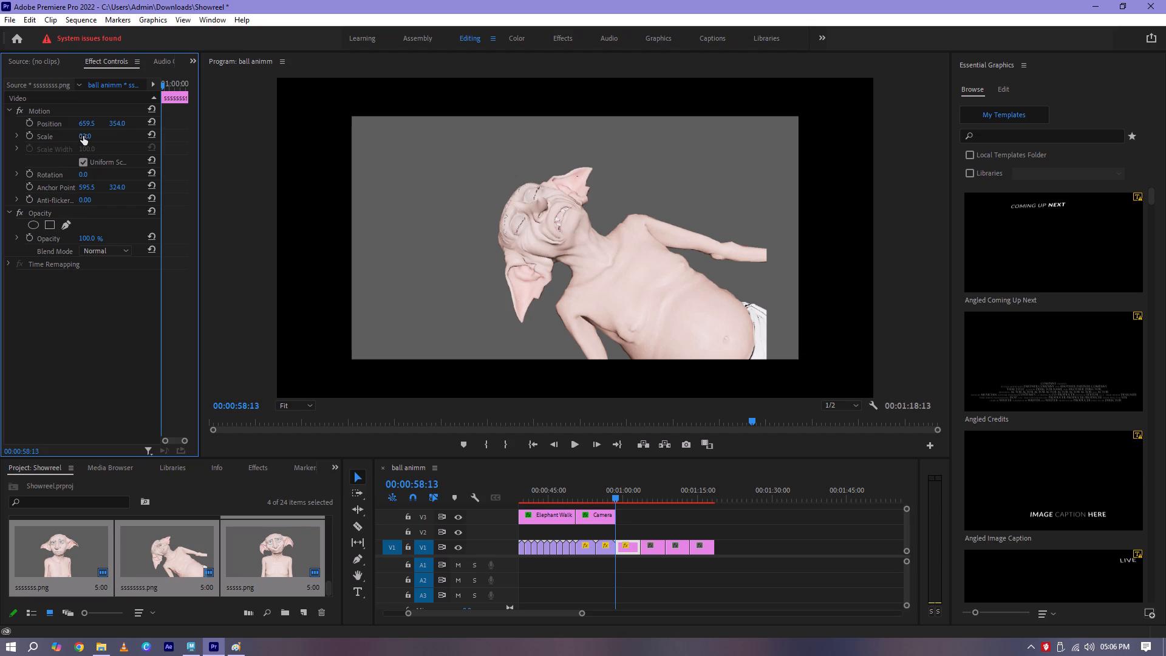
pyautogui.moveTo(81, 136); pyautogui.dragTo(63, 138)
pyautogui.moveTo(497, 255); pyautogui.dragTo(537, 265)
pyautogui.click(537, 265)
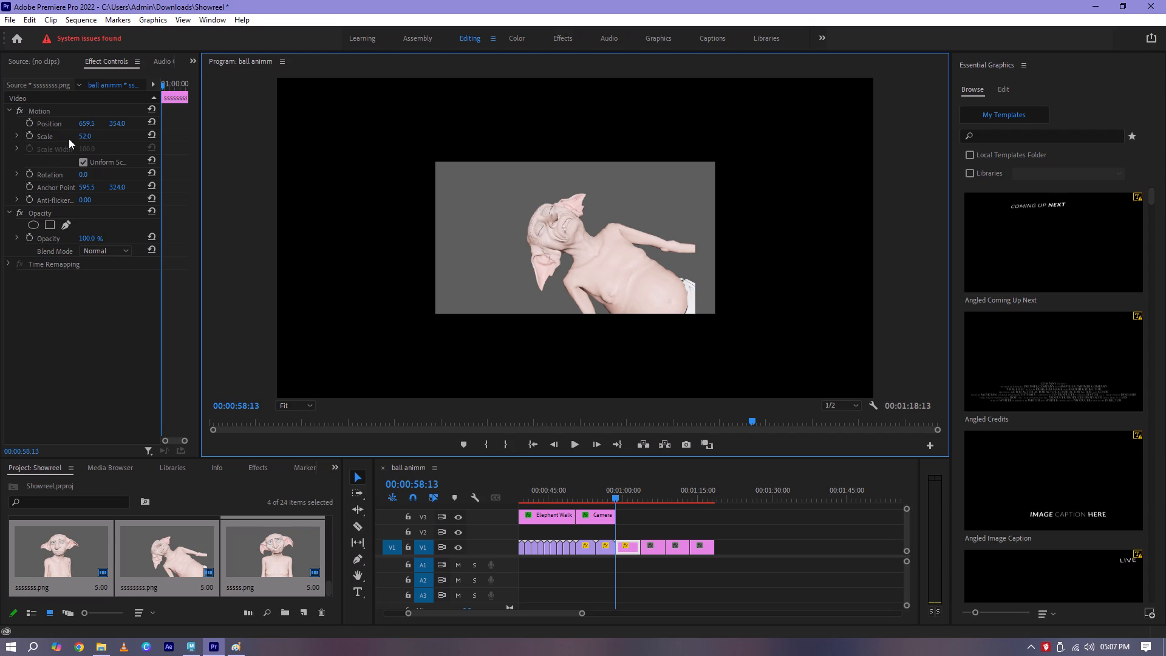
pyautogui.moveTo(87, 123); pyautogui.dragTo(323, 131)
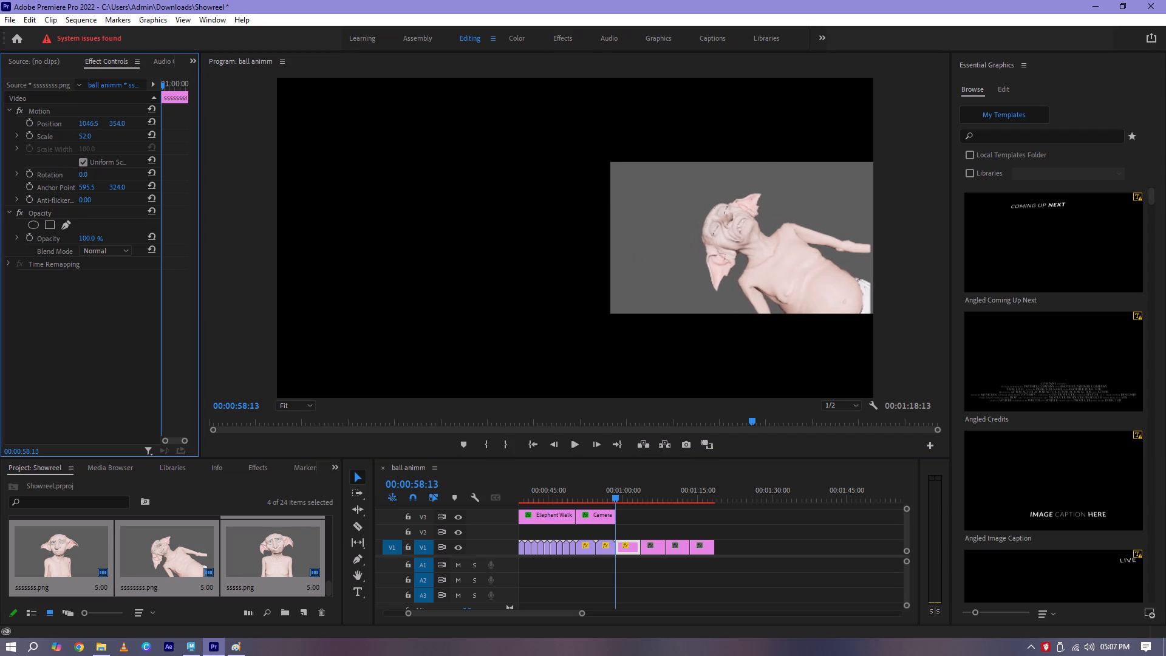
pyautogui.moveTo(323, 131); pyautogui.dragTo(327, 131)
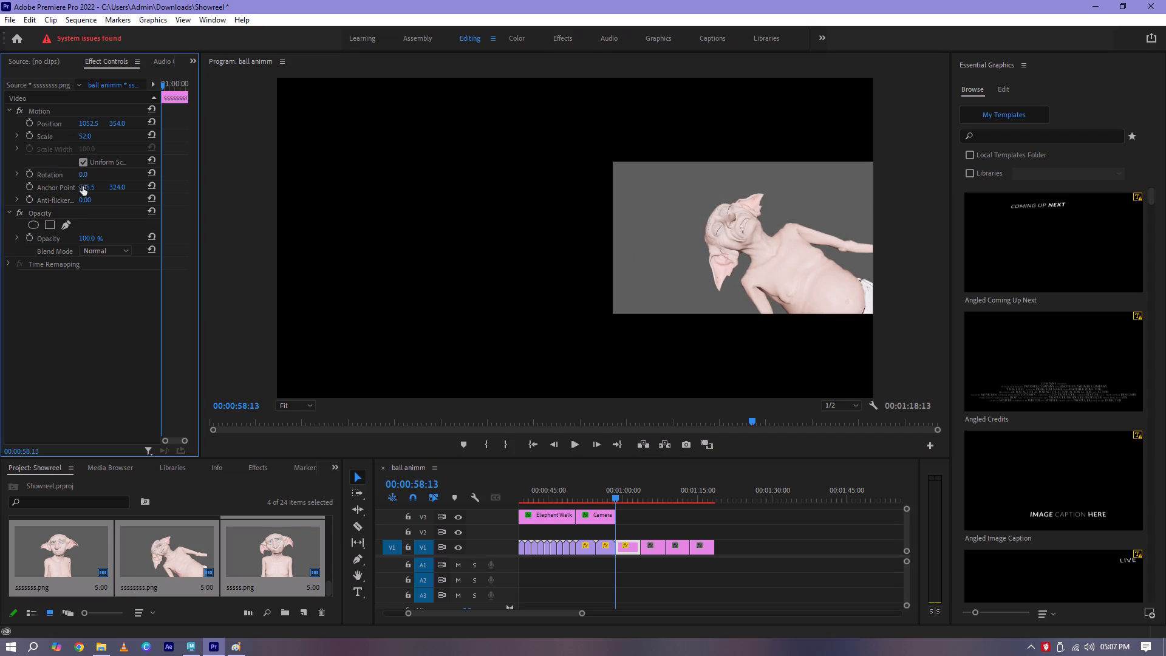
pyautogui.moveTo(117, 123); pyautogui.dragTo(221, 131)
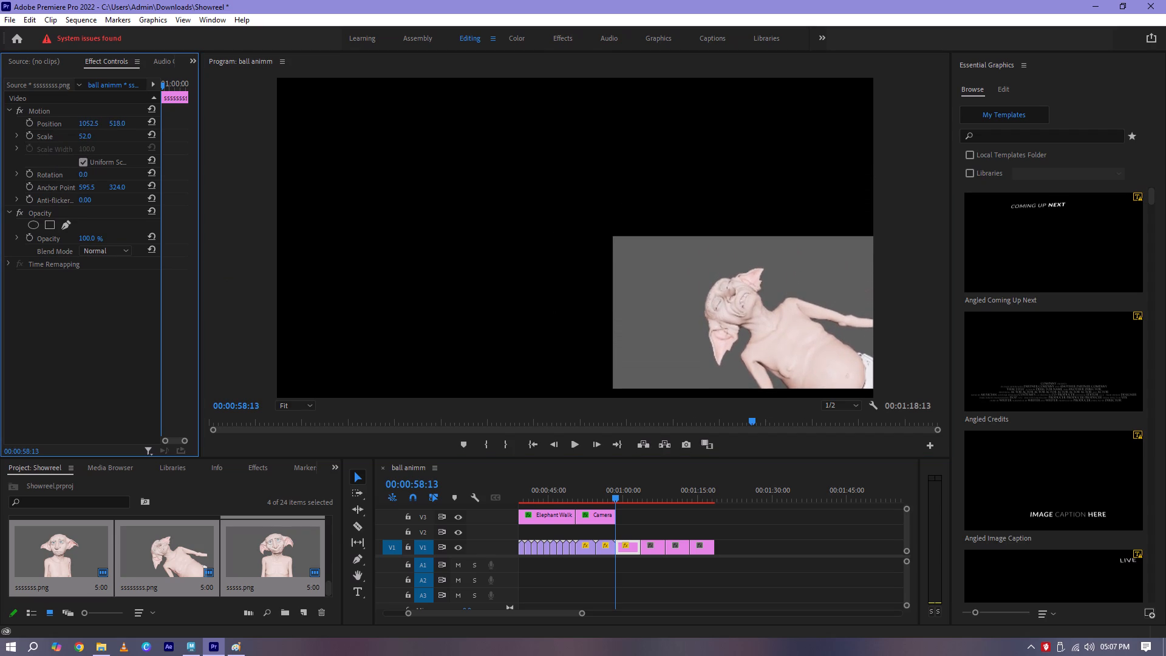
pyautogui.moveTo(221, 131); pyautogui.dragTo(236, 132)
pyautogui.click(84, 131)
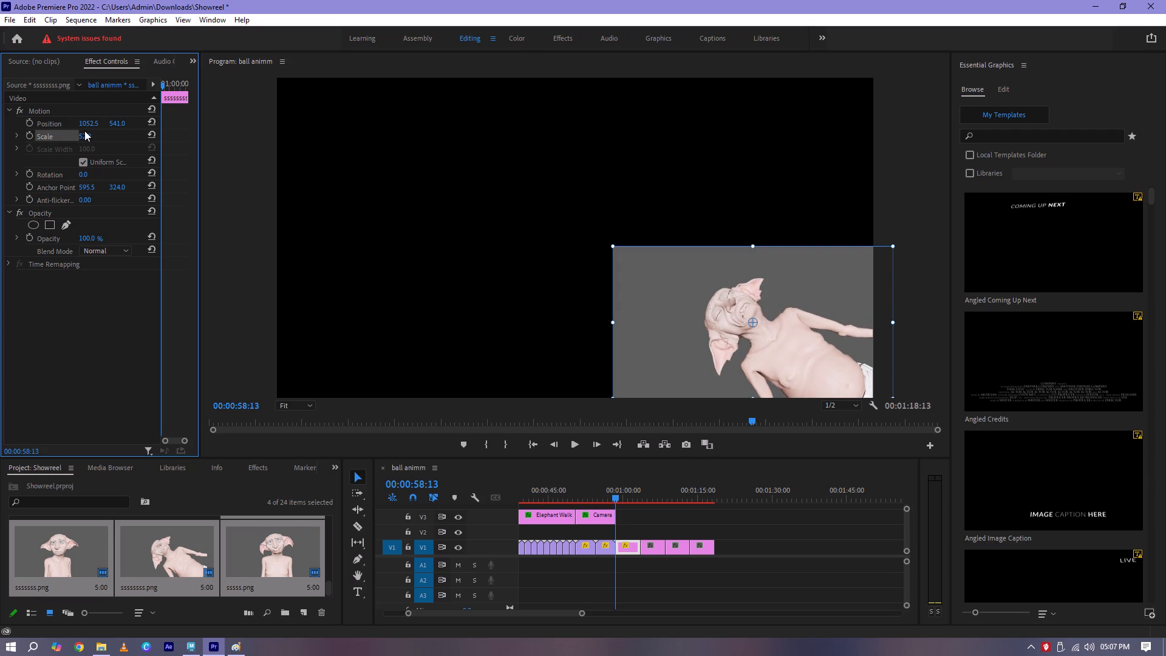
pyautogui.moveTo(83, 138); pyautogui.dragTo(98, 138)
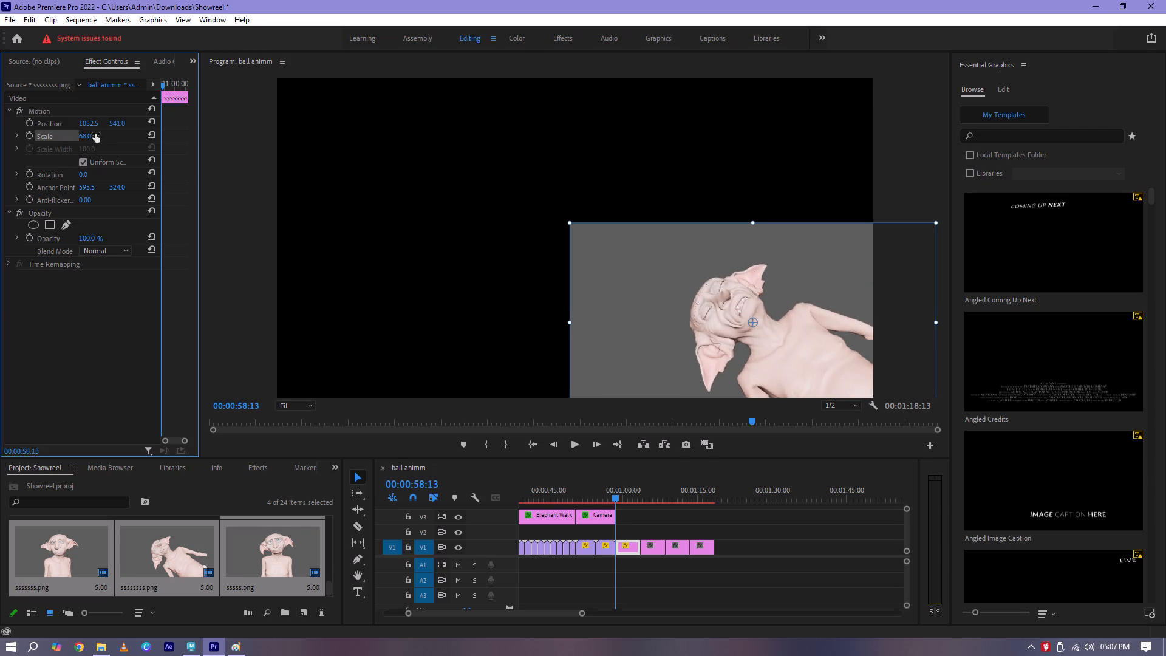
pyautogui.moveTo(87, 123); pyautogui.dragTo(57, 123)
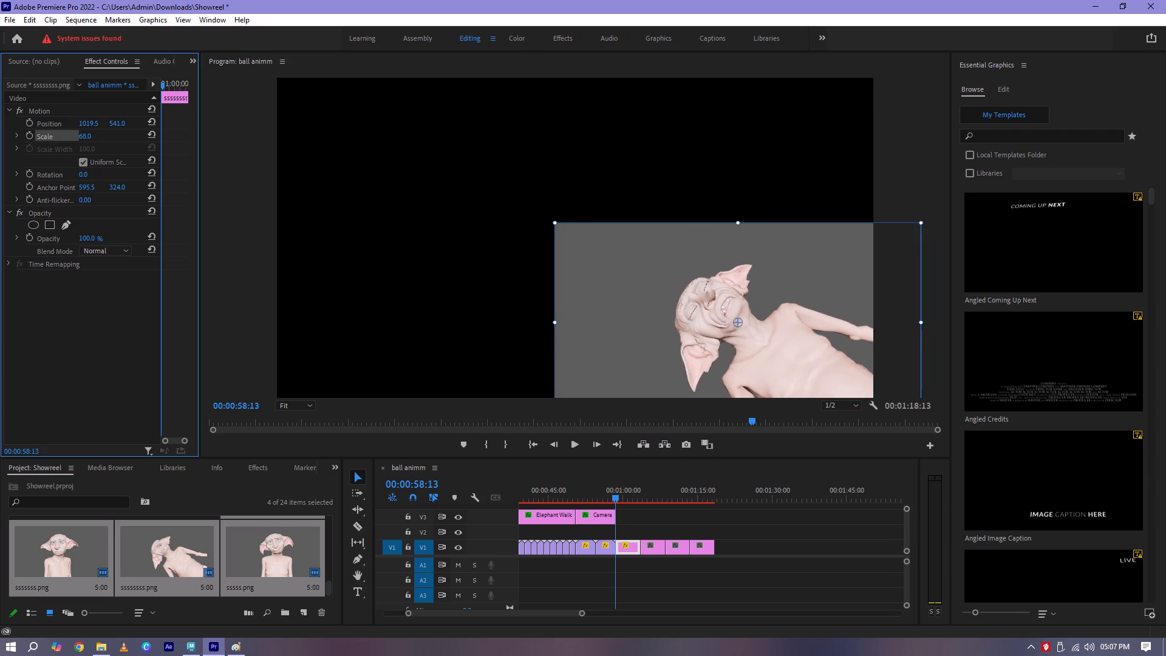
pyautogui.moveTo(57, 123); pyautogui.dragTo(30, 128)
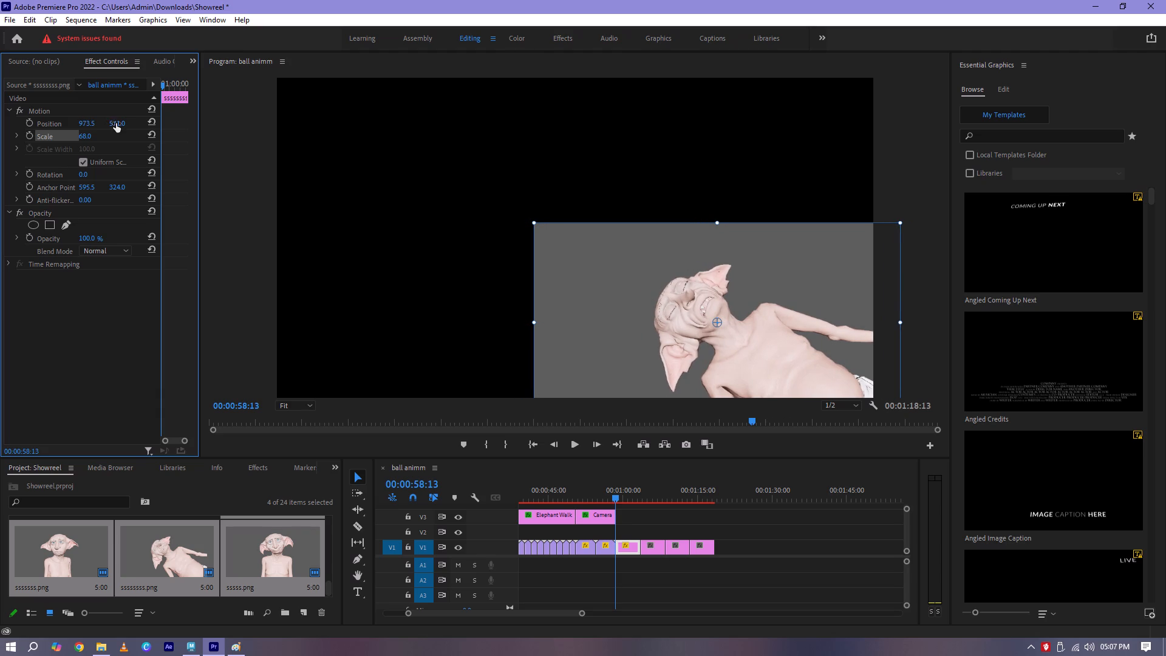
pyautogui.moveTo(116, 123); pyautogui.dragTo(88, 131)
pyautogui.click(508, 466)
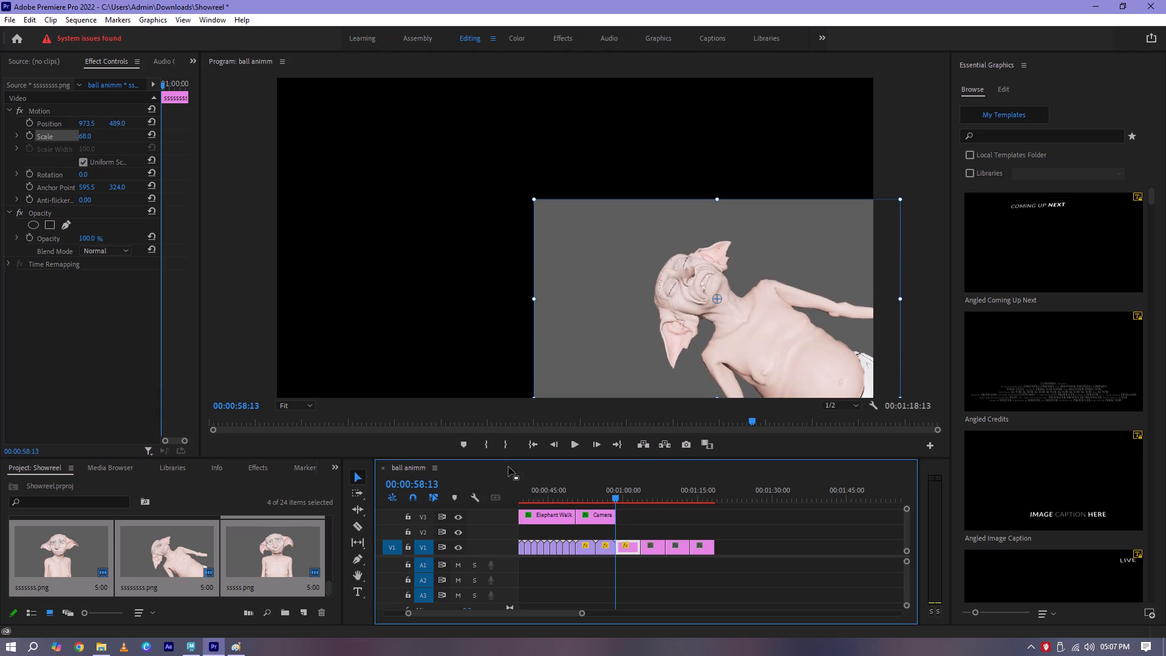
# Move the second Dobby image from V1 to V2, stacked directly above the first one at 00:00:58:13.
pyautogui.click(648, 542)
pyautogui.moveTo(651, 548); pyautogui.dragTo(624, 534)
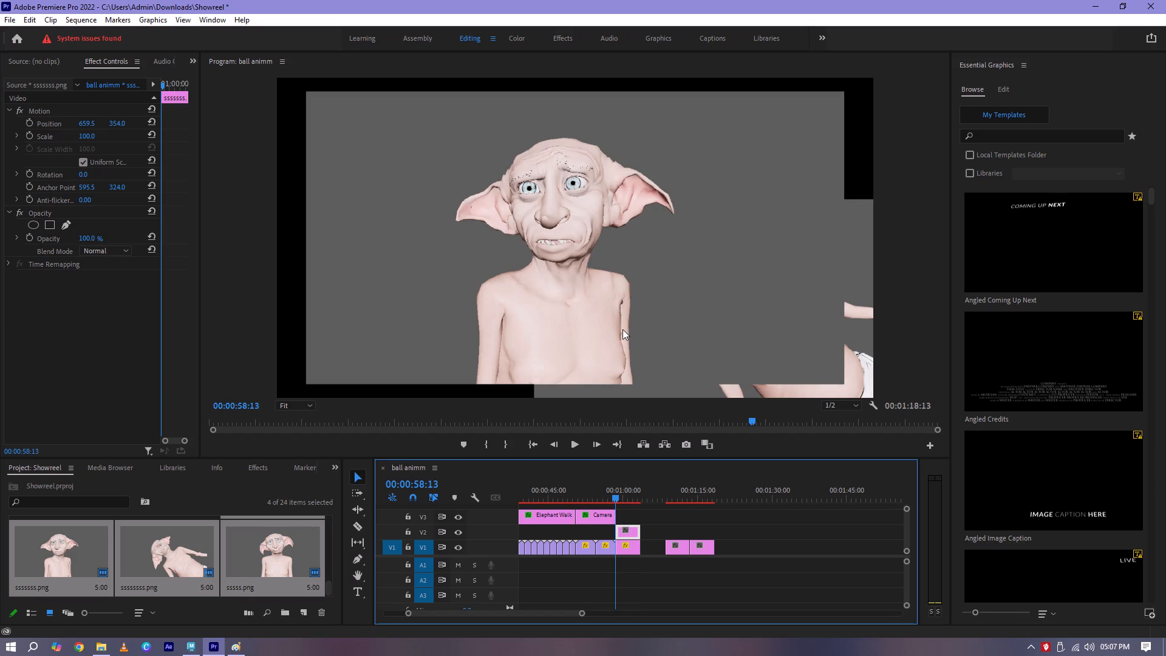
pyautogui.click(622, 329)
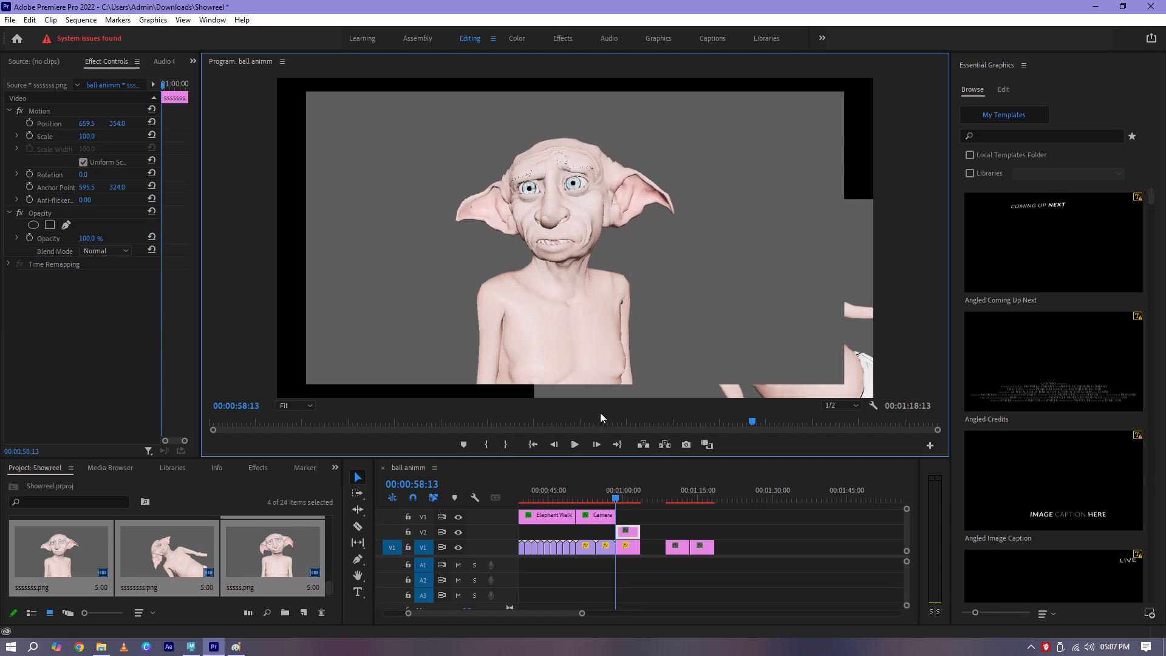
# Scale the Dobby image on V2 to 58 and position it at 344.5, 186 in the frame's upper-left corner.
pyautogui.moveTo(92, 135); pyautogui.dragTo(59, 138)
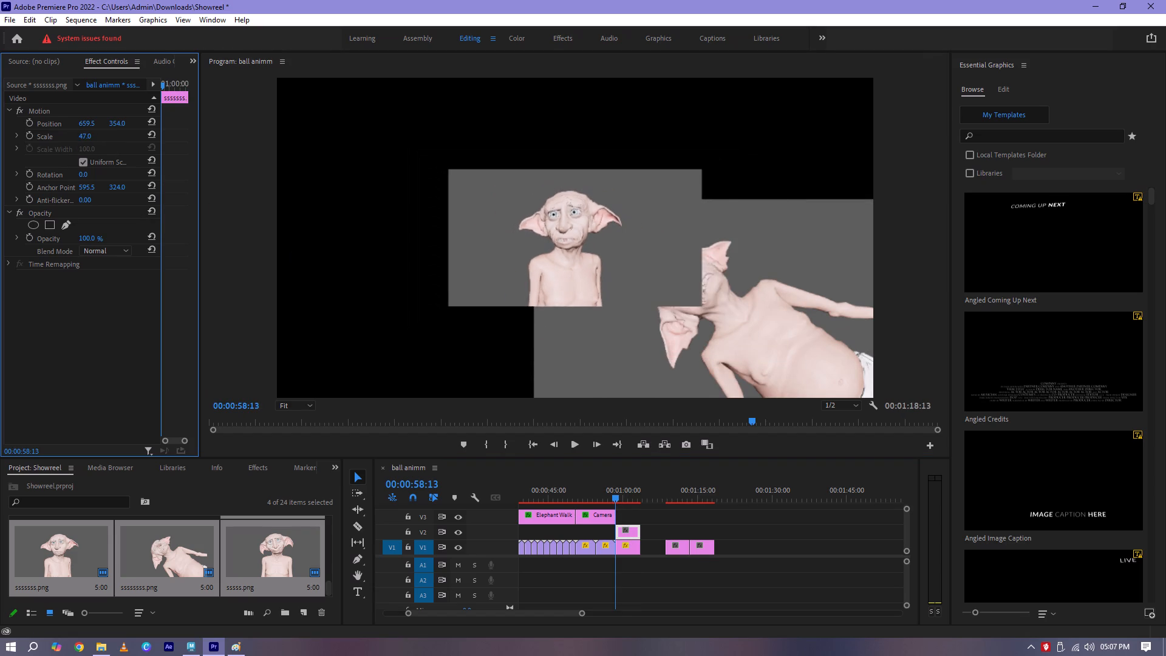
pyautogui.moveTo(59, 138); pyautogui.dragTo(66, 138)
pyautogui.moveTo(90, 123); pyautogui.dragTo(28, 123)
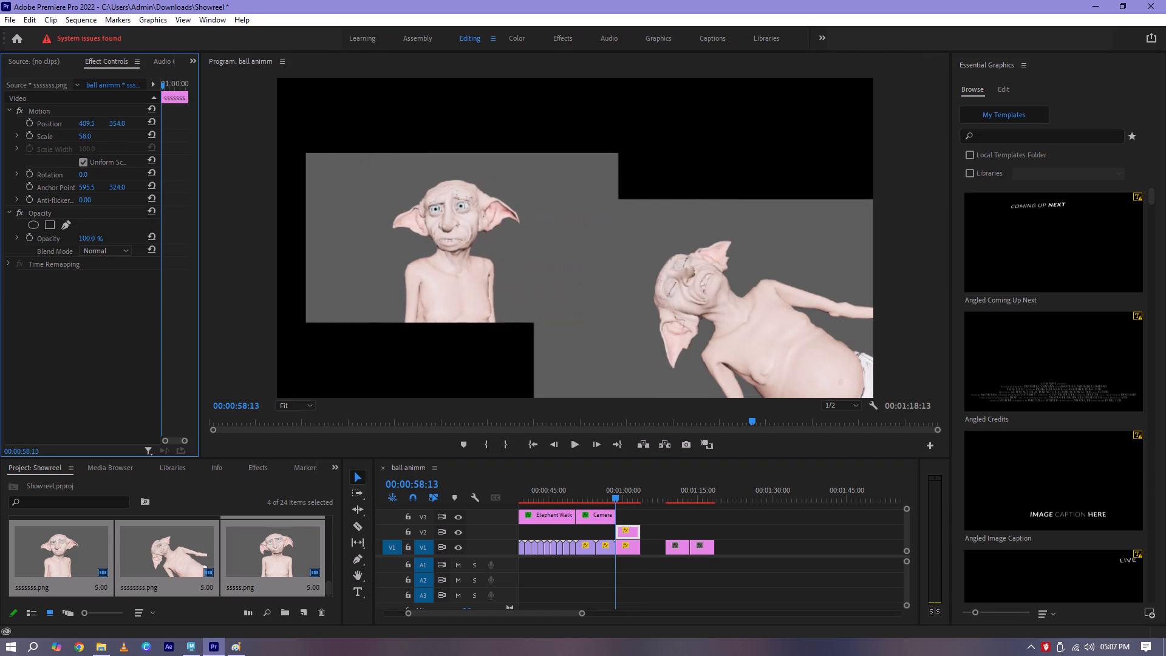
pyautogui.moveTo(28, 123); pyautogui.dragTo(82, 123)
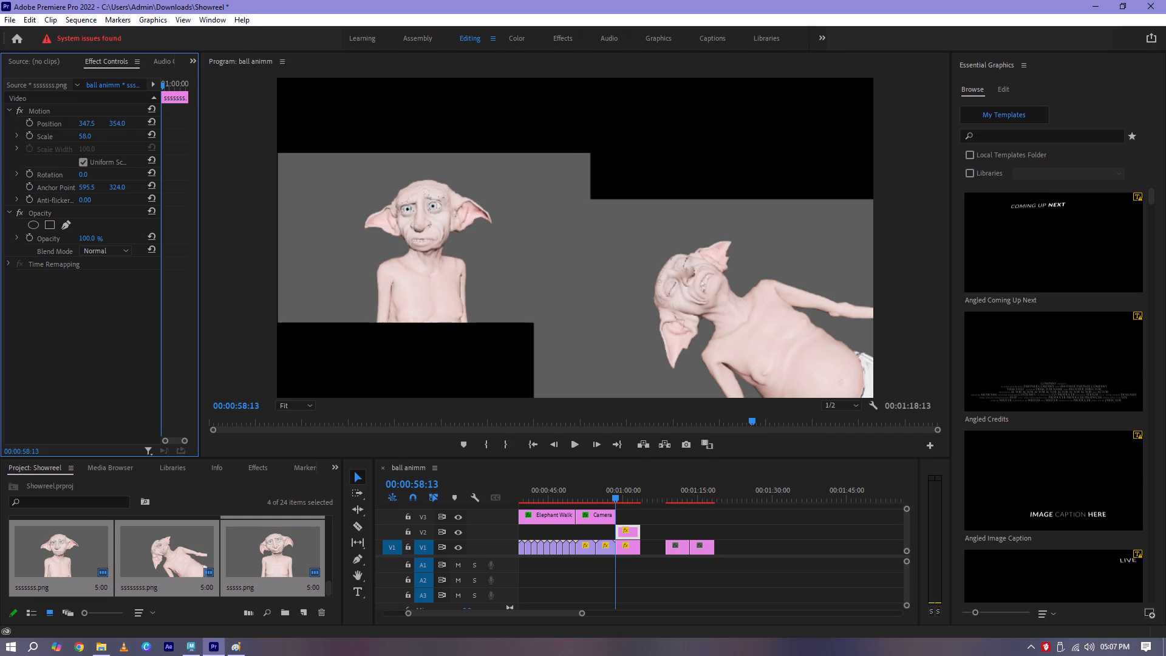
pyautogui.moveTo(82, 123); pyautogui.dragTo(81, 123)
pyautogui.moveTo(121, 125); pyautogui.dragTo(46, 126)
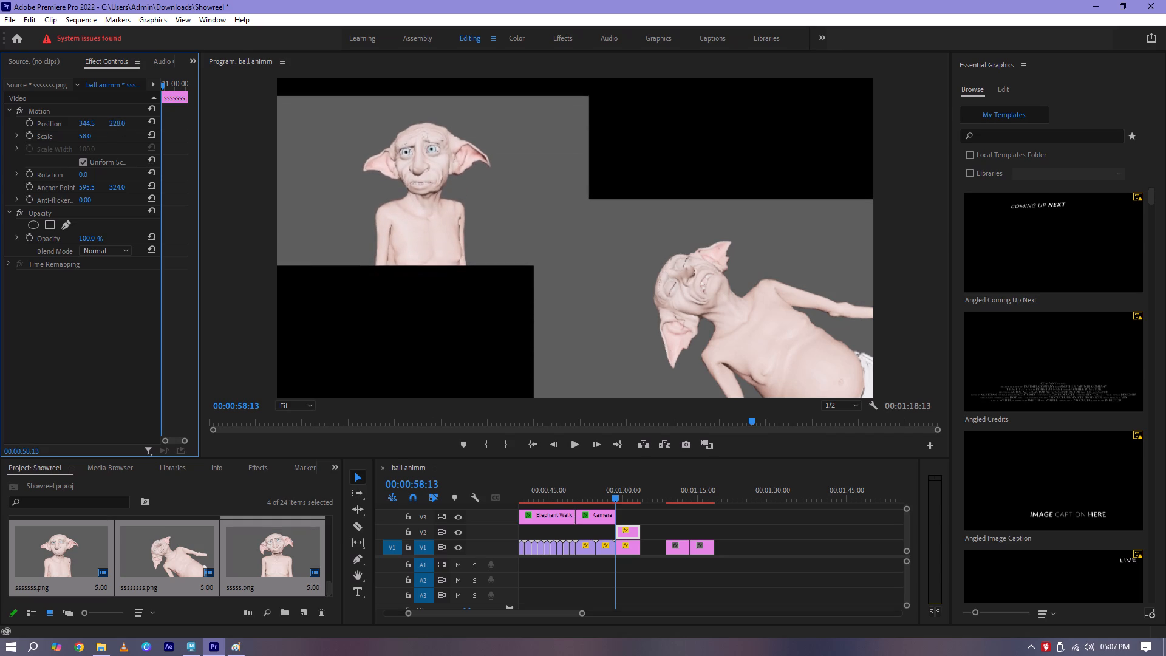
pyautogui.moveTo(46, 126); pyautogui.dragTo(17, 125)
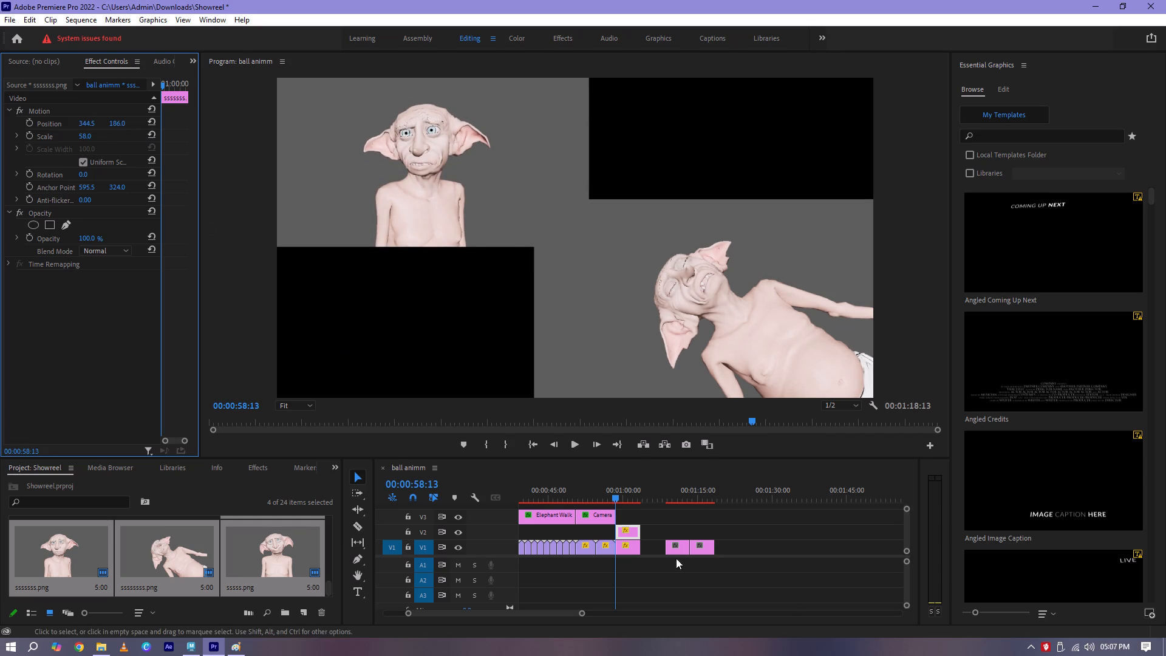
# Move the third Dobby image, with hands on chest, from V1 to V3, directly above the other two at 00:00:58:13.
pyautogui.click(675, 550)
pyautogui.moveTo(675, 550); pyautogui.dragTo(631, 518)
pyautogui.moveTo(683, 544); pyautogui.dragTo(635, 516)
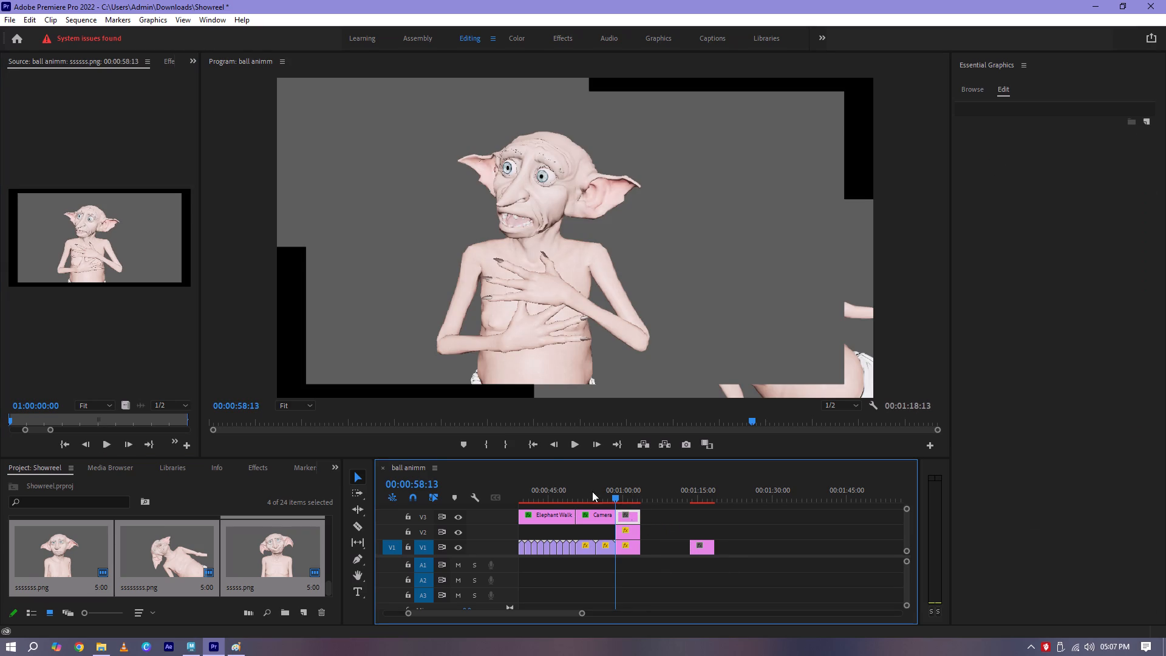
pyautogui.click(528, 171)
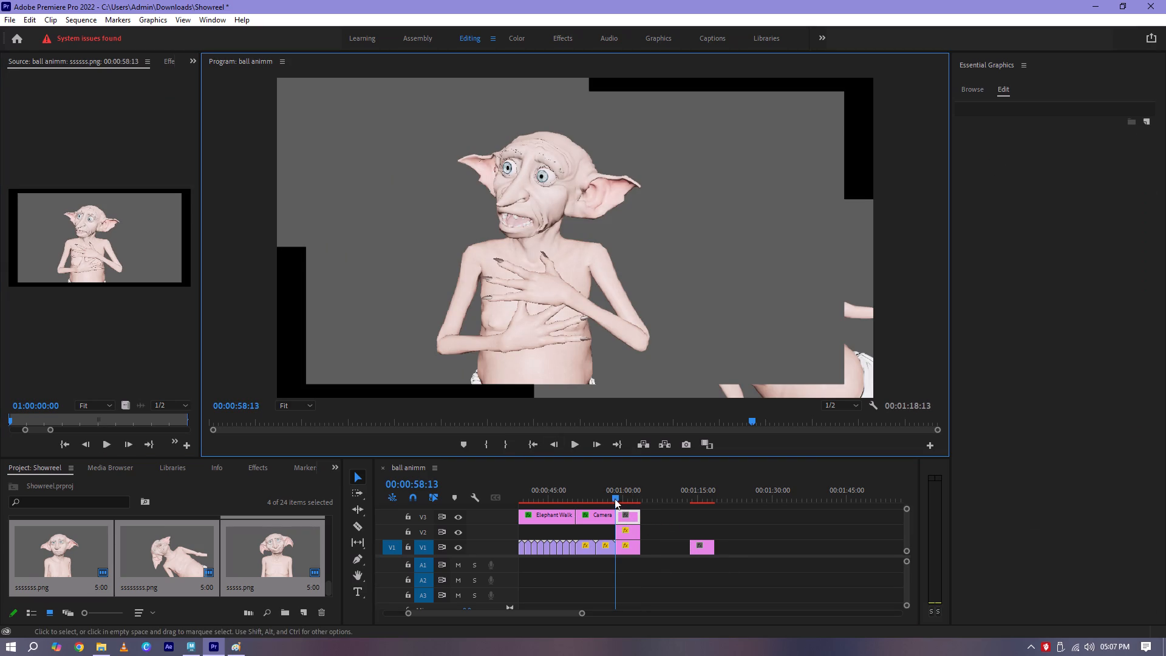
# Scale the Dobby image on V3 to 58 and position it at 975.5, 183 in the frame's upper-right corner.
pyautogui.click(636, 516)
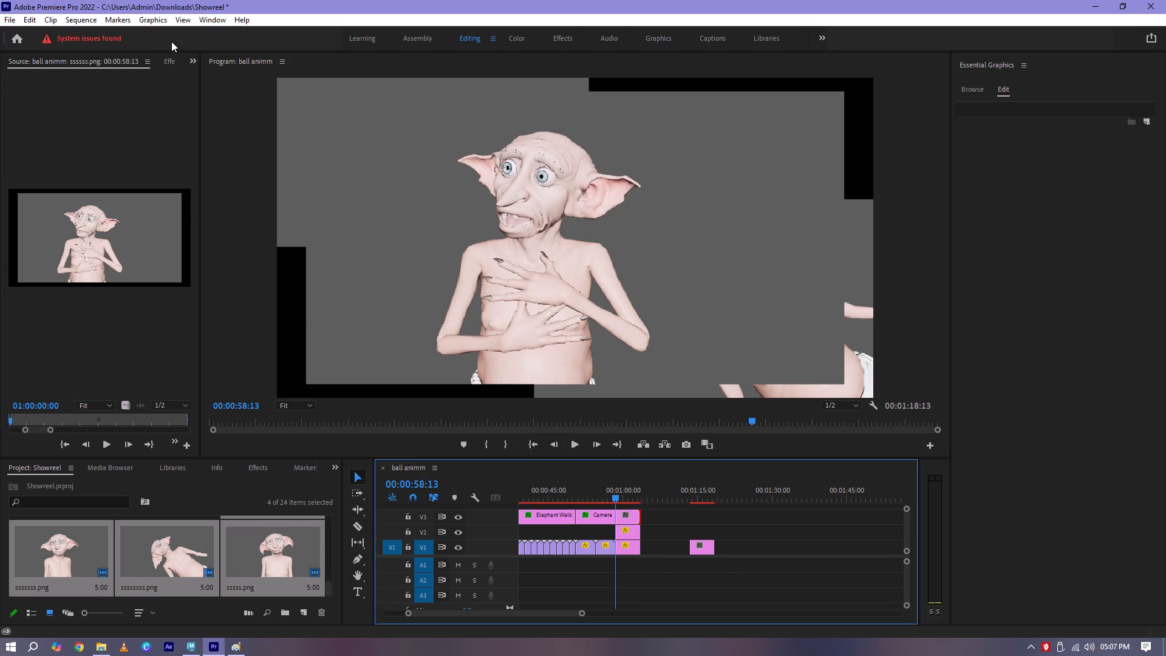
pyautogui.click(168, 59)
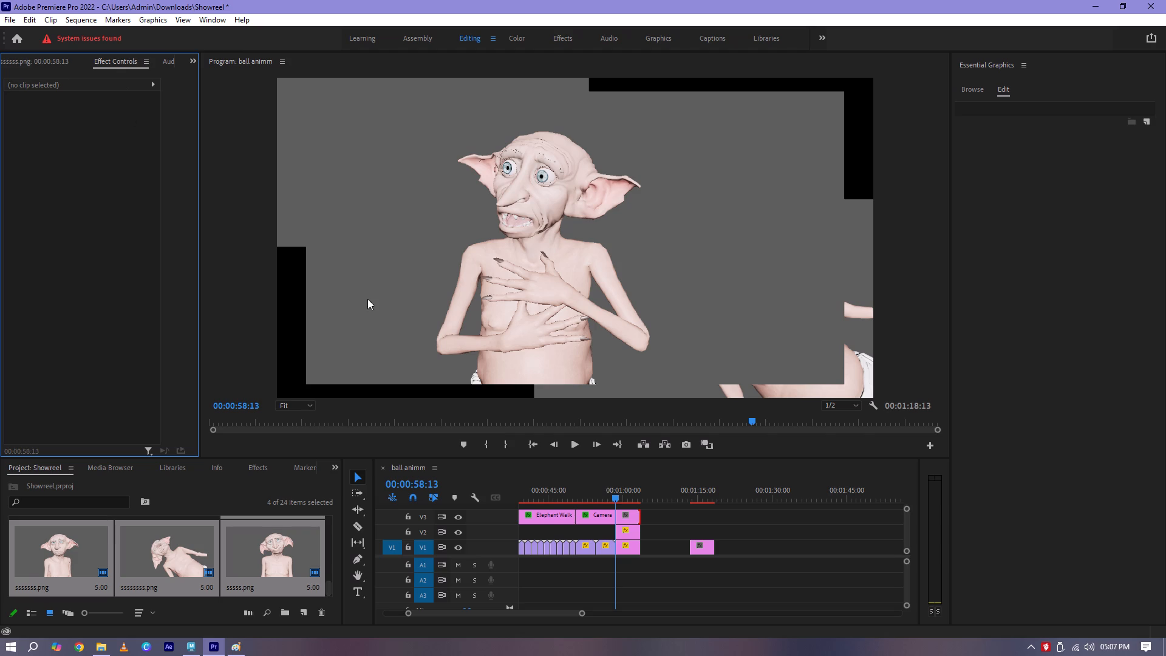
pyautogui.click(630, 518)
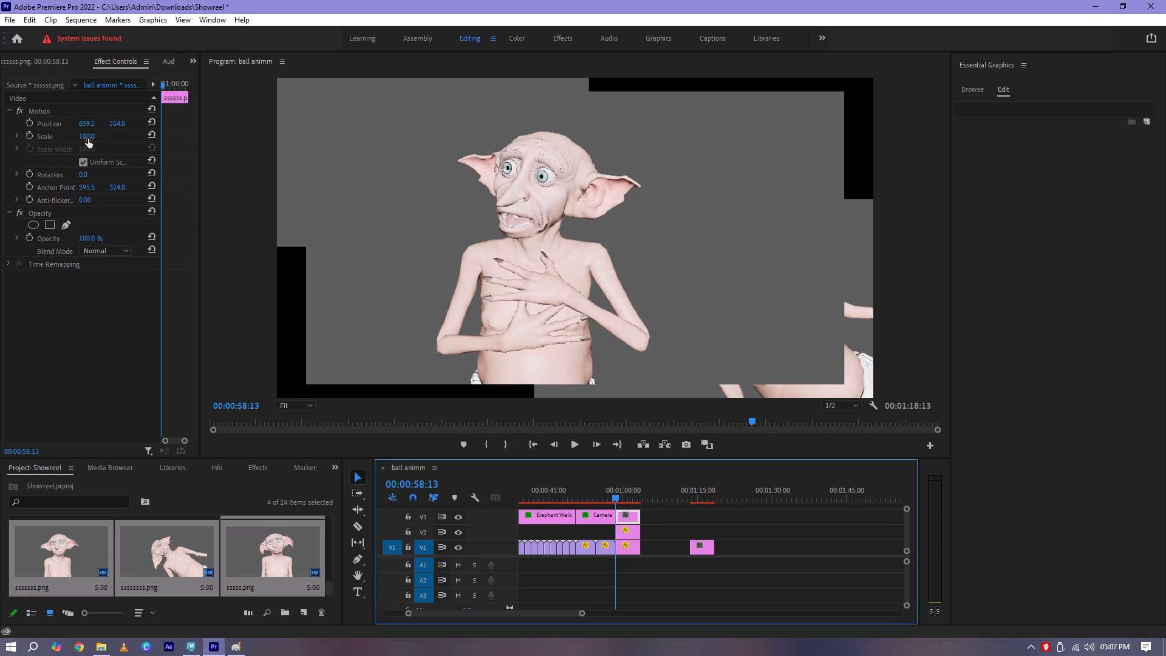
pyautogui.moveTo(88, 139); pyautogui.dragTo(61, 140)
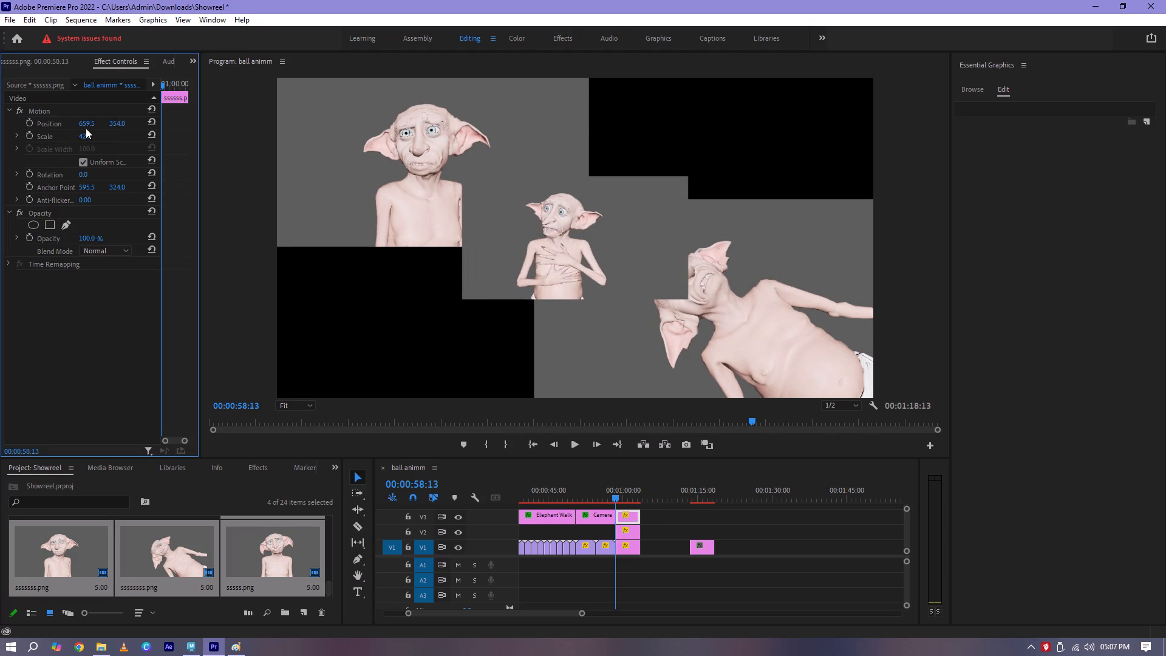
pyautogui.moveTo(84, 124); pyautogui.dragTo(282, 156)
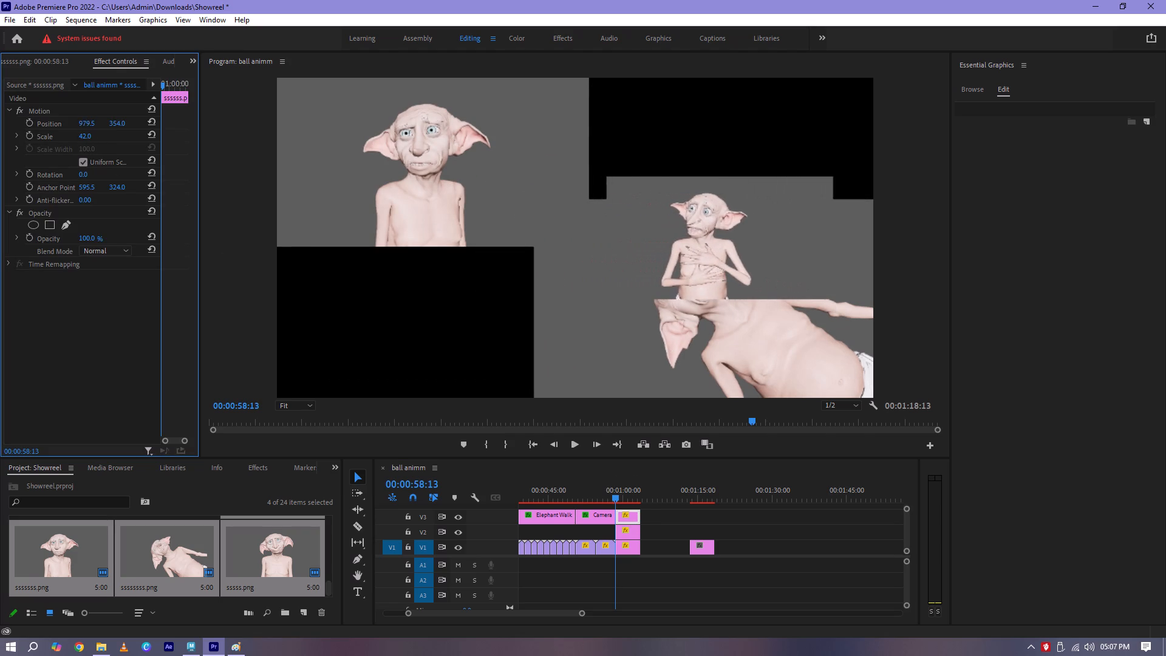
pyautogui.moveTo(282, 156); pyautogui.dragTo(271, 156)
pyautogui.moveTo(84, 136); pyautogui.dragTo(95, 134)
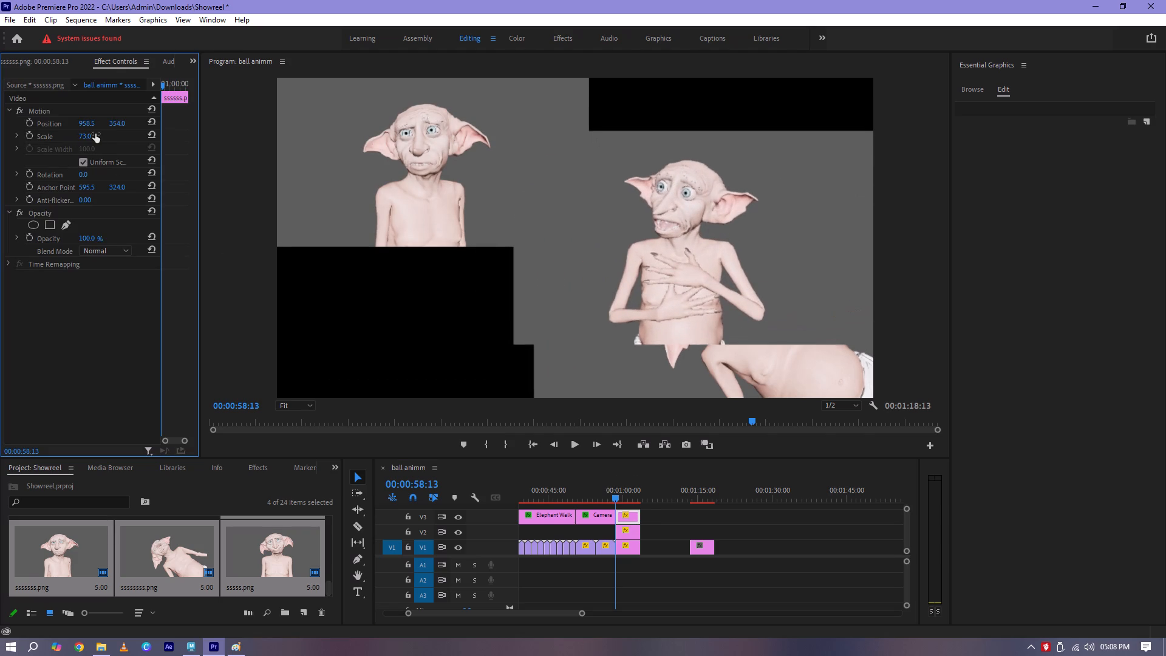
pyautogui.moveTo(95, 134); pyautogui.dragTo(104, 137)
pyautogui.moveTo(84, 123); pyautogui.dragTo(97, 133)
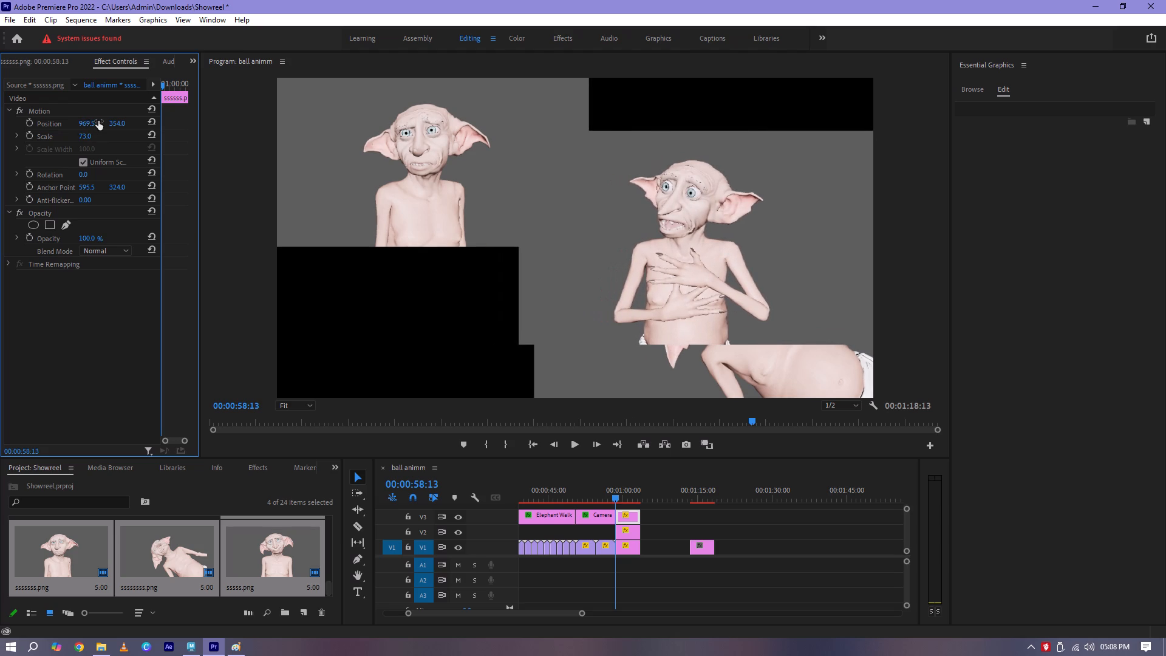
pyautogui.moveTo(118, 126); pyautogui.dragTo(26, 122)
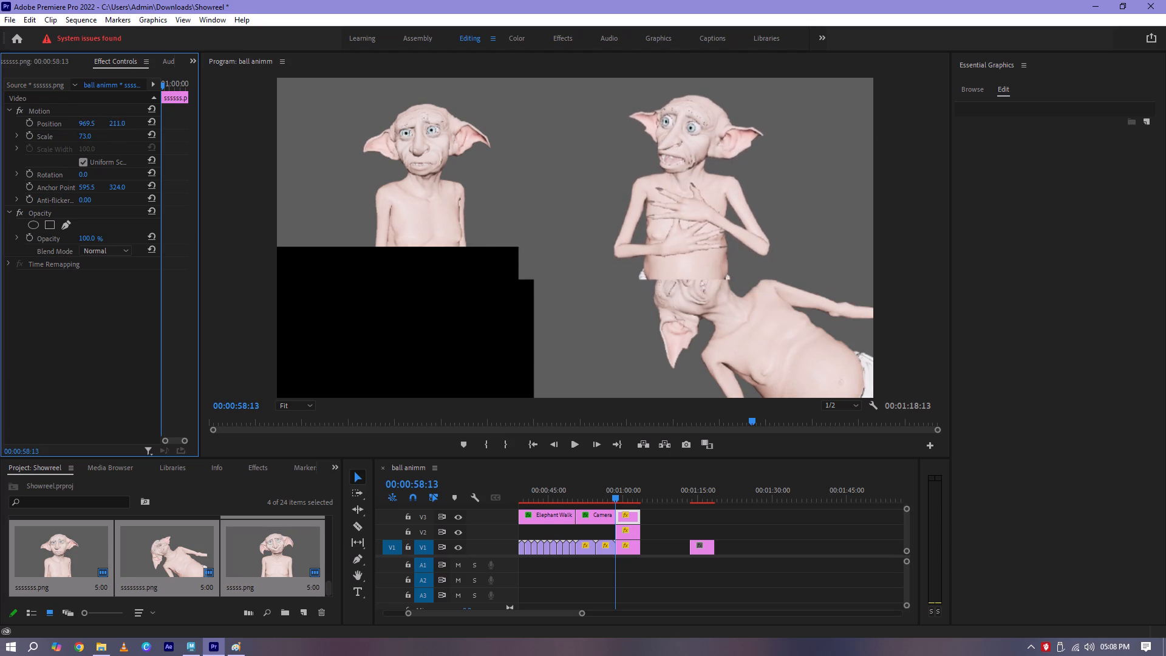
pyautogui.moveTo(26, 122); pyautogui.dragTo(16, 121)
pyautogui.click(86, 122)
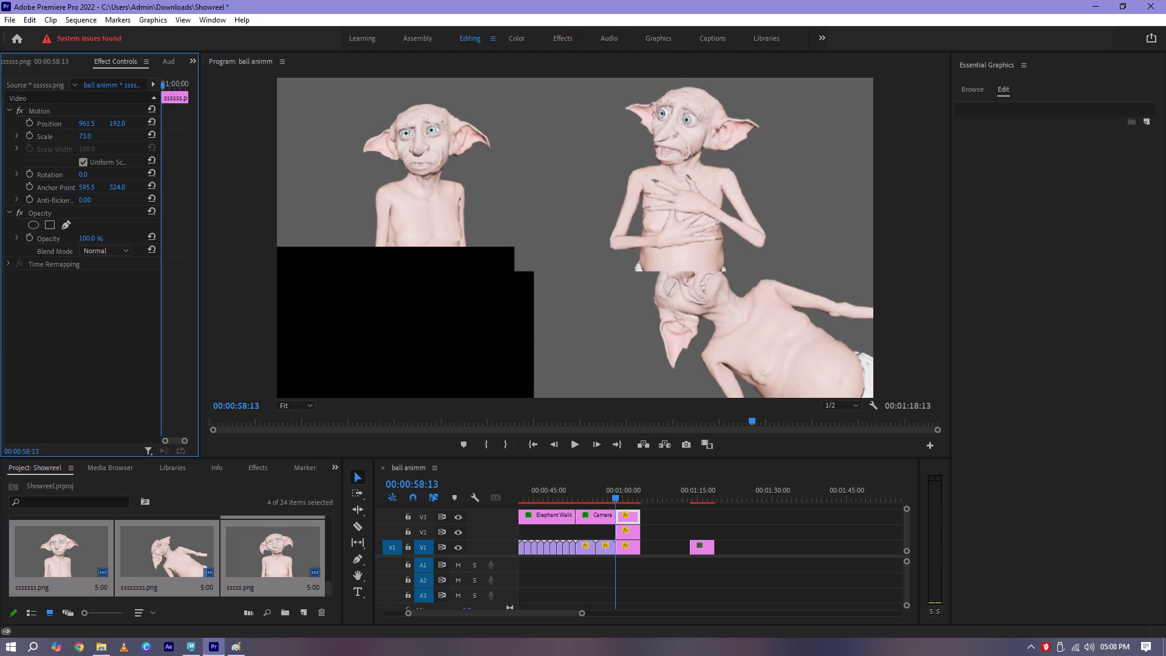
pyautogui.moveTo(85, 136); pyautogui.dragTo(67, 138)
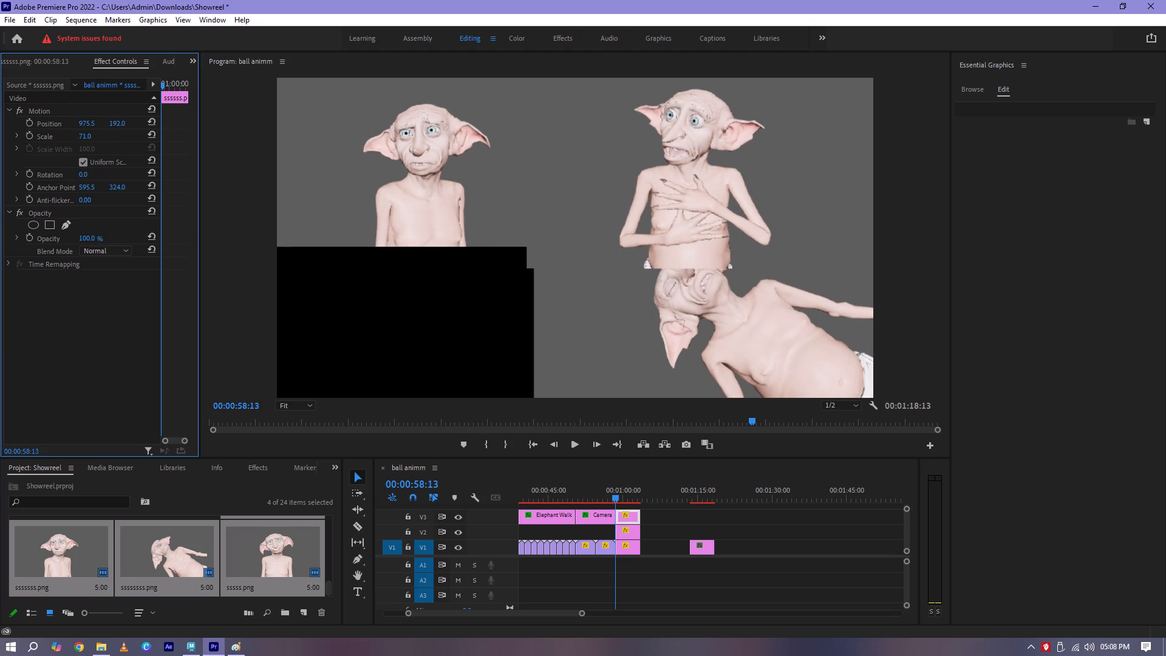
pyautogui.moveTo(67, 138); pyautogui.dragTo(59, 138)
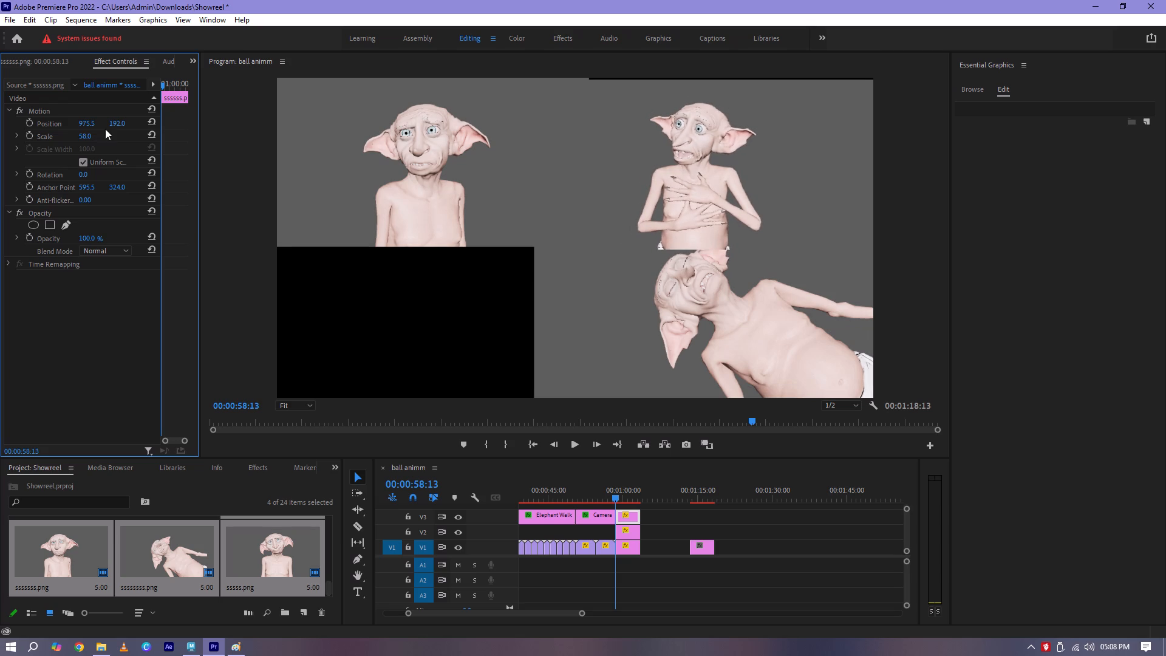
pyautogui.click(120, 125)
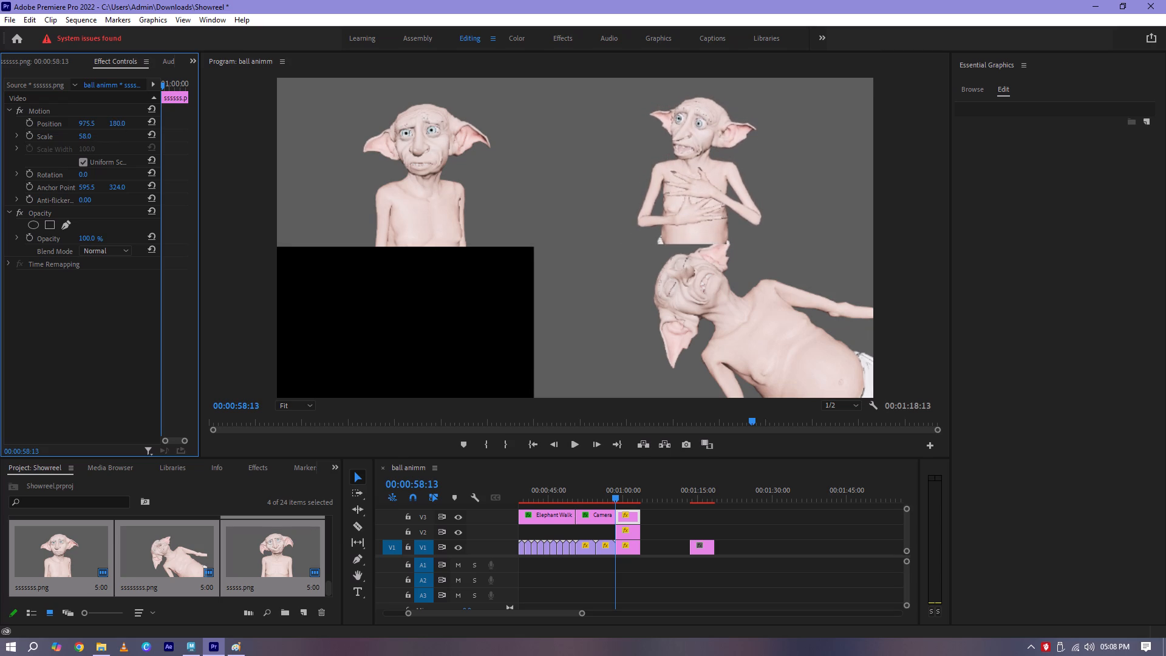
pyautogui.click(687, 331)
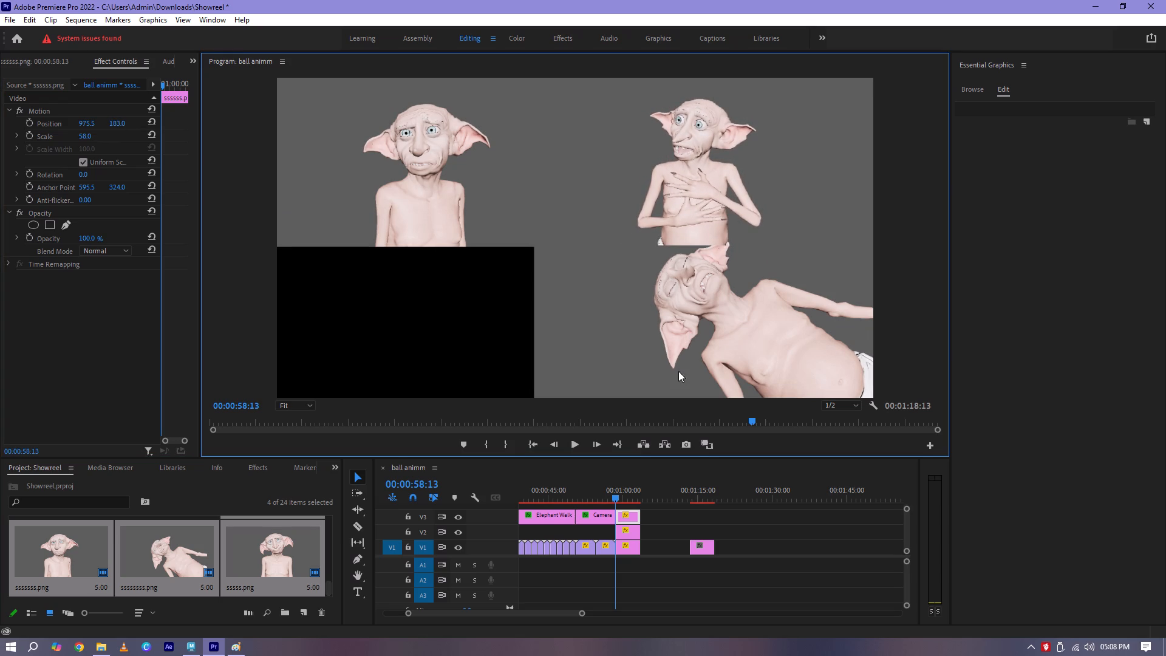
# Reposition the reclining Dobby image on V1 in the frame's lower-right area, with horizontal position 971.5, lowering it beneath the upper-right image.
pyautogui.click(633, 550)
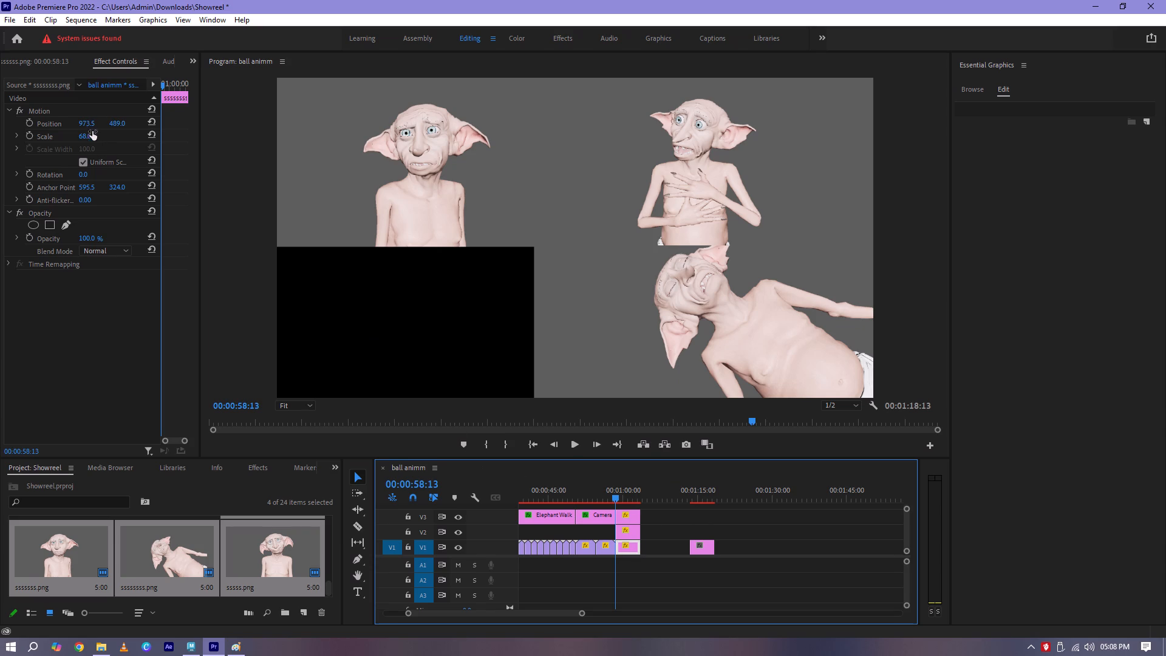
pyautogui.click(89, 125)
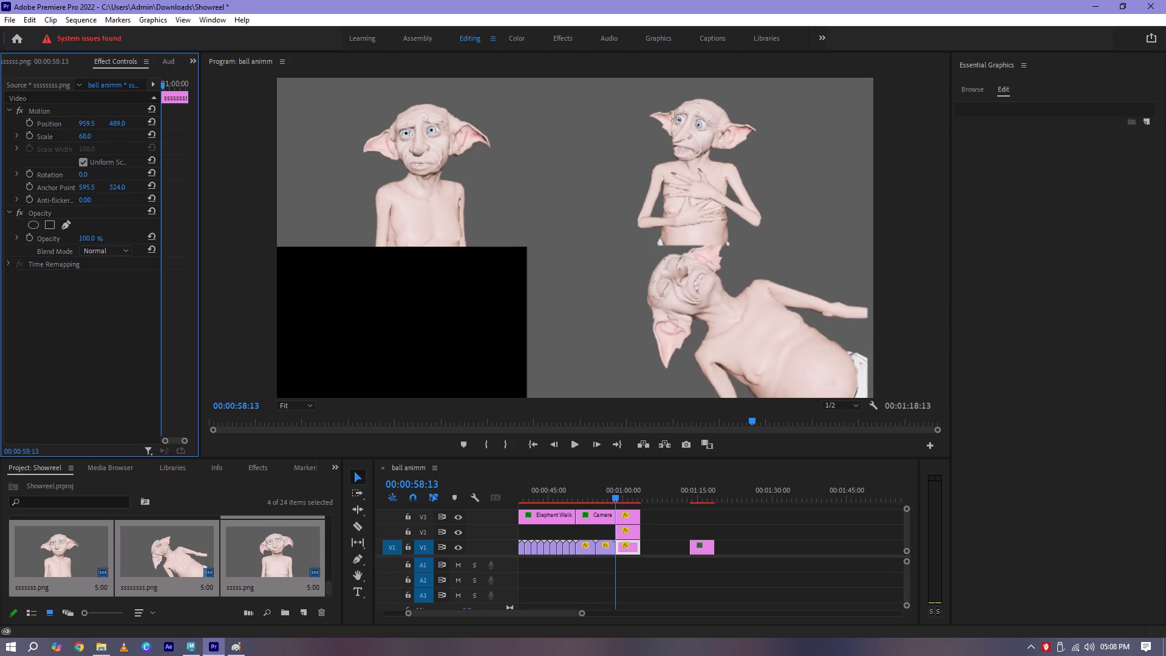
pyautogui.moveTo(111, 122); pyautogui.dragTo(102, 123)
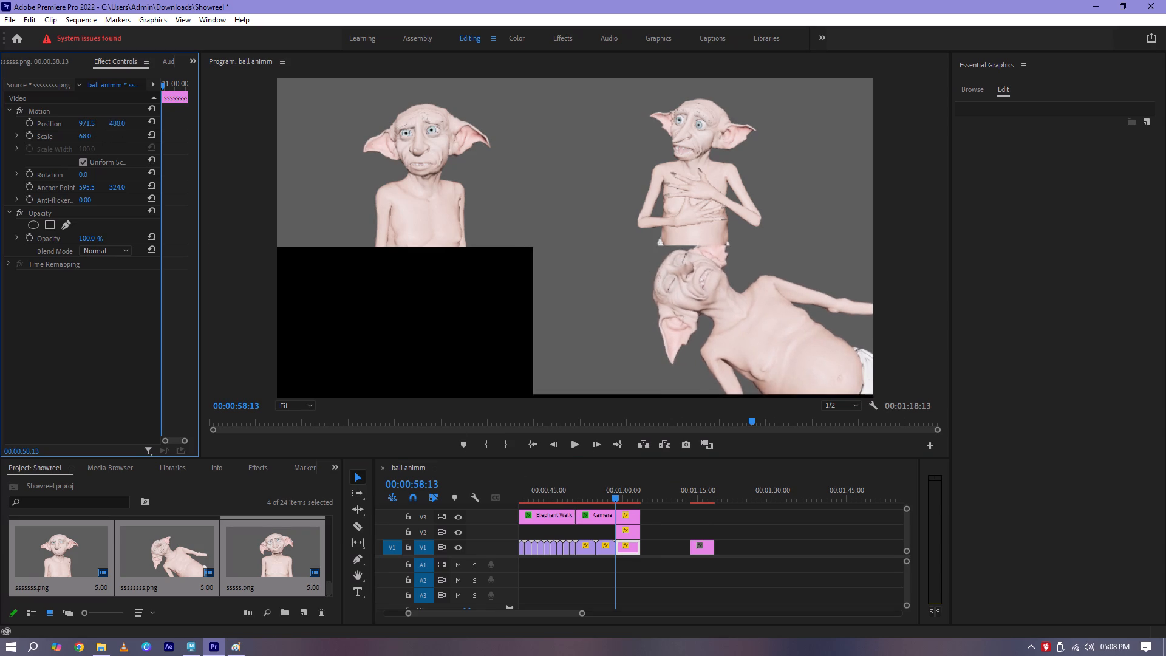
pyautogui.moveTo(102, 123); pyautogui.dragTo(134, 128)
# Move the fourth Dobby image from V1 to V4, directly above the other three at 00:00:58:13.
pyautogui.click(708, 550)
pyautogui.moveTo(708, 550); pyautogui.dragTo(639, 505)
pyautogui.moveTo(704, 547); pyautogui.dragTo(628, 507)
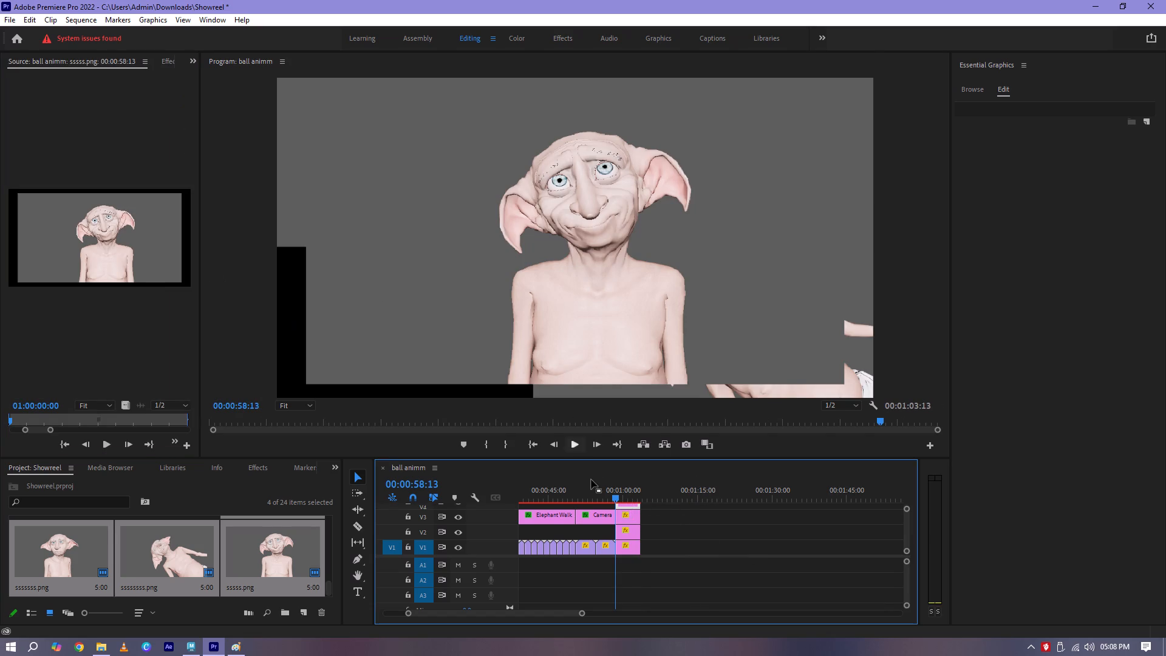
# Scale the Dobby image on V4 to 53 and position it at 282.5, 542 in the frame's lower-left corner.
pyautogui.click(171, 62)
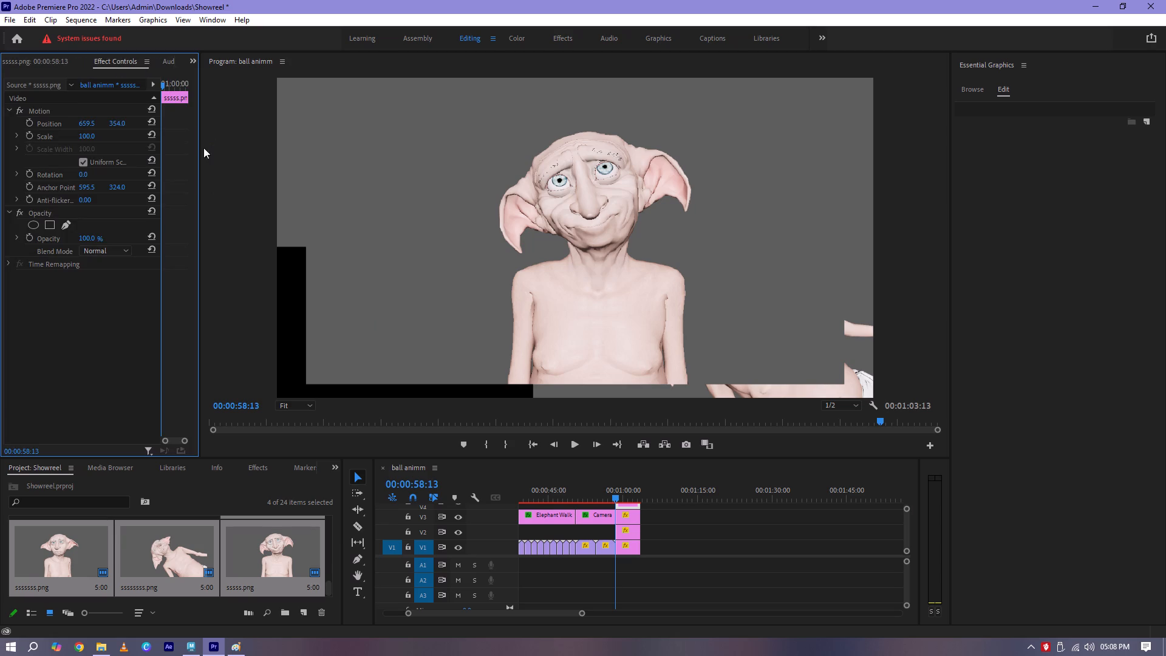
pyautogui.moveTo(89, 133); pyautogui.dragTo(54, 134)
pyautogui.moveTo(87, 123); pyautogui.dragTo(60, 123)
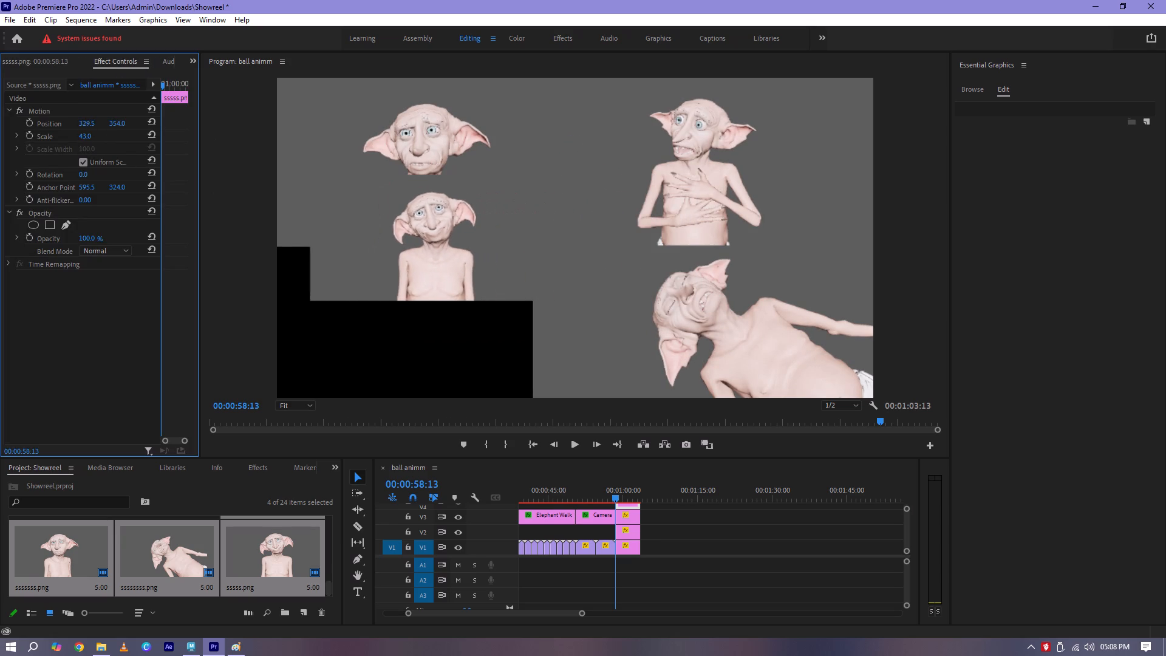
pyautogui.moveTo(60, 123); pyautogui.dragTo(52, 123)
pyautogui.moveTo(90, 138); pyautogui.dragTo(96, 140)
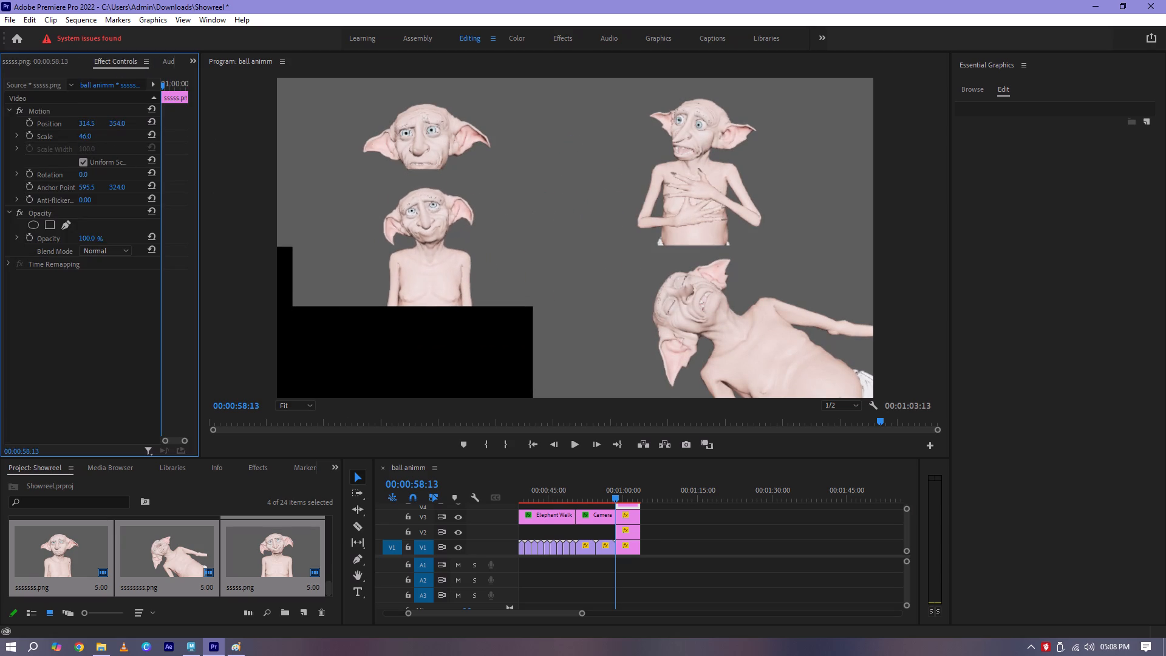
pyautogui.moveTo(96, 140); pyautogui.dragTo(103, 142)
pyautogui.moveTo(115, 121); pyautogui.dragTo(233, 151)
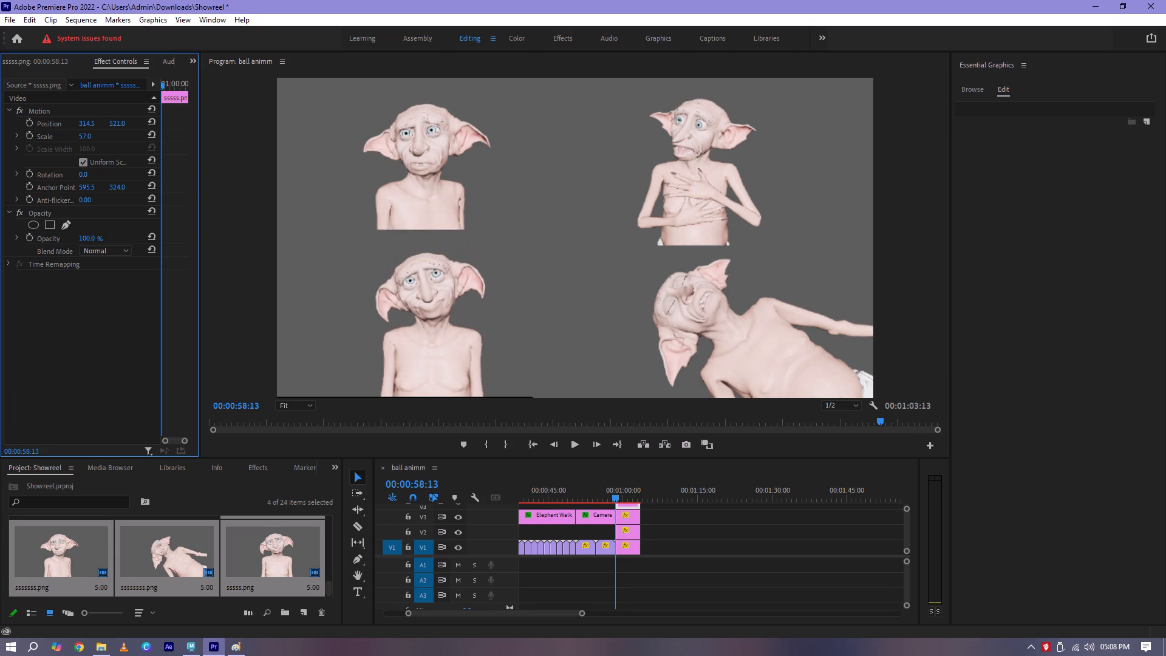
pyautogui.moveTo(233, 151); pyautogui.dragTo(268, 165)
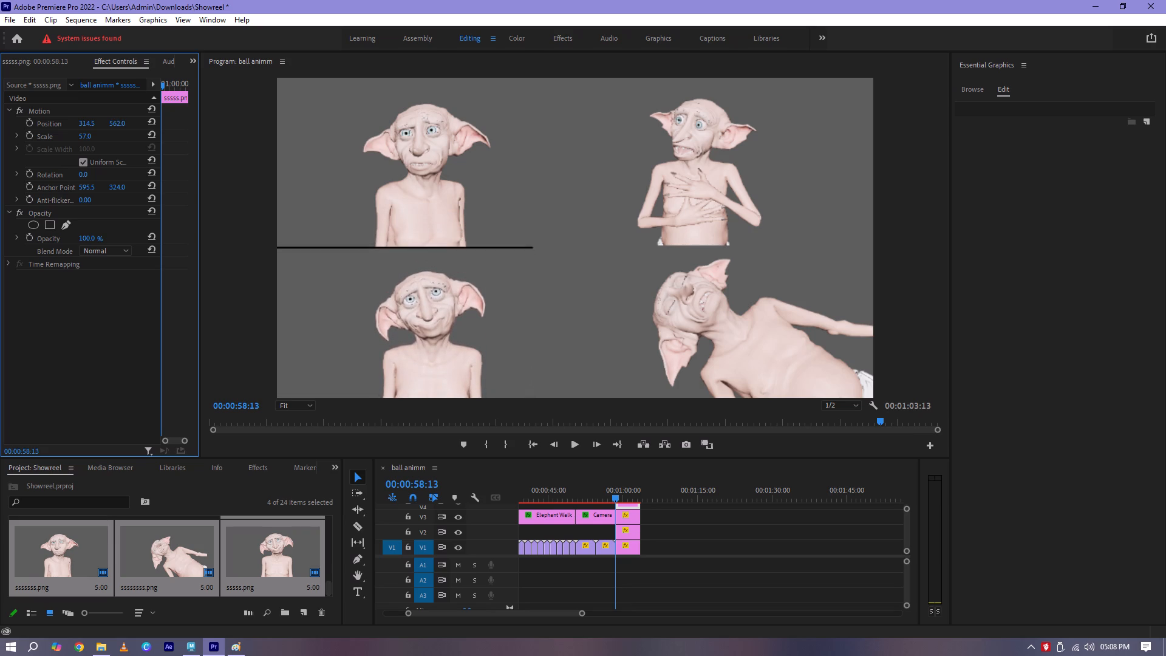
pyautogui.moveTo(268, 165); pyautogui.dragTo(270, 166)
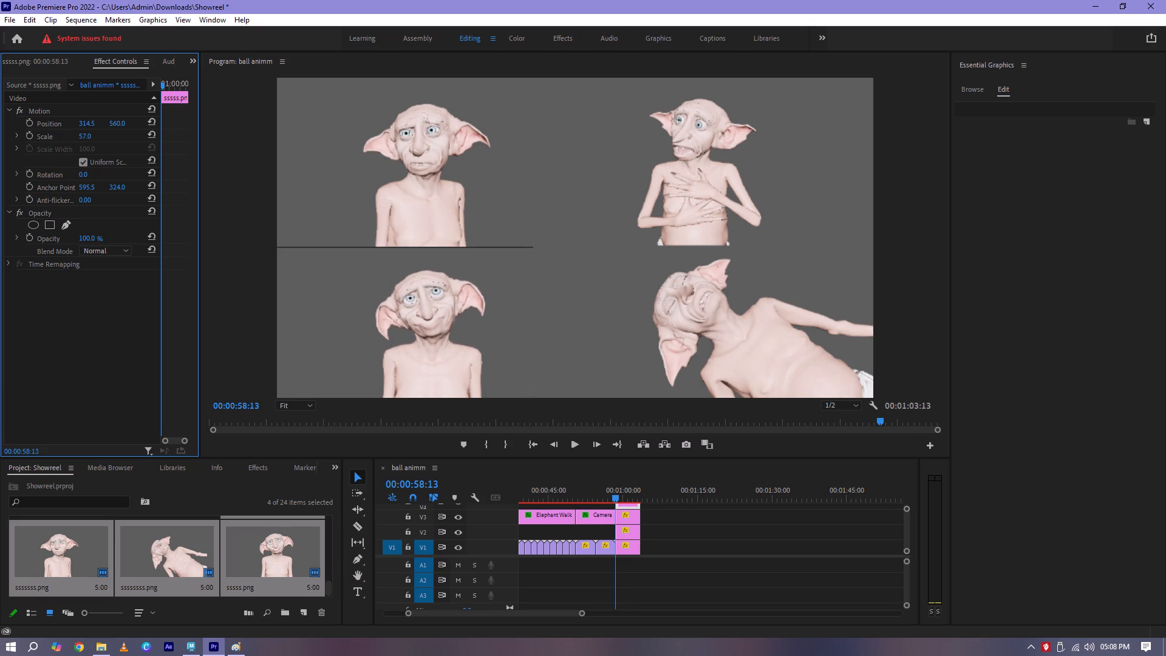
pyautogui.moveTo(270, 166); pyautogui.dragTo(269, 167)
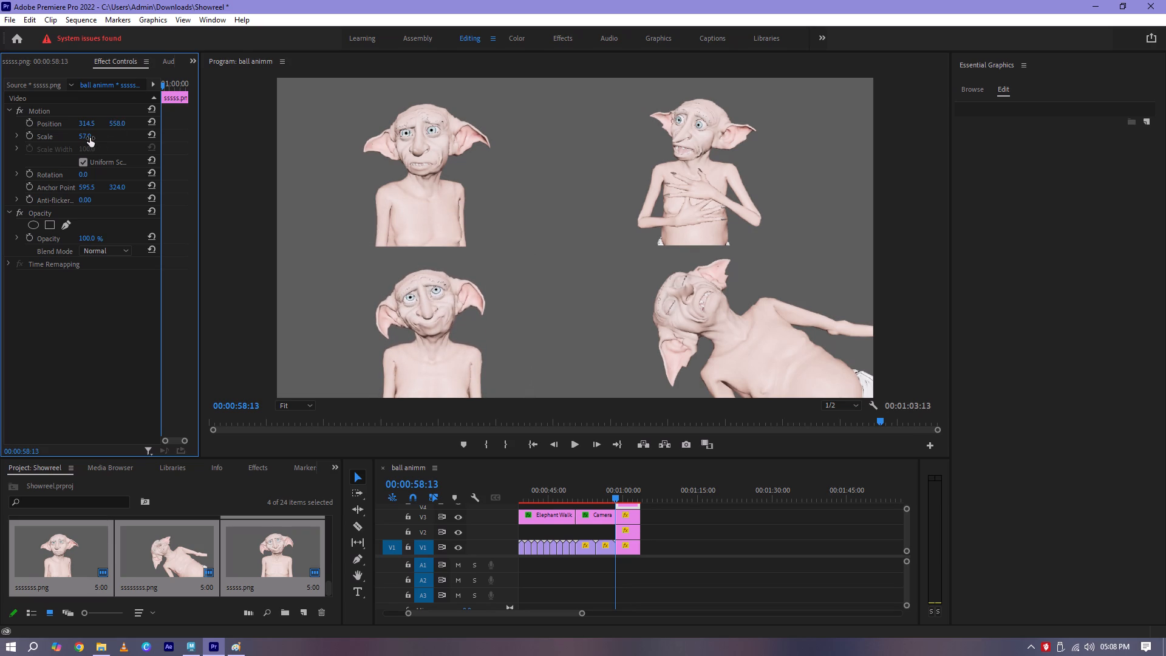
pyautogui.moveTo(84, 138); pyautogui.dragTo(77, 138)
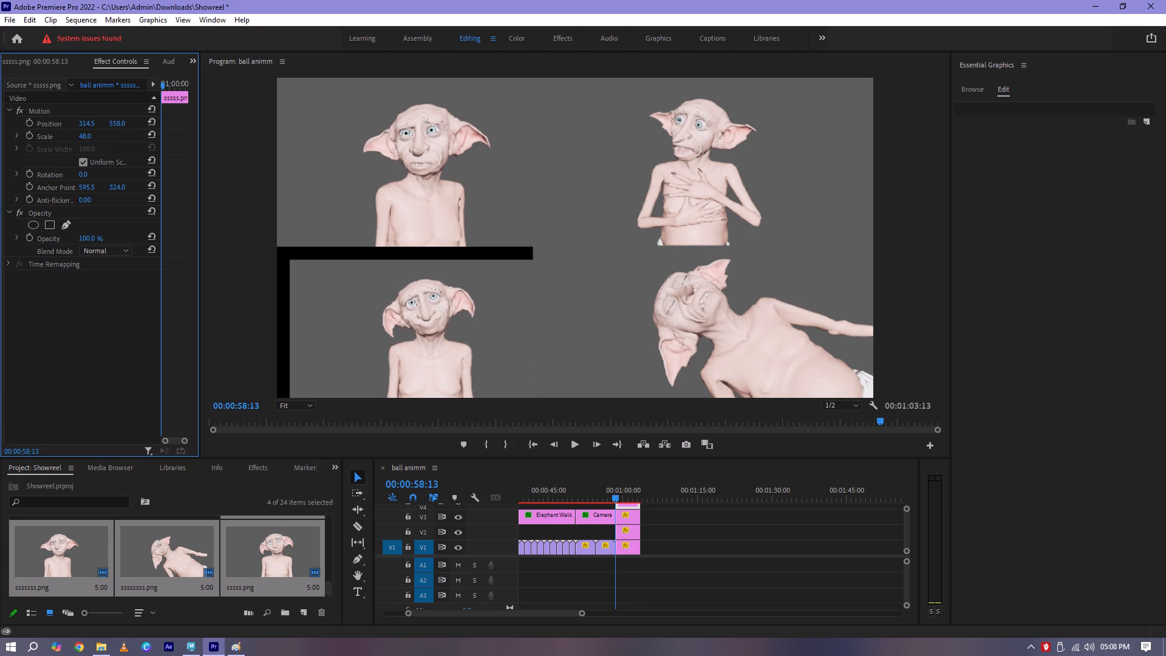
pyautogui.moveTo(77, 138); pyautogui.dragTo(77, 138)
pyautogui.moveTo(90, 123); pyautogui.dragTo(80, 123)
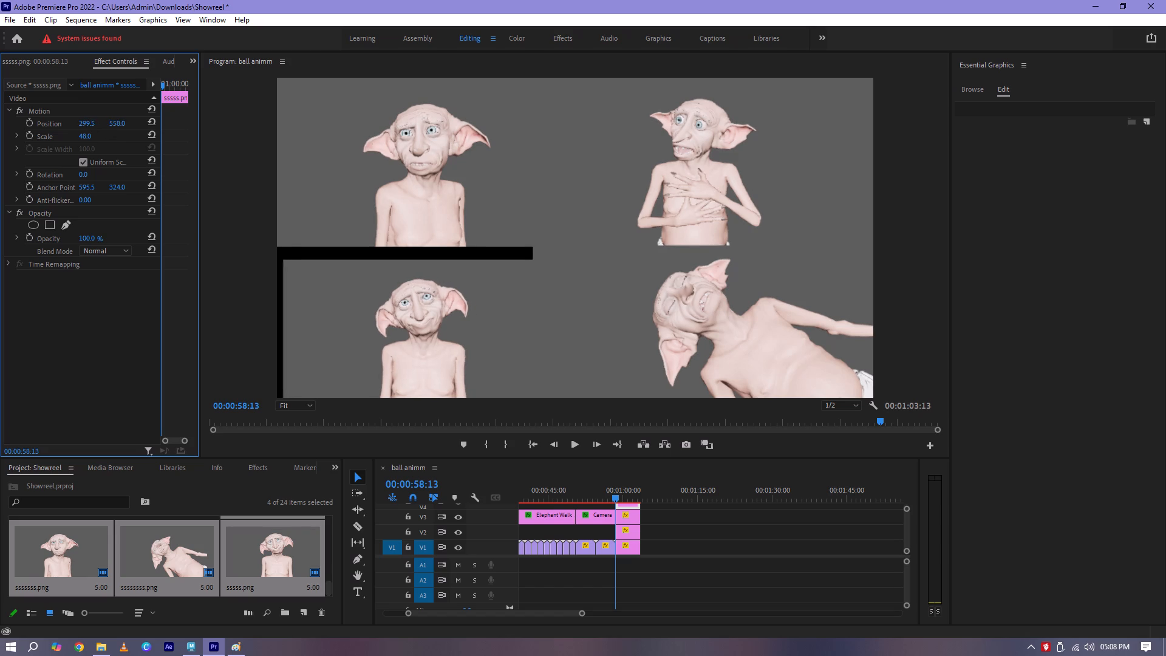
pyautogui.moveTo(80, 123); pyautogui.dragTo(69, 125)
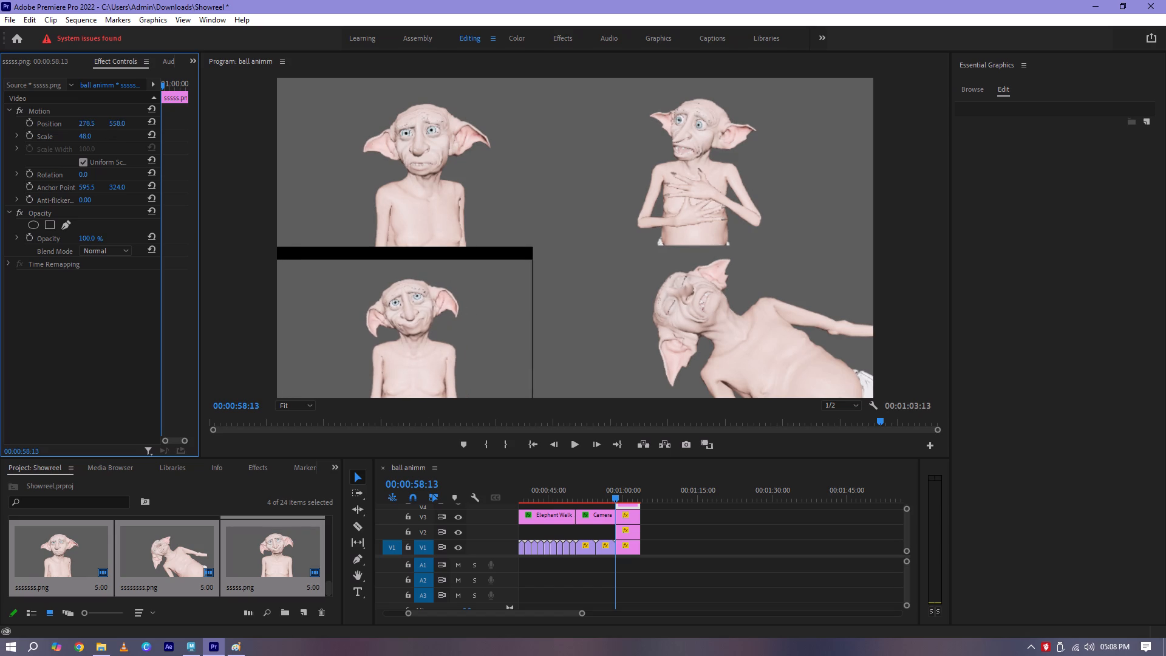
pyautogui.moveTo(69, 125); pyautogui.dragTo(71, 125)
pyautogui.moveTo(118, 123); pyautogui.dragTo(106, 125)
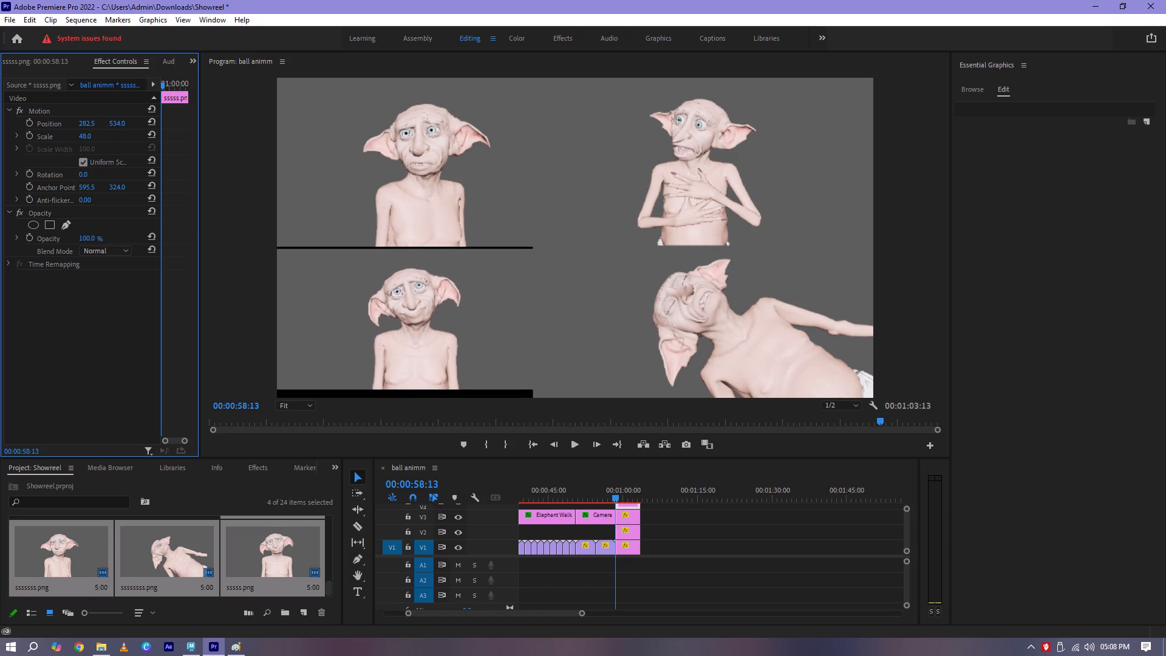
pyautogui.moveTo(106, 125); pyautogui.dragTo(111, 125)
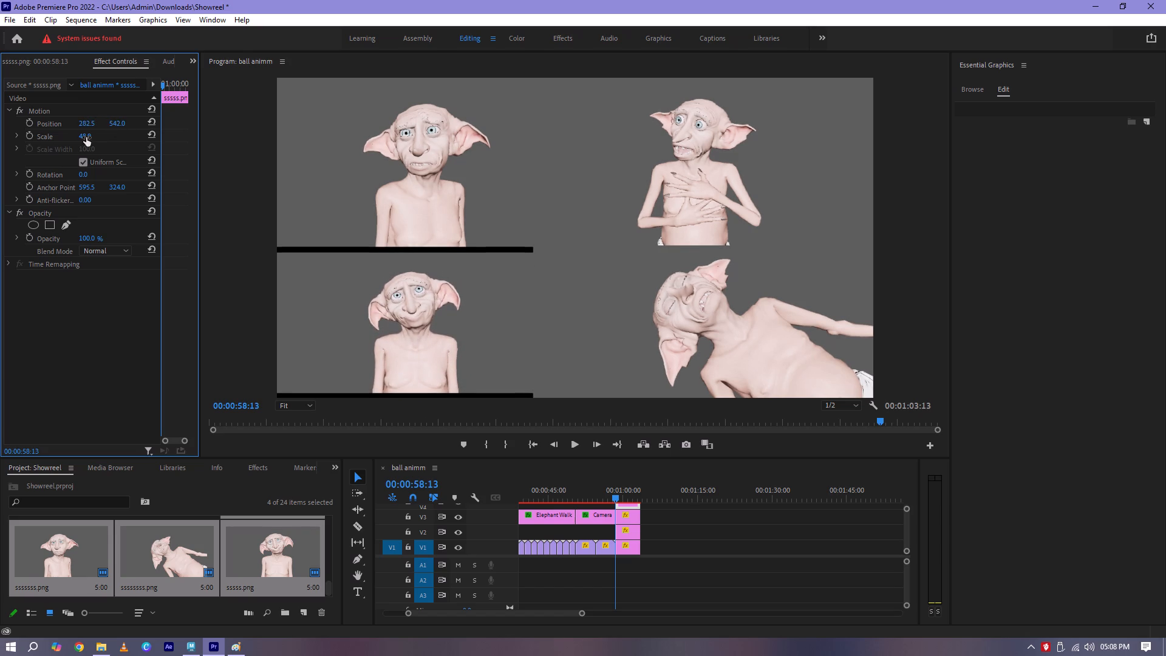
pyautogui.moveTo(85, 136); pyautogui.dragTo(92, 136)
pyautogui.moveTo(92, 136); pyautogui.dragTo(100, 136)
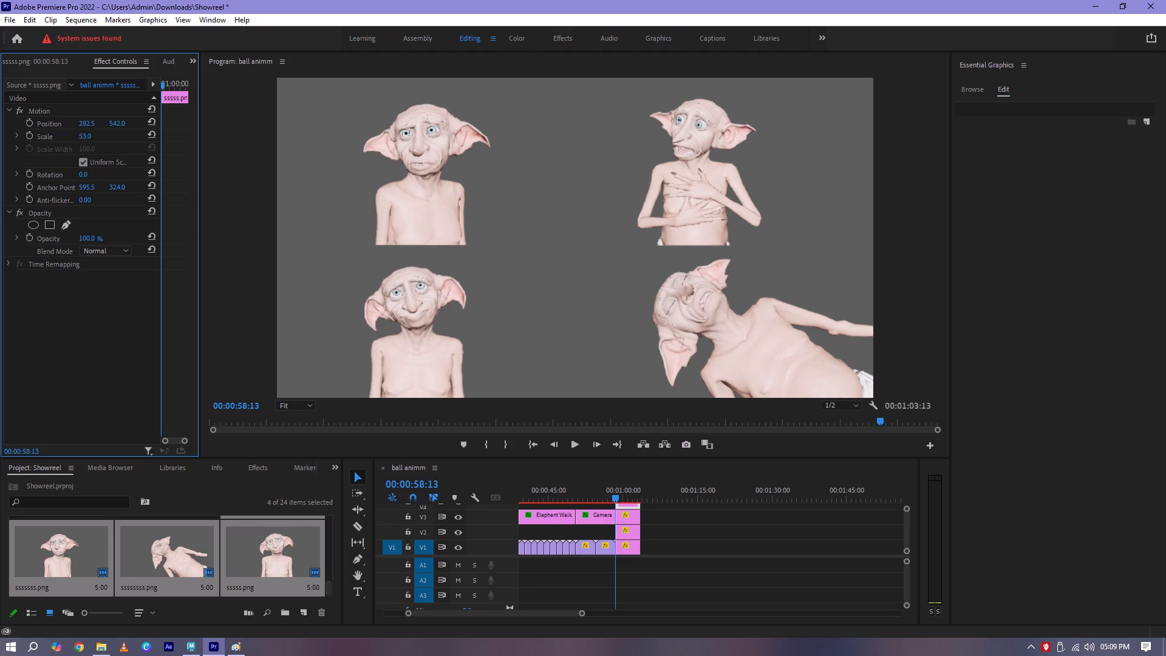
pyautogui.moveTo(100, 136); pyautogui.dragTo(100, 137)
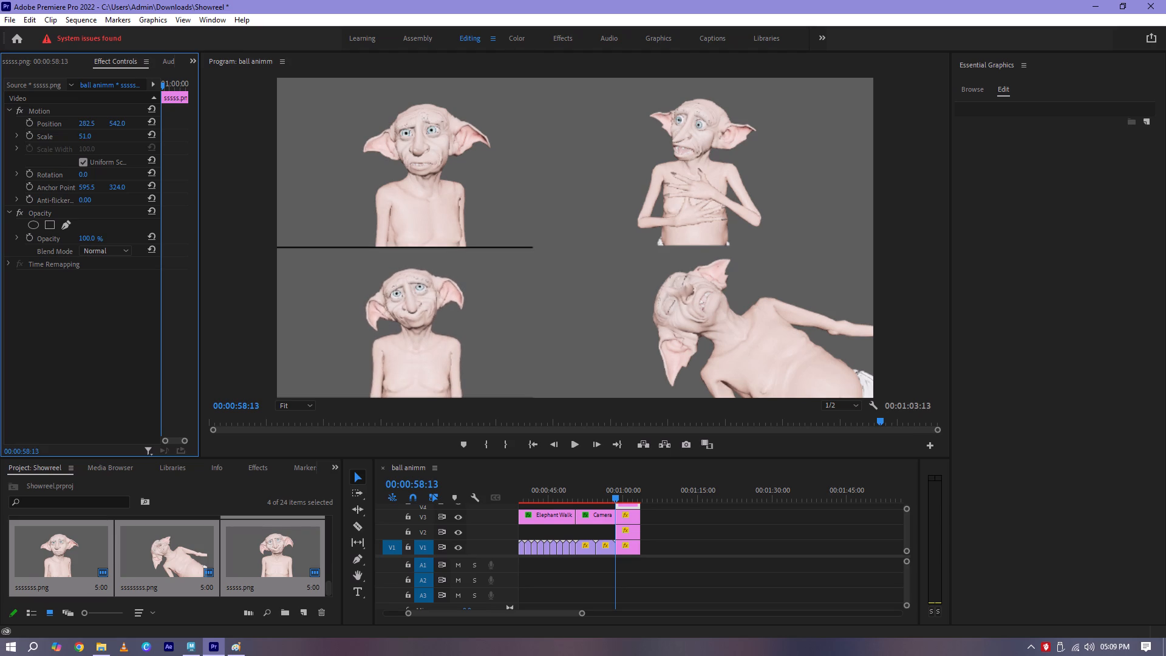
pyautogui.moveTo(100, 137); pyautogui.dragTo(101, 137)
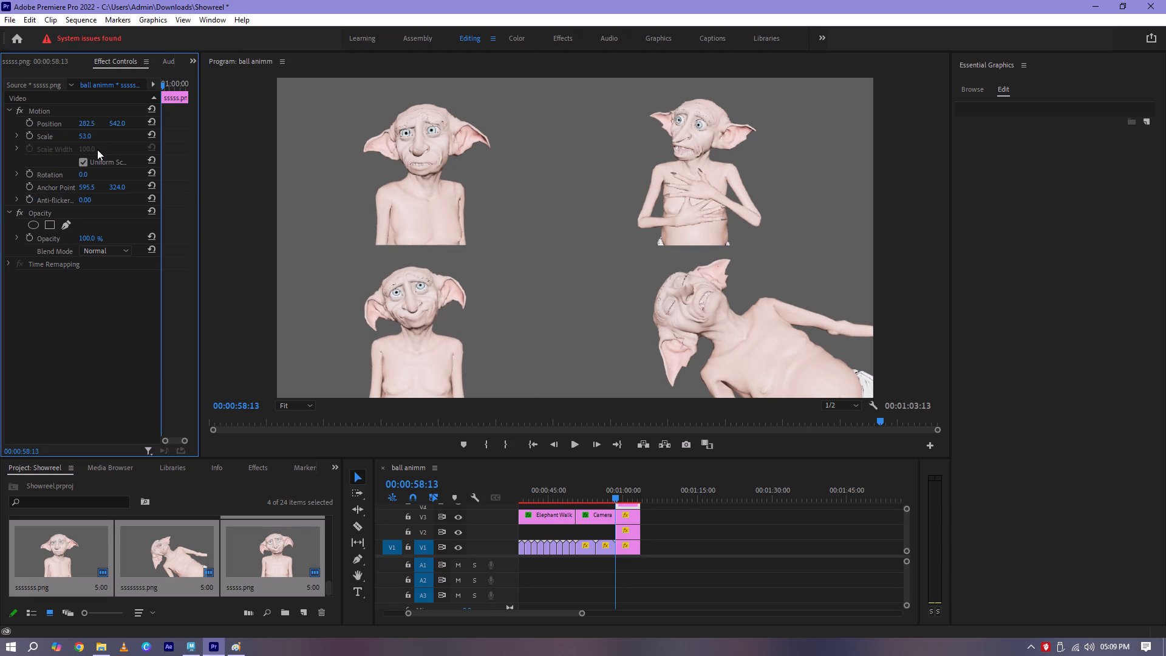
# Copy the Camera Animation title from V3 and paste it after the Dobby images at 00:01:07:16.
pyautogui.click(605, 473)
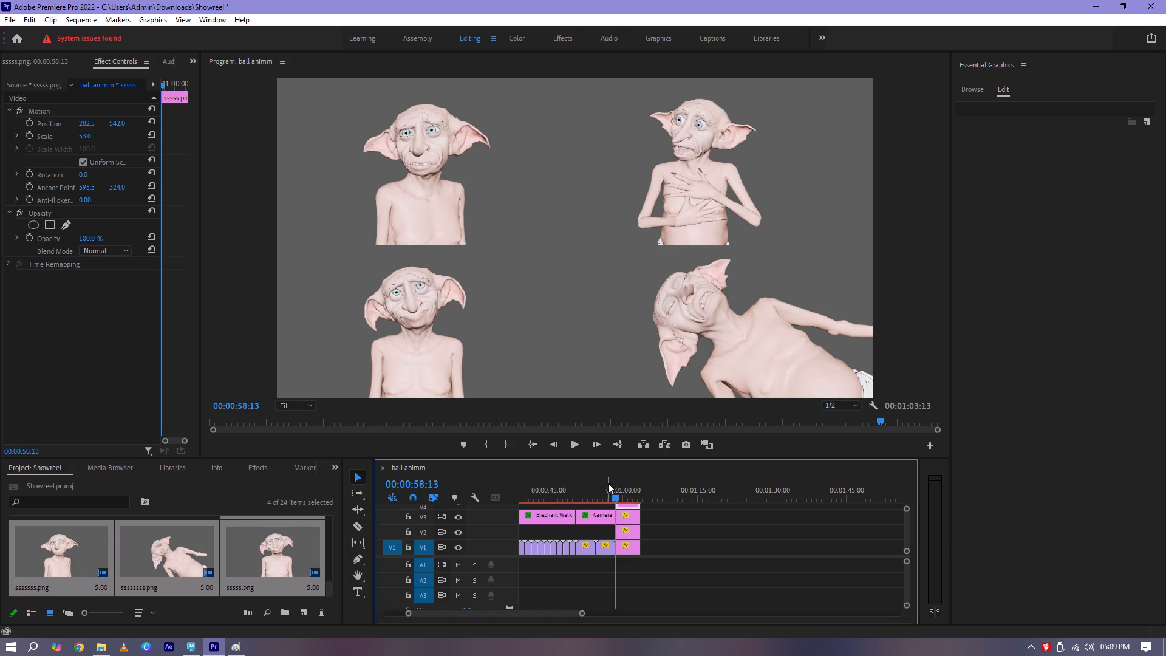
pyautogui.click(627, 498)
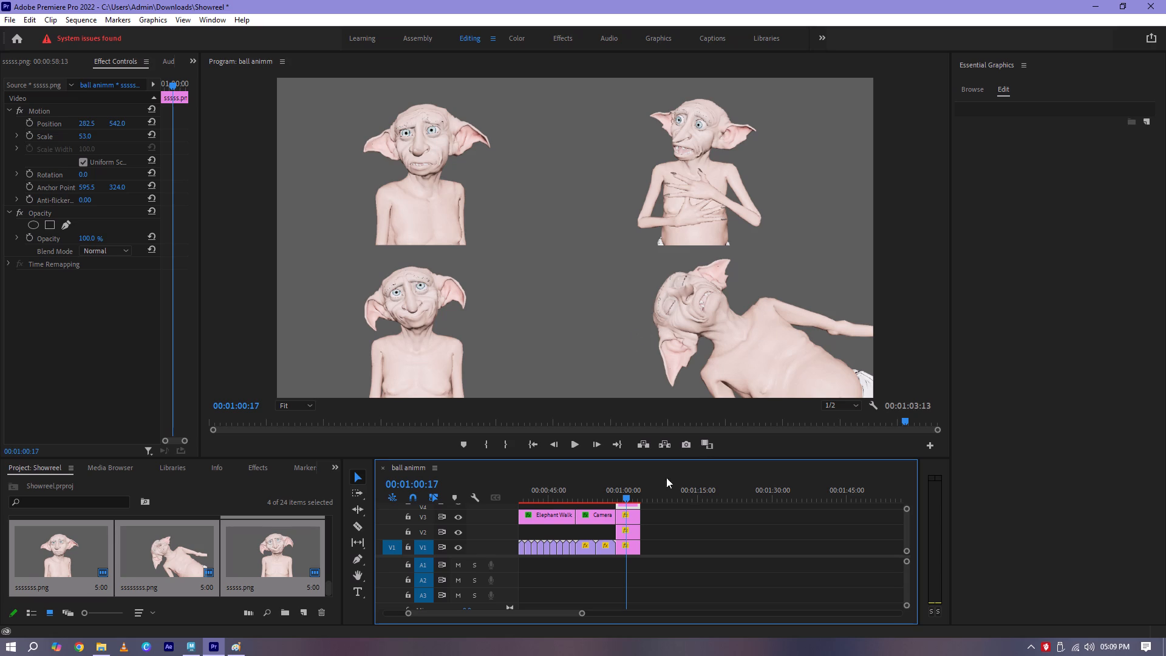
pyautogui.scroll(4, 638, 528)
pyautogui.scroll(-3, 638, 528)
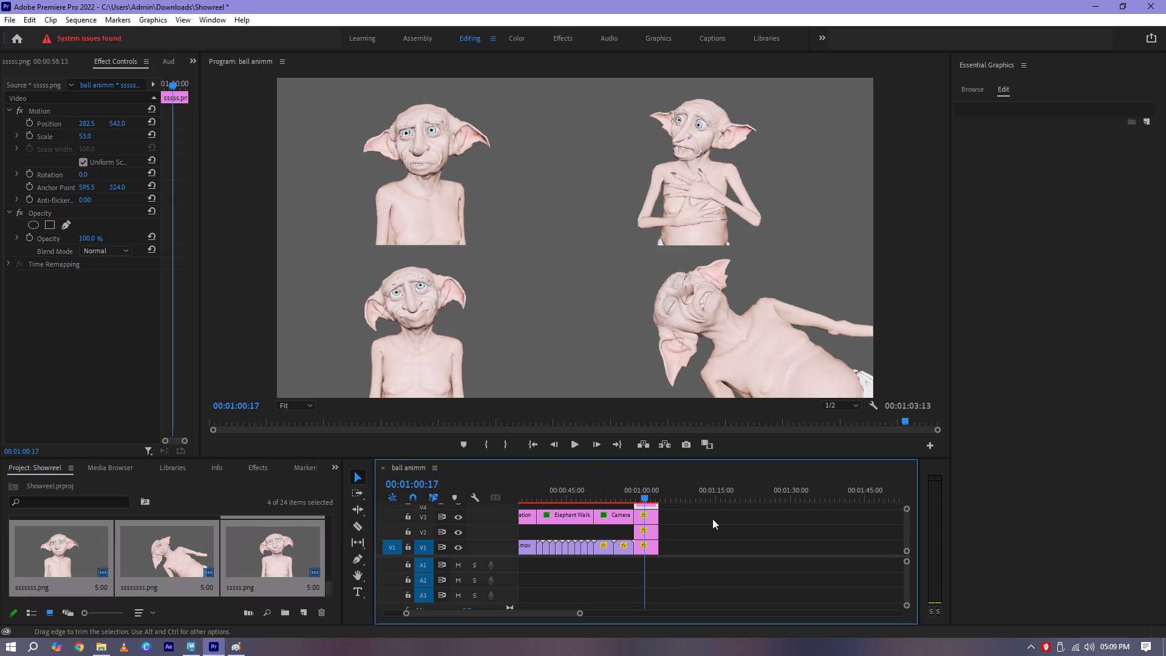
pyautogui.click(620, 516)
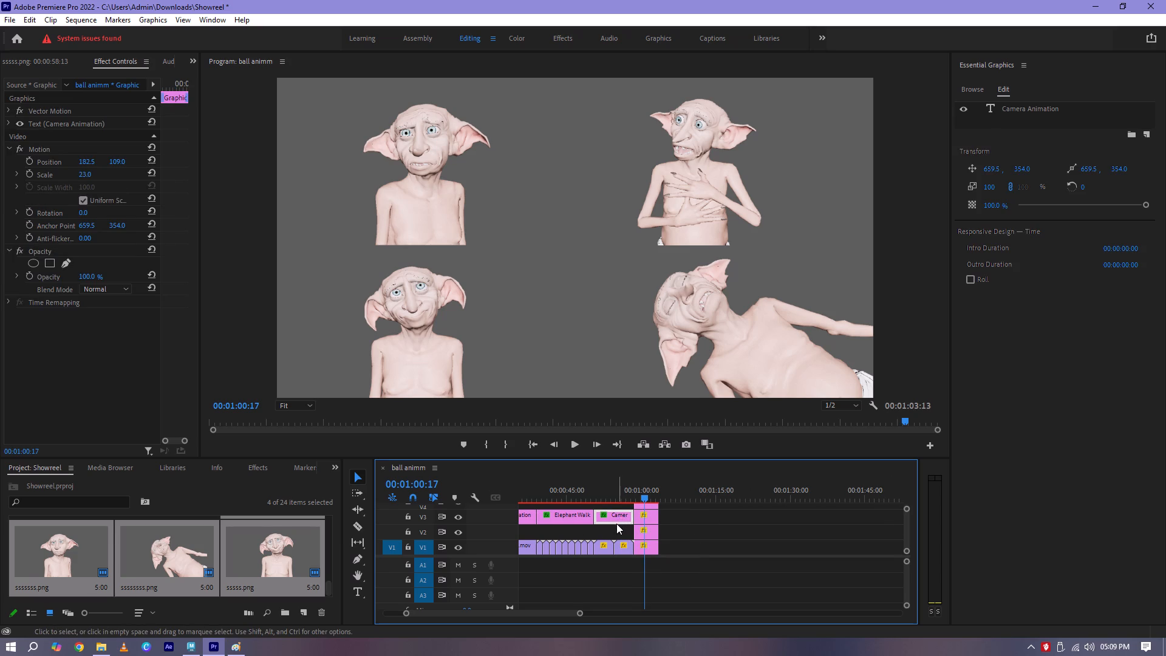
pyautogui.hotkey('ctrl', 'c')
pyautogui.click(680, 497)
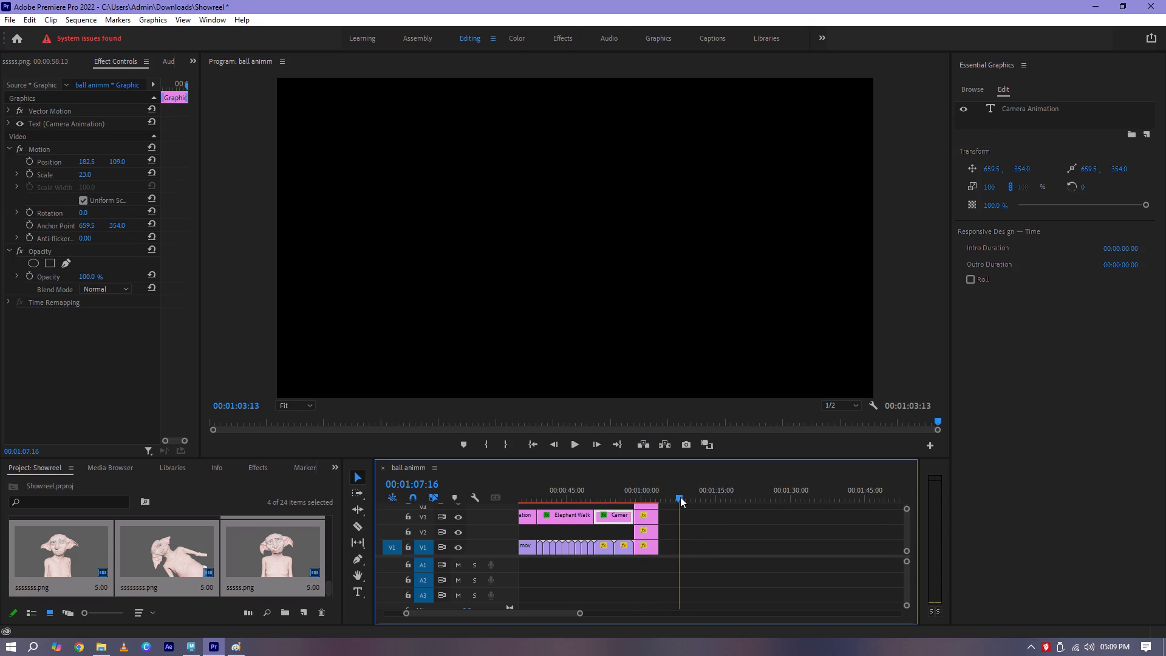
pyautogui.hotkey('ctrl', 'v')
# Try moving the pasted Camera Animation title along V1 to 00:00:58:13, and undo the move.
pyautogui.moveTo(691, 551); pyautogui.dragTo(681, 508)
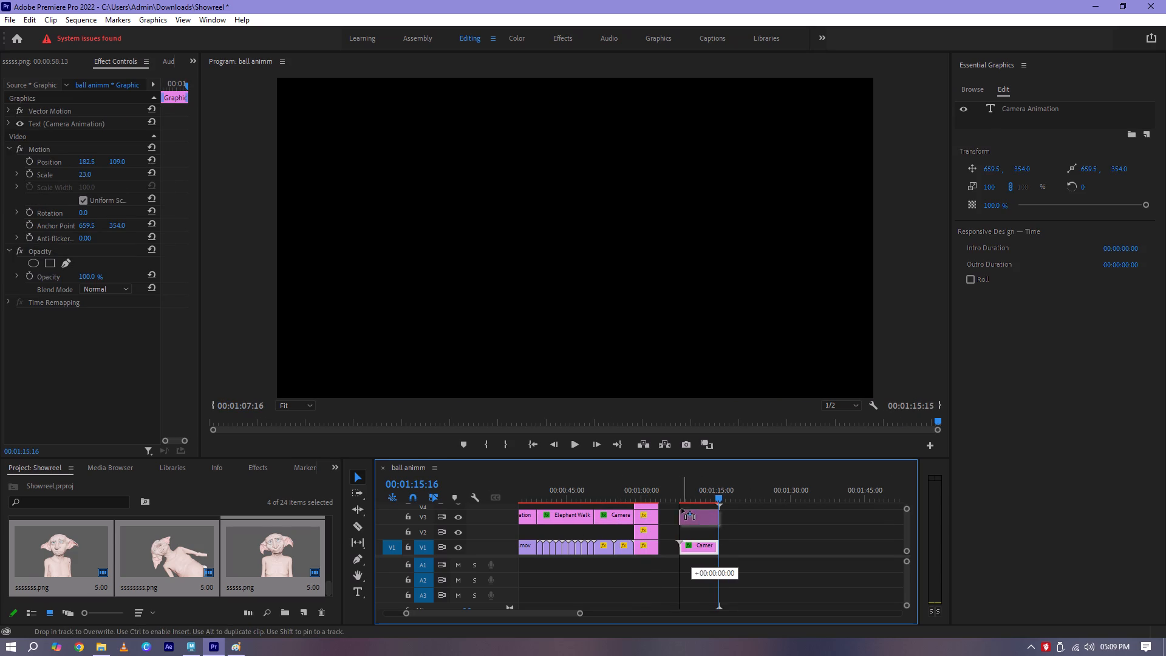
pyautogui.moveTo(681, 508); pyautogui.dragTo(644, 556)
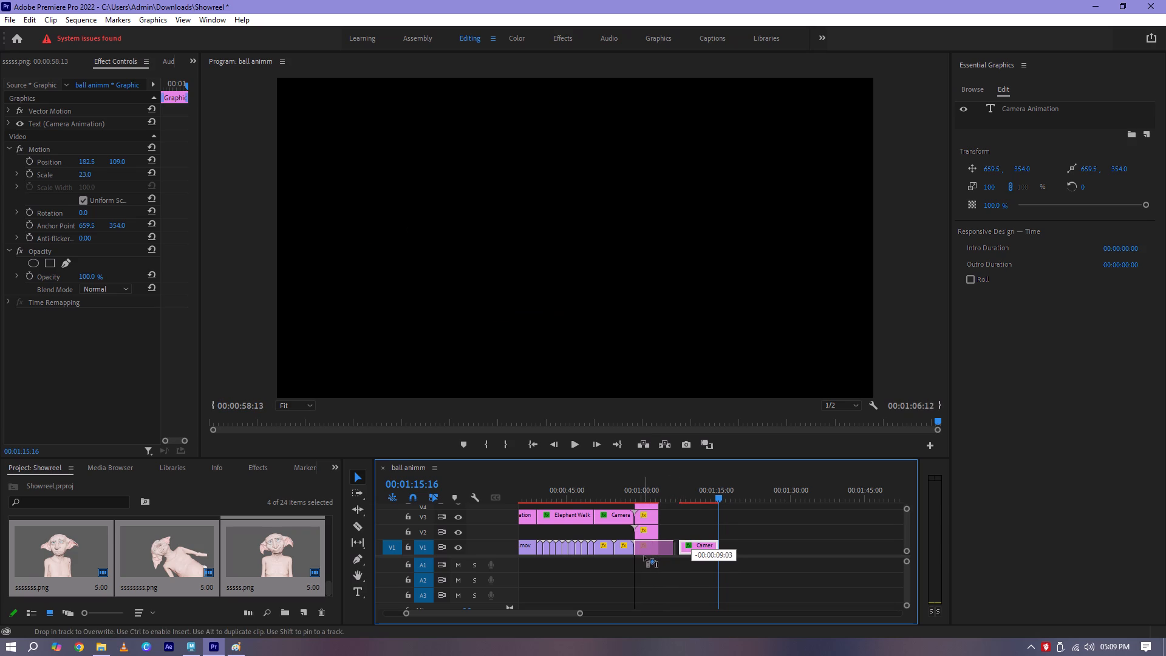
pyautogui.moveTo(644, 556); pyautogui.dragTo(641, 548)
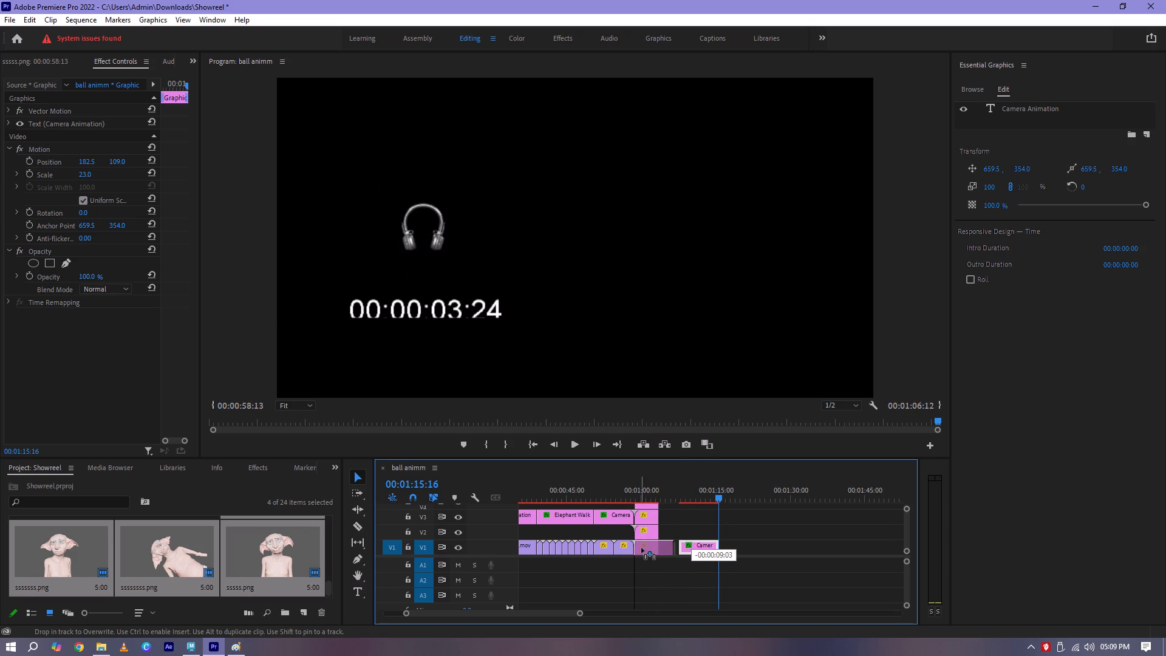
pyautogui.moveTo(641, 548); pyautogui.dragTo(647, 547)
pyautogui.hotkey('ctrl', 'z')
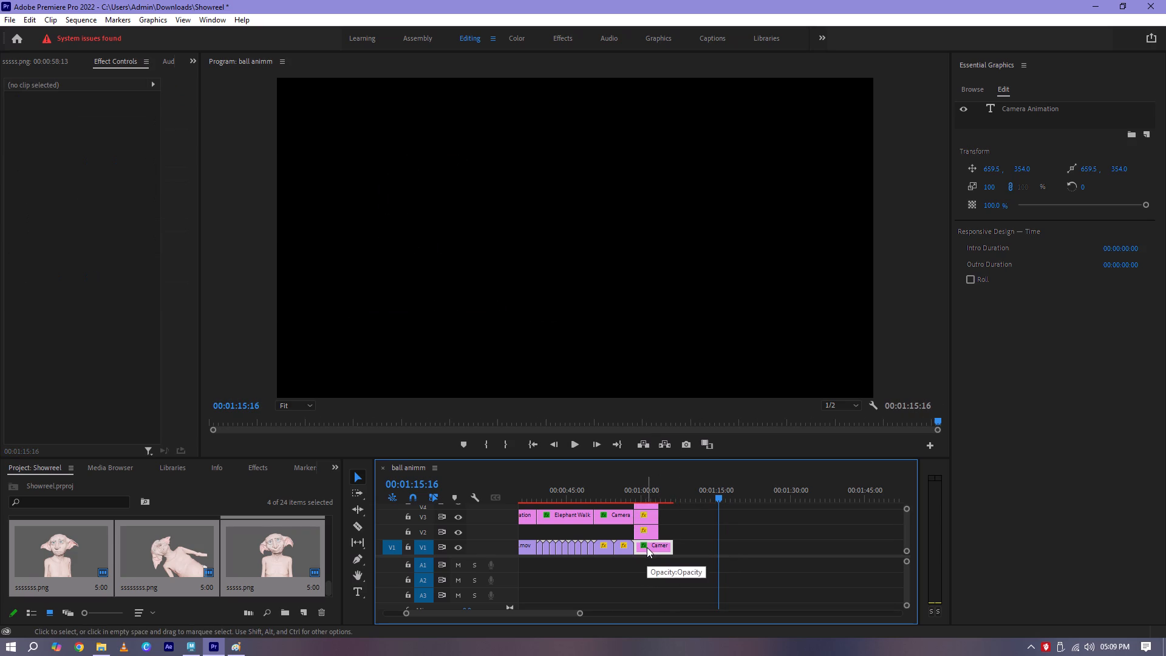
# Move the pasted Camera Animation title from V1 up to V3, keeping its start at 00:01:07:16.
pyautogui.moveTo(696, 548); pyautogui.dragTo(684, 505)
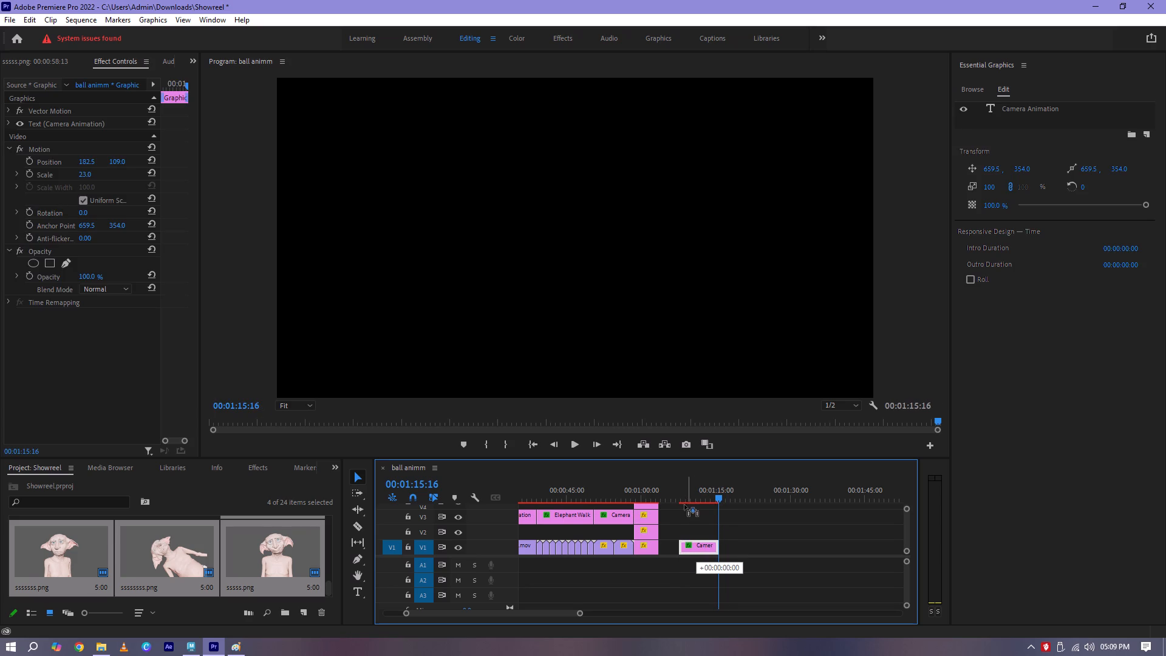
pyautogui.moveTo(684, 505); pyautogui.dragTo(687, 517)
# Move the pasted Camera Animation title from V3 up to V5 above the Dobby images, starting at 00:00:58:13.
pyautogui.scroll(3, 748, 535)
pyautogui.scroll(-1, 748, 539)
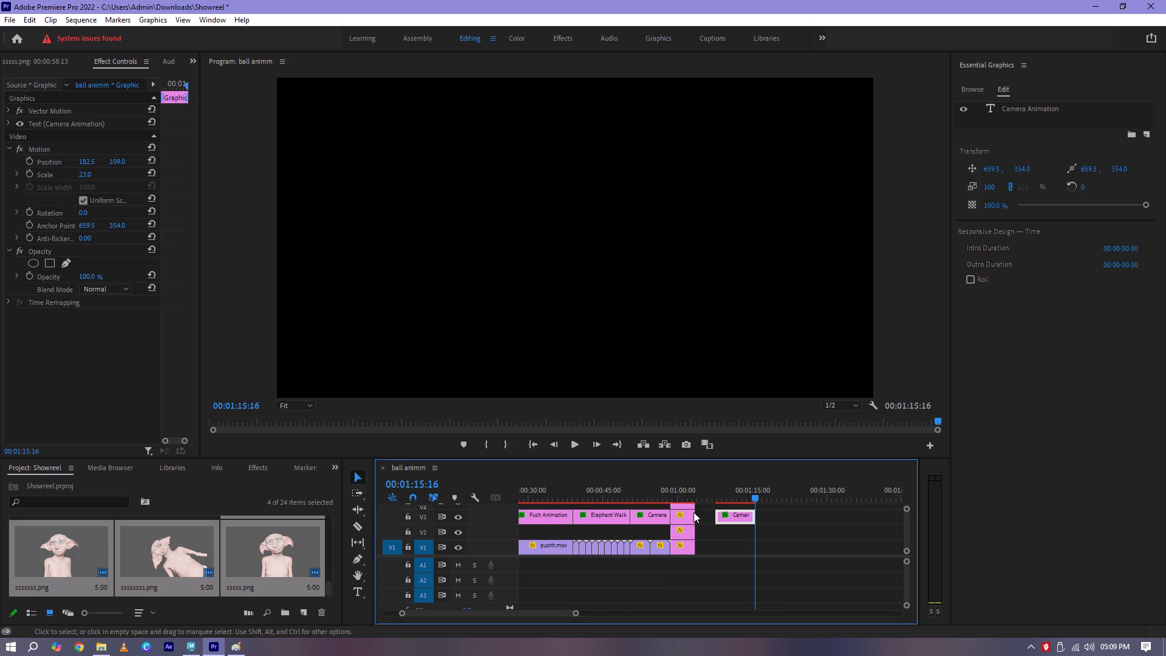
pyautogui.click(686, 507)
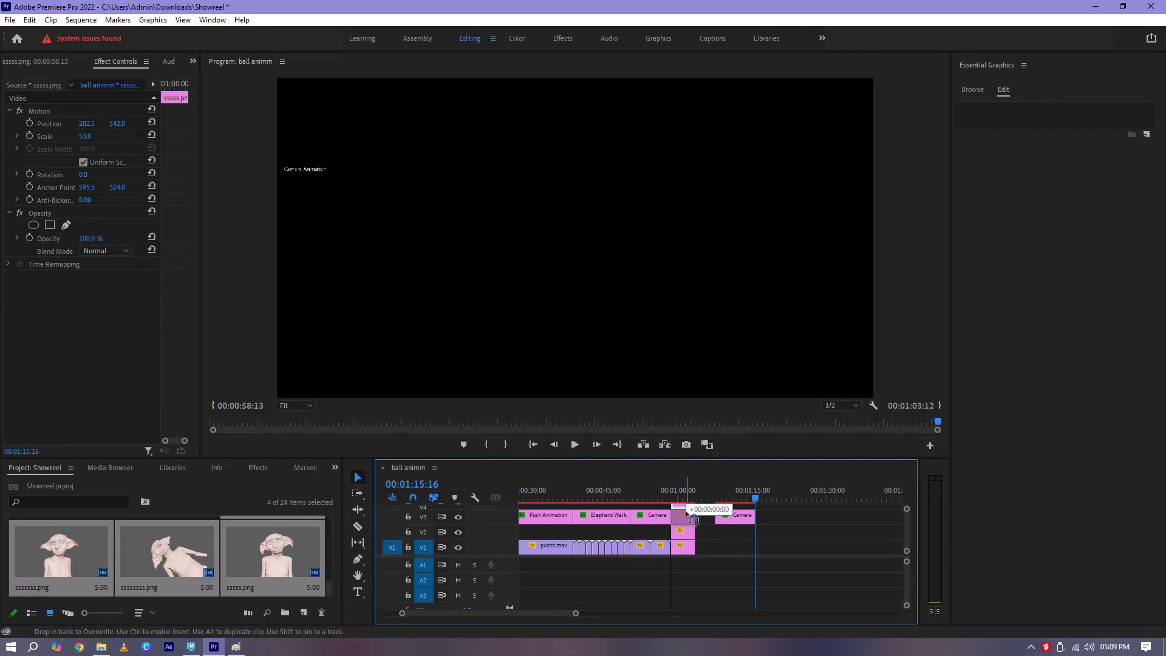
pyautogui.moveTo(907, 510); pyautogui.dragTo(906, 503)
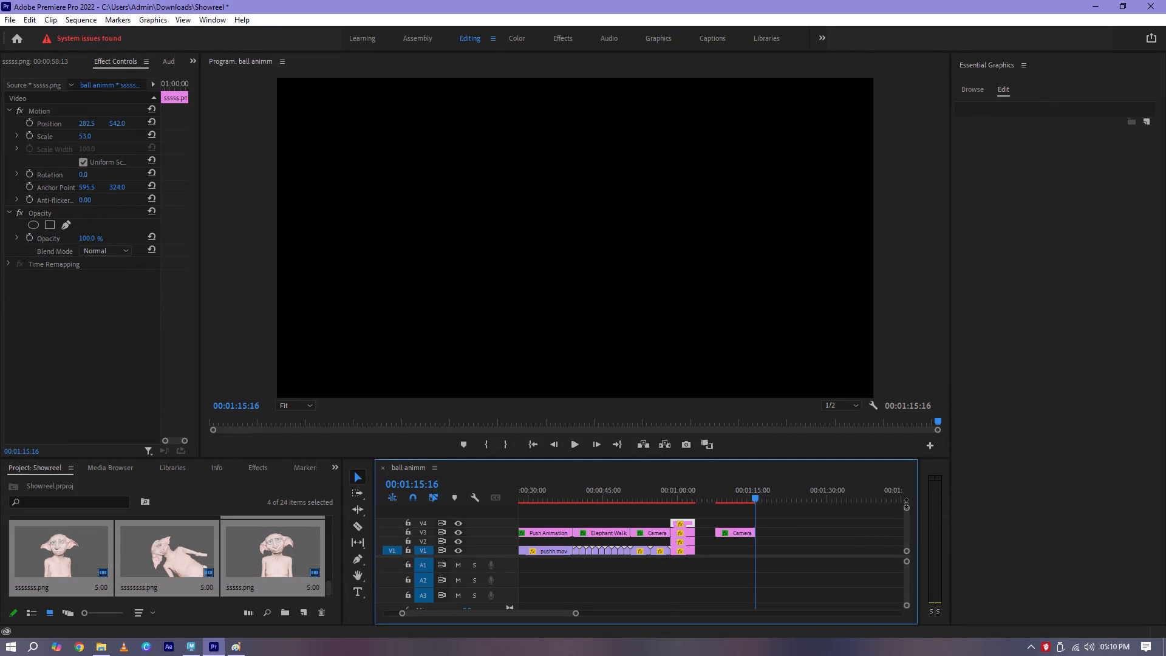
pyautogui.moveTo(906, 503); pyautogui.dragTo(906, 496)
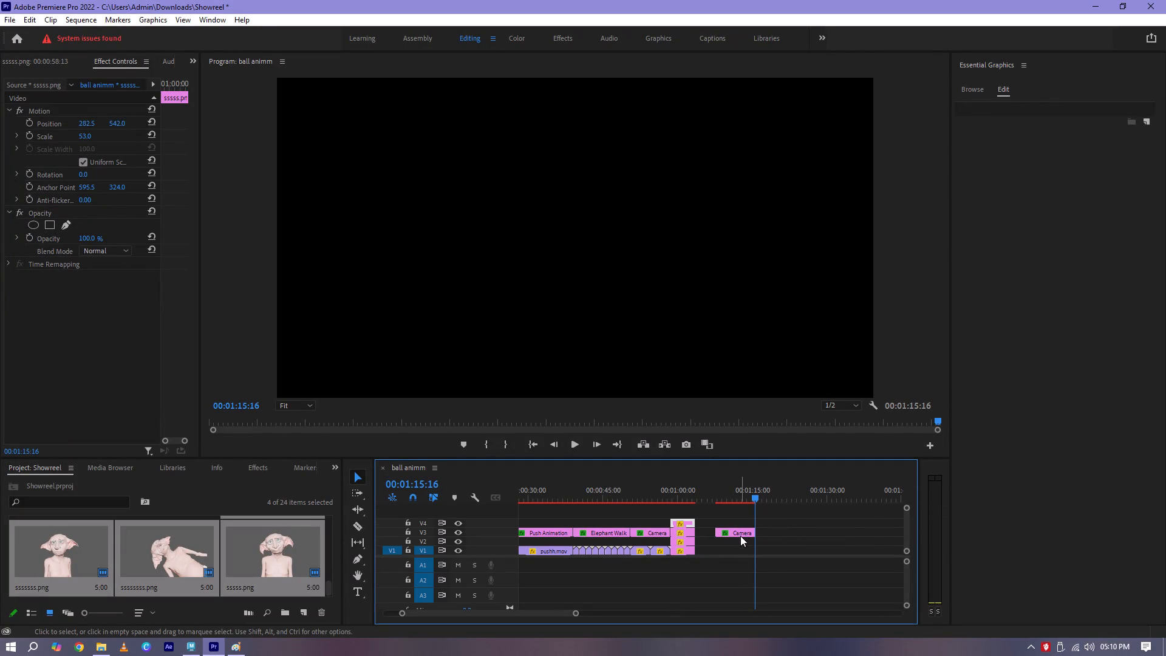
pyautogui.moveTo(740, 536); pyautogui.dragTo(698, 518)
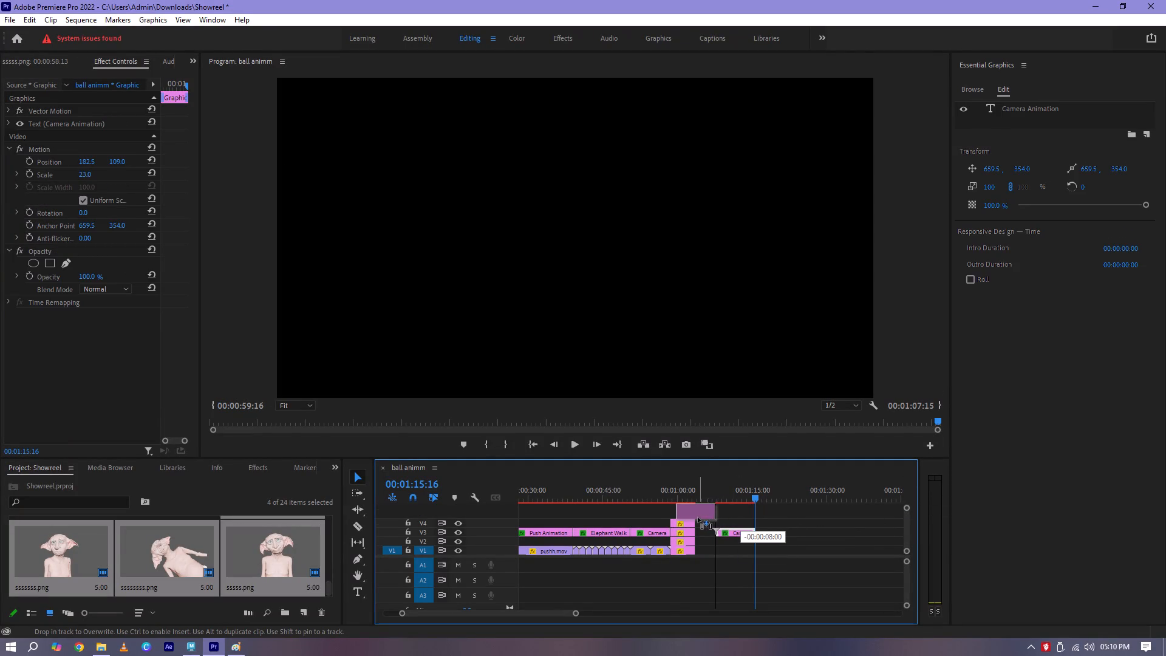
pyautogui.moveTo(698, 518); pyautogui.dragTo(694, 514)
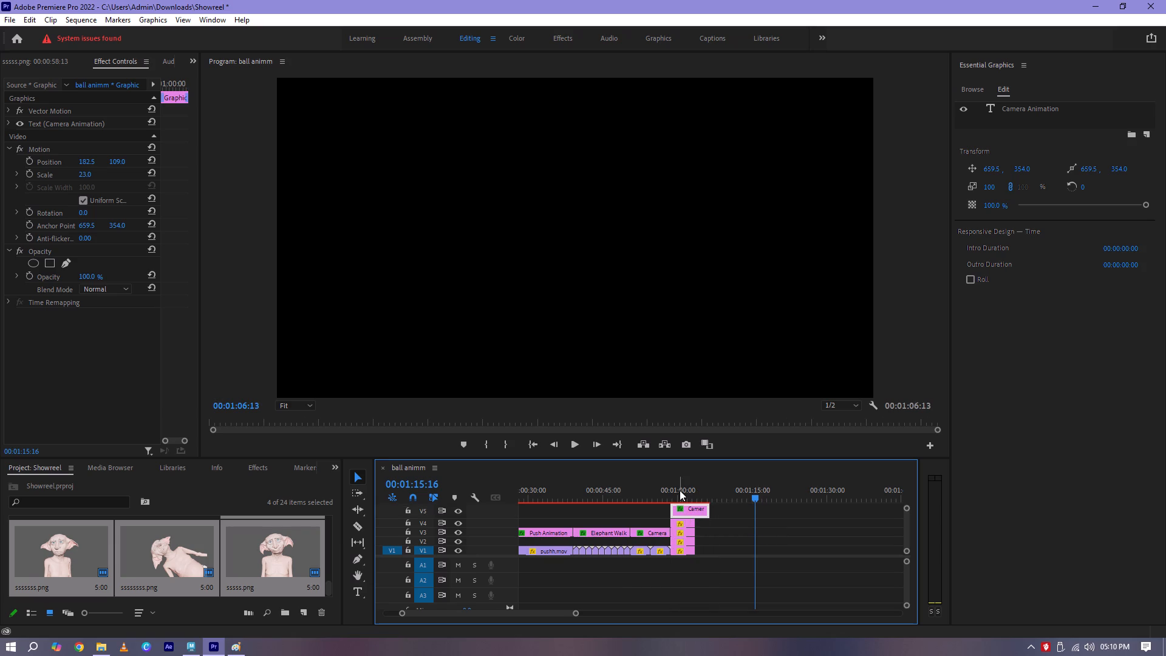
# Change the text of the title above the Dobby images to "Poses".
pyautogui.click(680, 490)
pyautogui.click(689, 507)
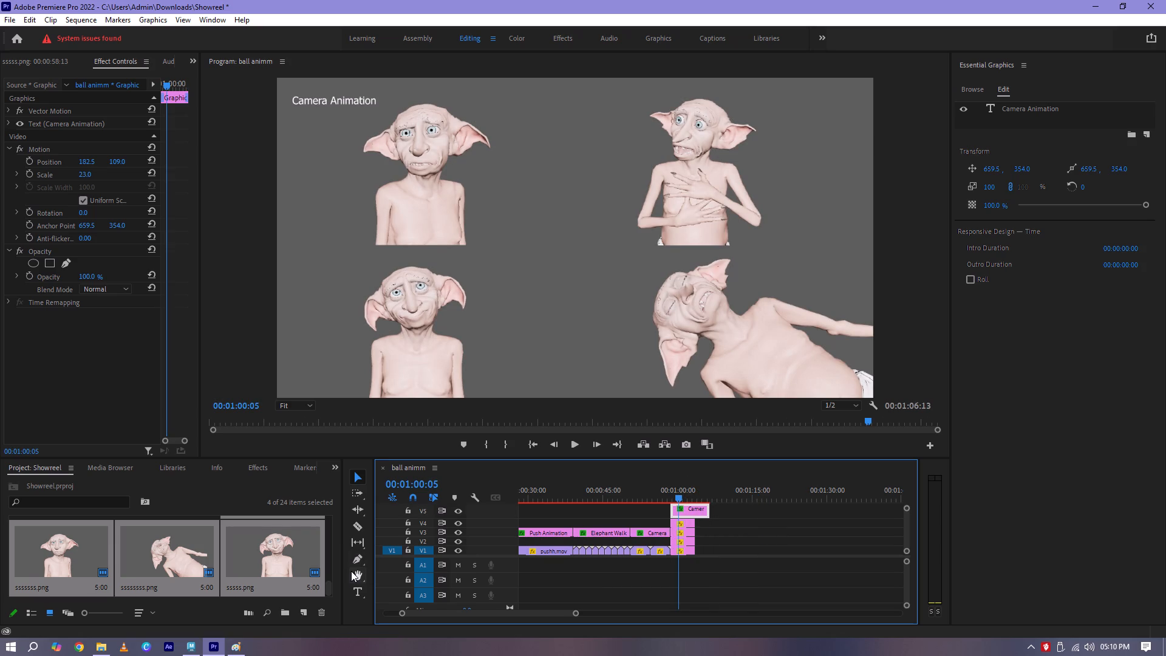
pyautogui.click(358, 590)
pyautogui.click(339, 98)
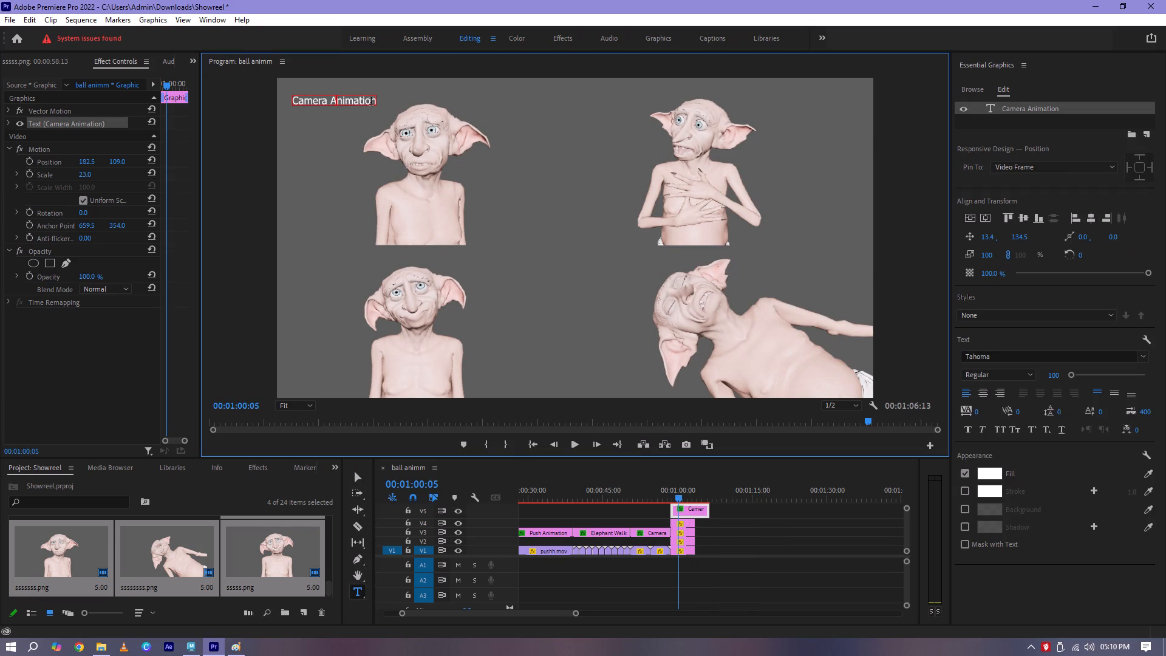
pyautogui.moveTo(375, 102); pyautogui.dragTo(290, 97)
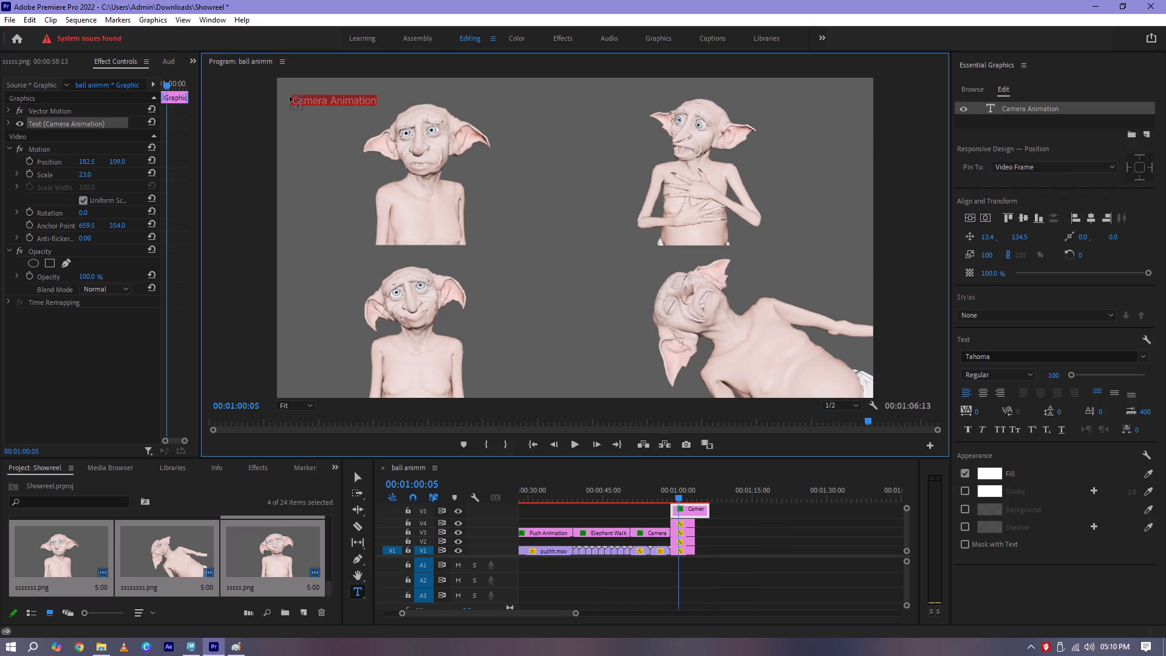
pyautogui.write('Poses')
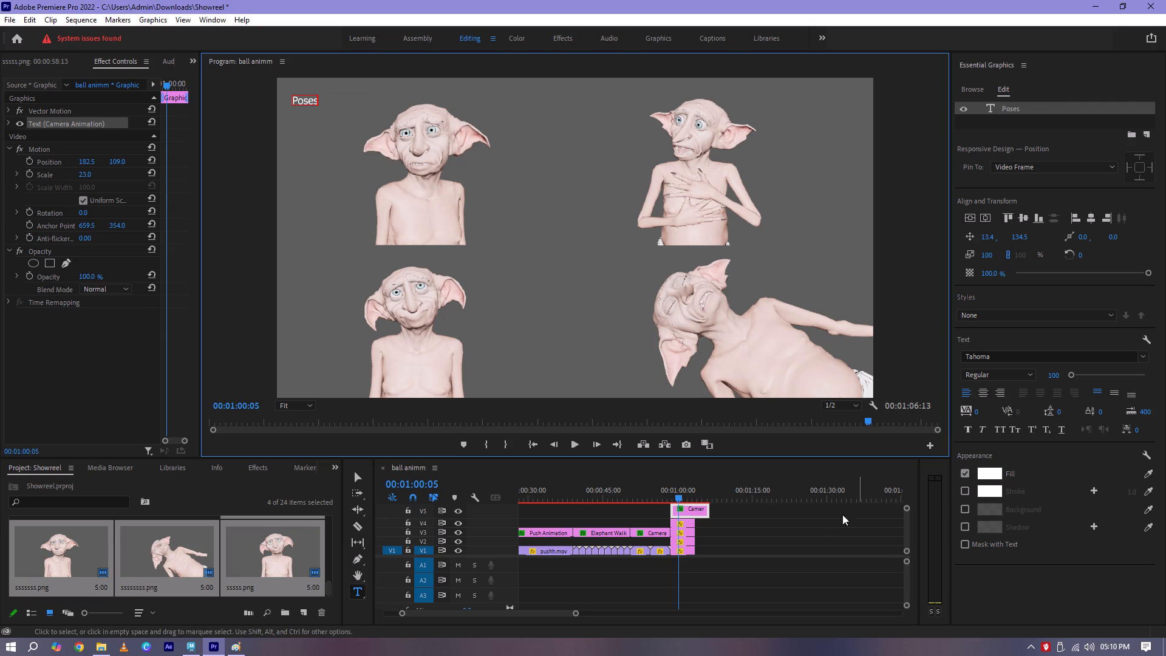
# Preview the Dobby section and trim the ends of the four Dobby images on V1 to V4 back to 00:01:01:24.
pyautogui.click(701, 495)
pyautogui.moveTo(701, 498); pyautogui.dragTo(697, 498)
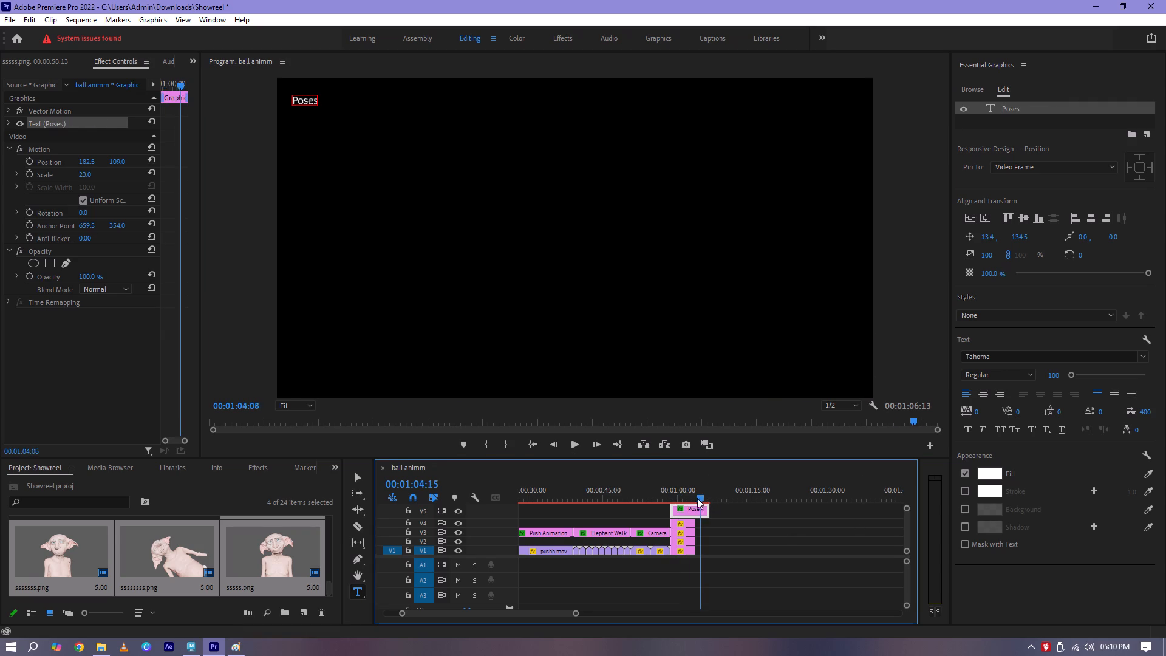
pyautogui.moveTo(697, 498); pyautogui.dragTo(661, 505)
pyautogui.press('space')
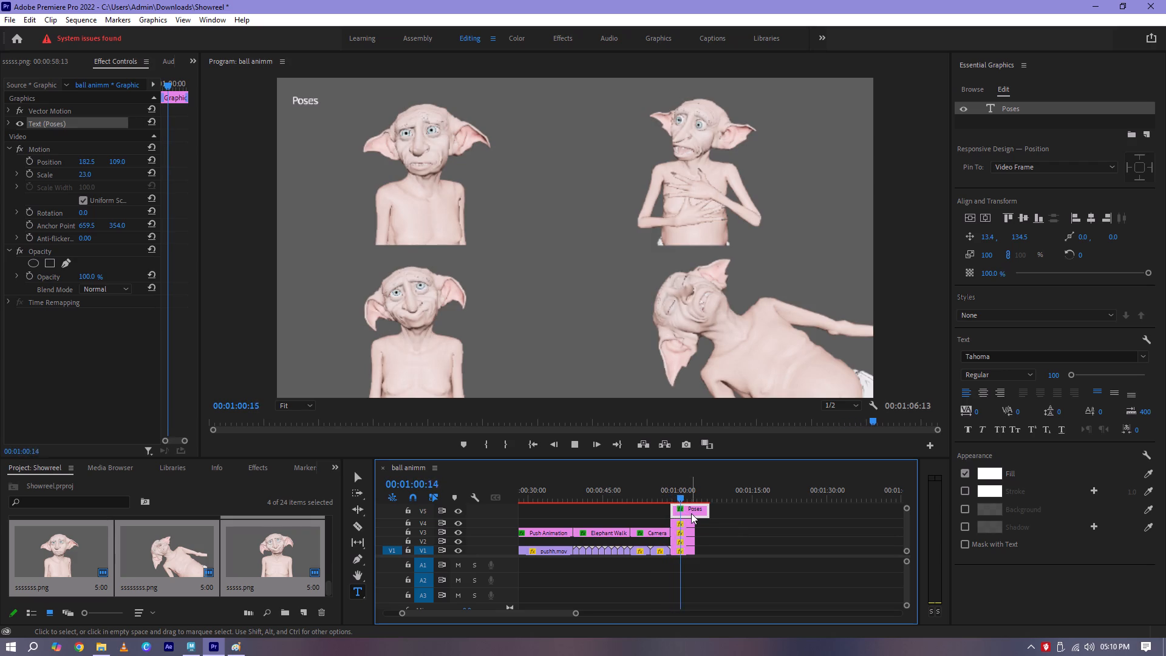
pyautogui.press('space')
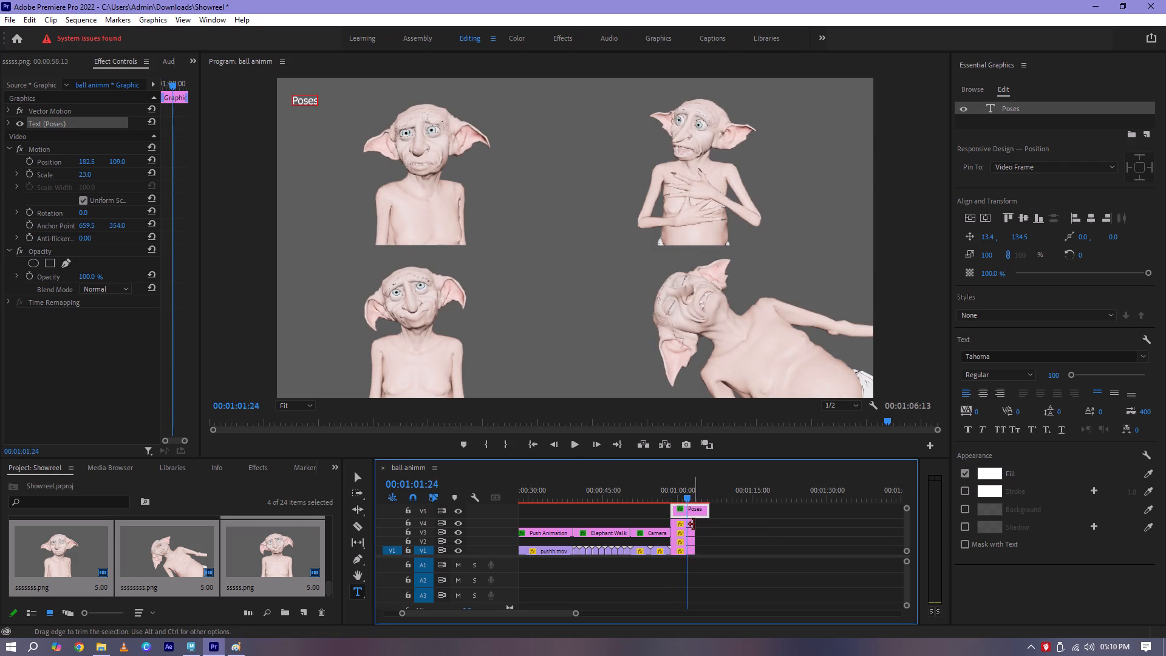
pyautogui.moveTo(694, 525); pyautogui.dragTo(686, 527)
pyautogui.moveTo(694, 530); pyautogui.dragTo(688, 531)
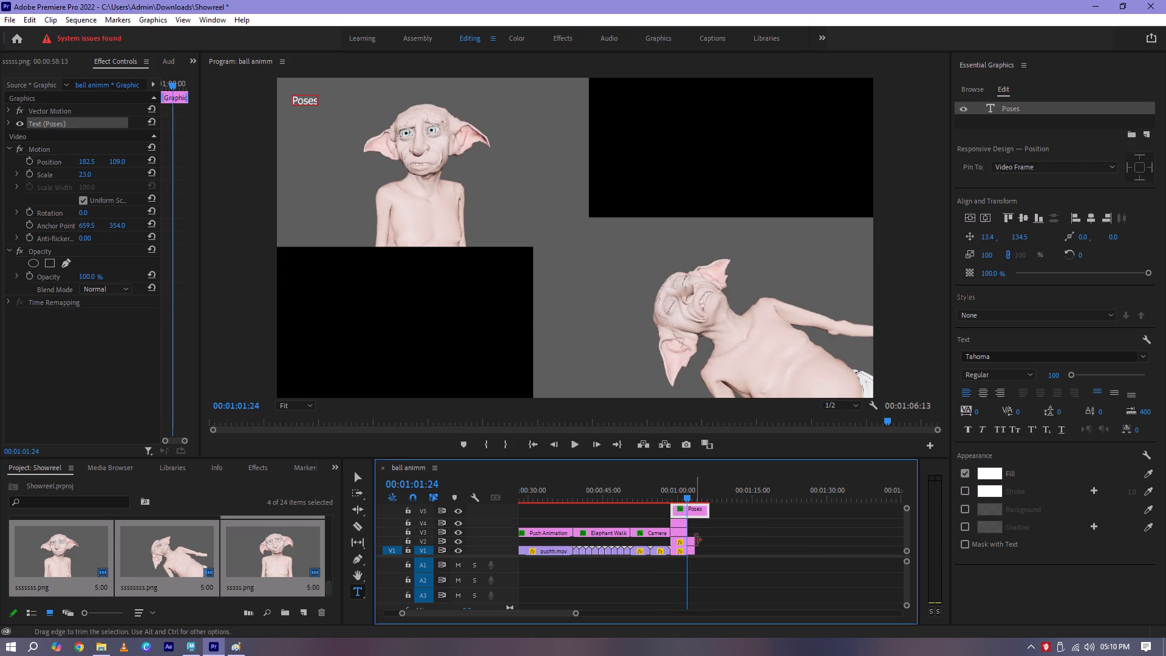
pyautogui.moveTo(695, 540); pyautogui.dragTo(689, 541)
pyautogui.moveTo(695, 550); pyautogui.dragTo(689, 550)
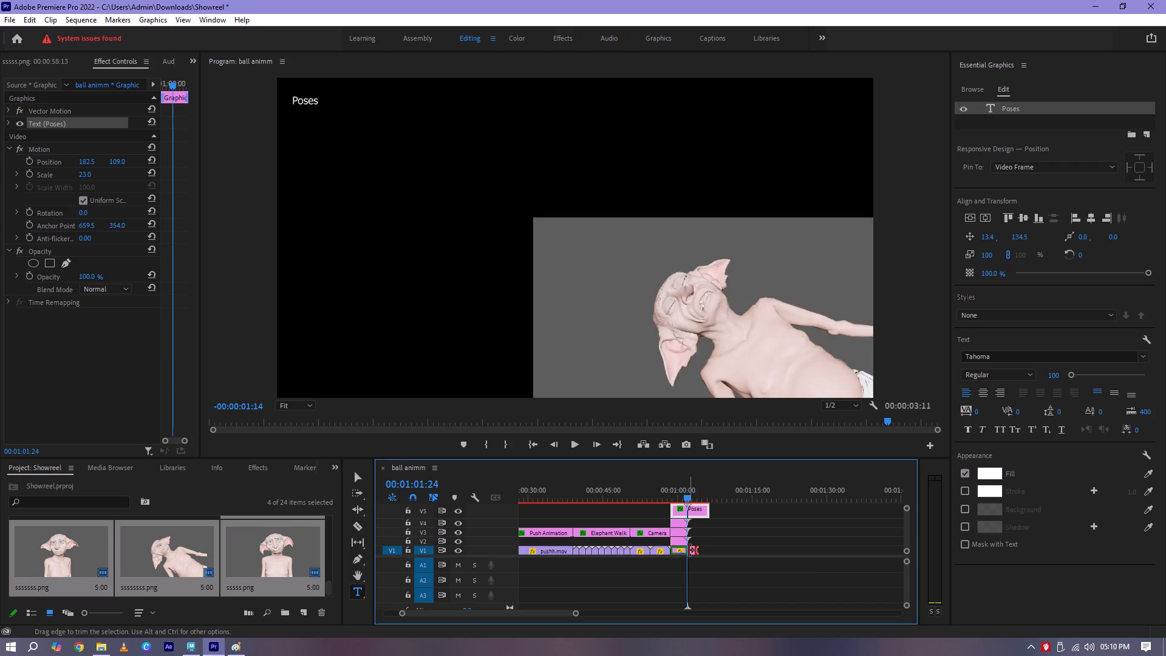
# Add the tiger image ssss from the Downloads folder to V4, directly after the Dobby image at 00:01:01:24.
pyautogui.click(101, 647)
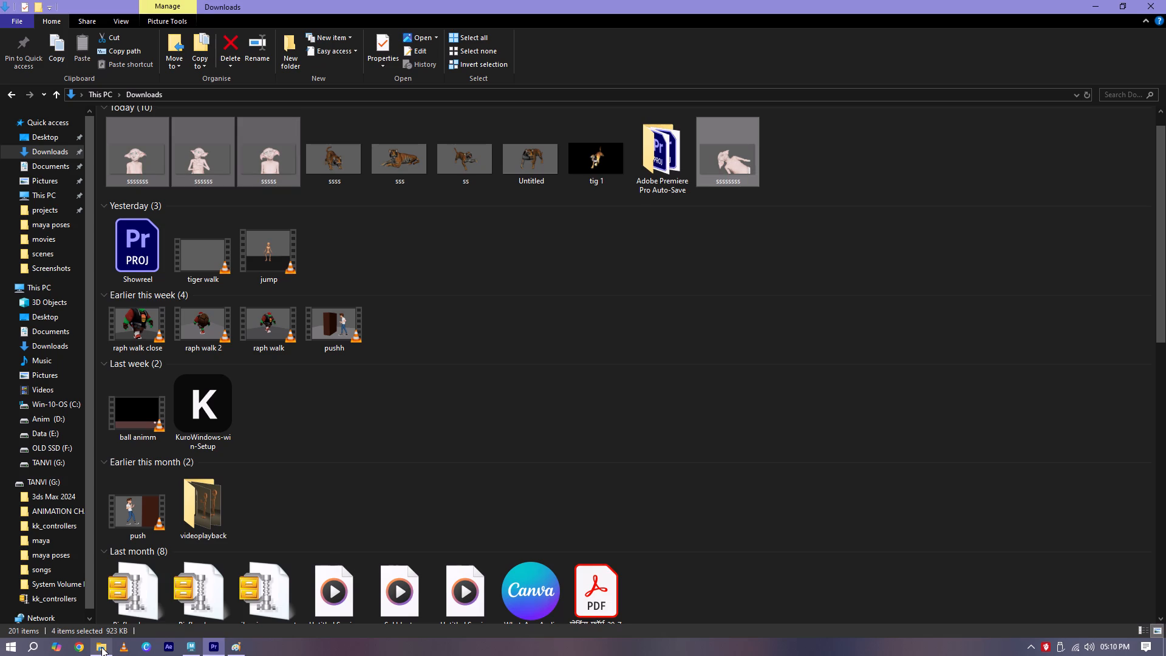
pyautogui.moveTo(350, 173); pyautogui.dragTo(274, 481)
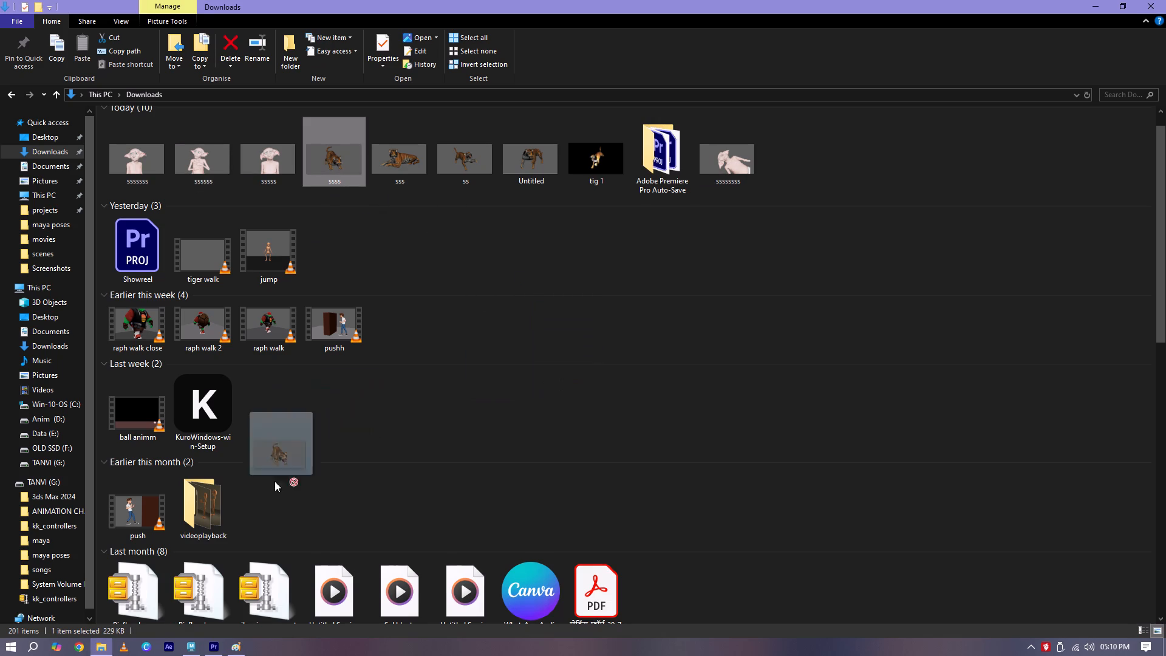
pyautogui.moveTo(274, 481); pyautogui.dragTo(217, 646)
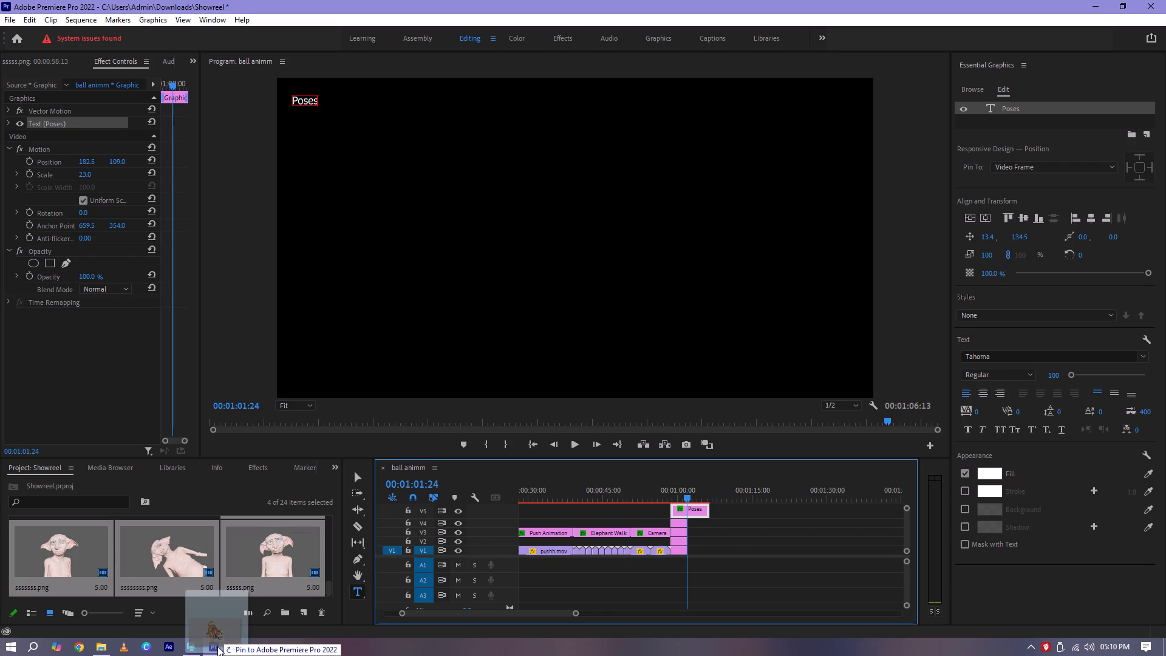
pyautogui.moveTo(217, 646); pyautogui.dragTo(691, 521)
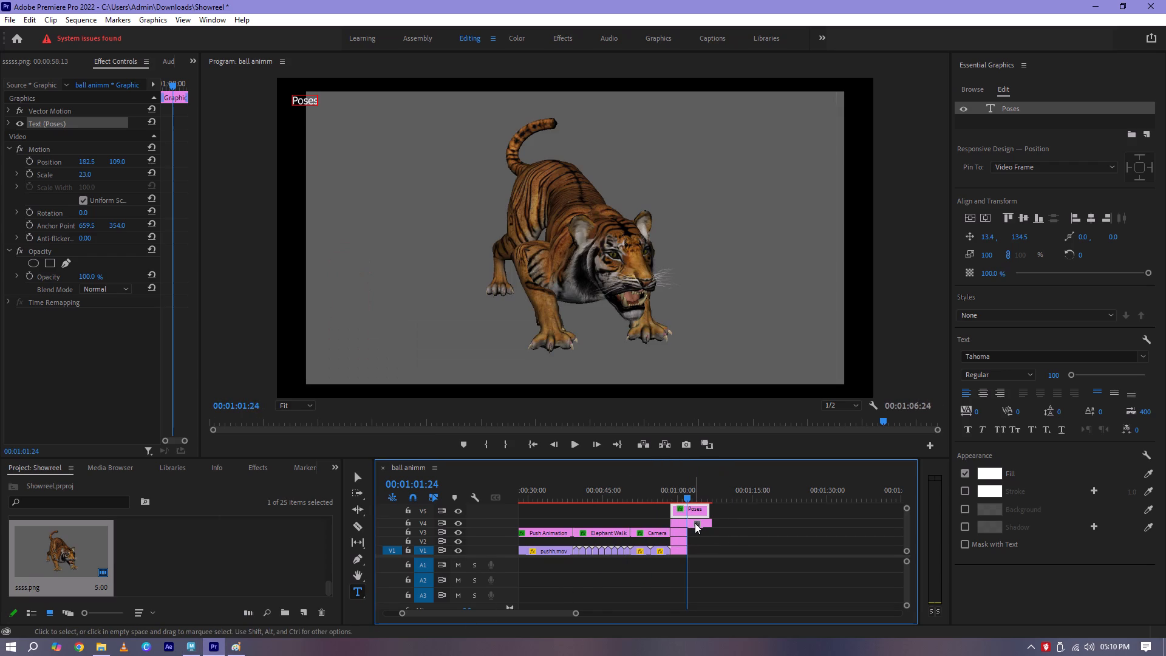
# Scale the ssss.png tiger image to 61 and position it at 352.5, 189 in the frame's upper-left corner.
pyautogui.click(695, 523)
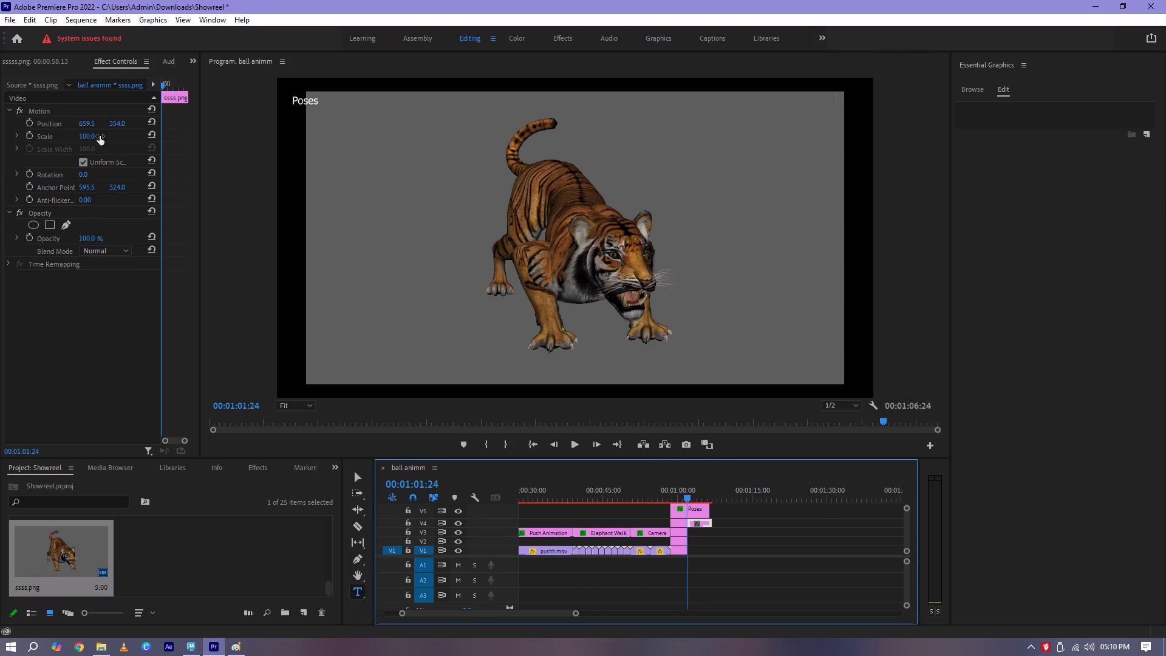
pyautogui.moveTo(84, 138); pyautogui.dragTo(58, 138)
pyautogui.moveTo(84, 125); pyautogui.dragTo(84, 125)
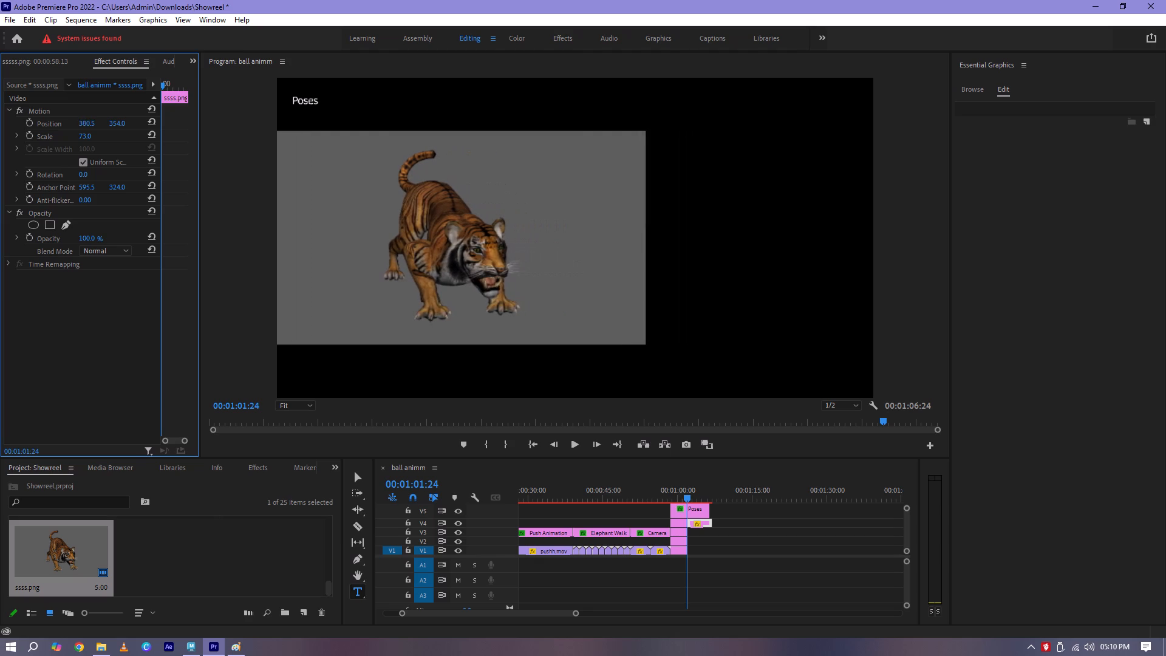
pyautogui.moveTo(84, 125); pyautogui.dragTo(90, 125)
pyautogui.moveTo(117, 123); pyautogui.dragTo(21, 134)
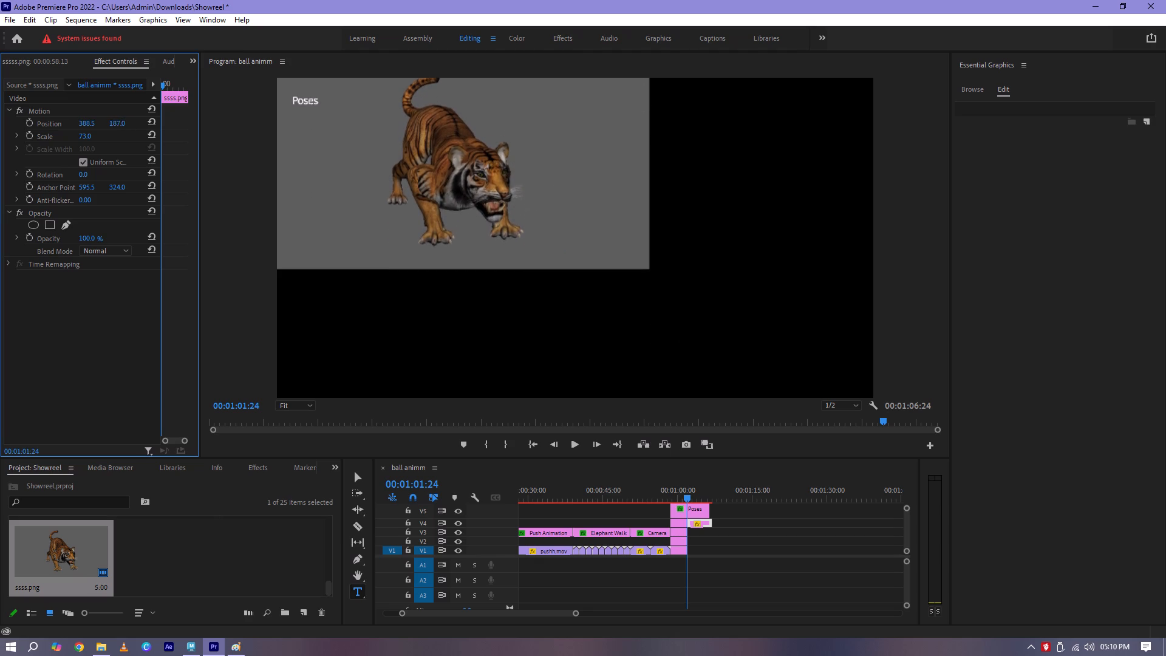
pyautogui.moveTo(21, 134); pyautogui.dragTo(54, 140)
pyautogui.moveTo(83, 137); pyautogui.dragTo(68, 137)
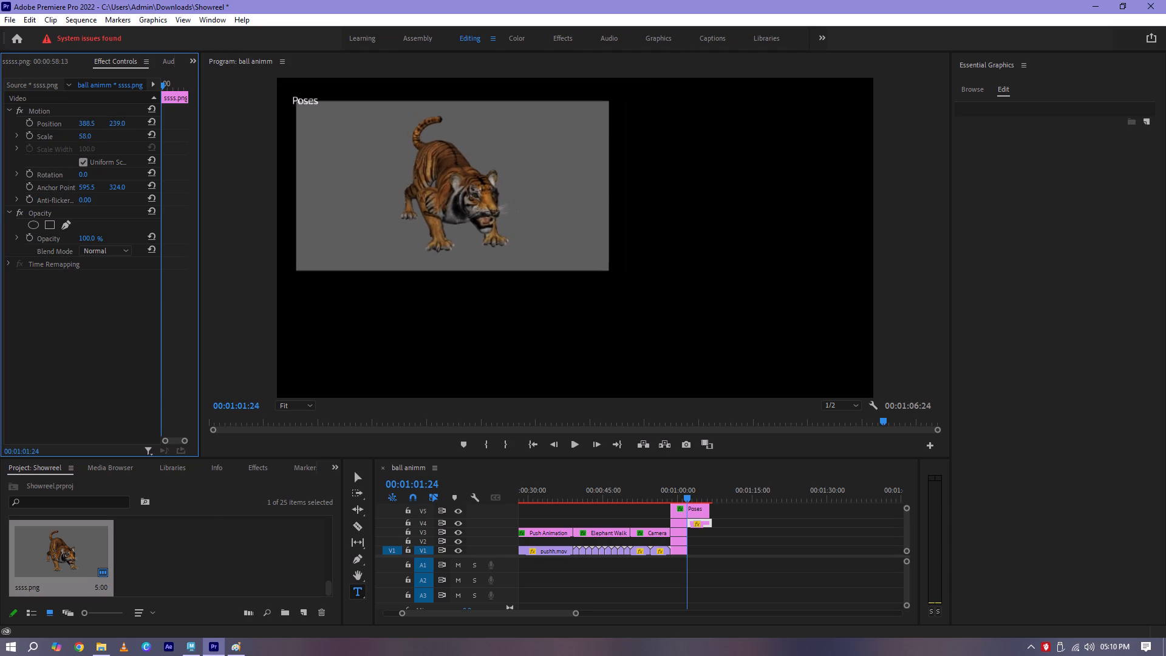
pyautogui.moveTo(68, 137); pyautogui.dragTo(70, 137)
pyautogui.moveTo(92, 125); pyautogui.dragTo(77, 124)
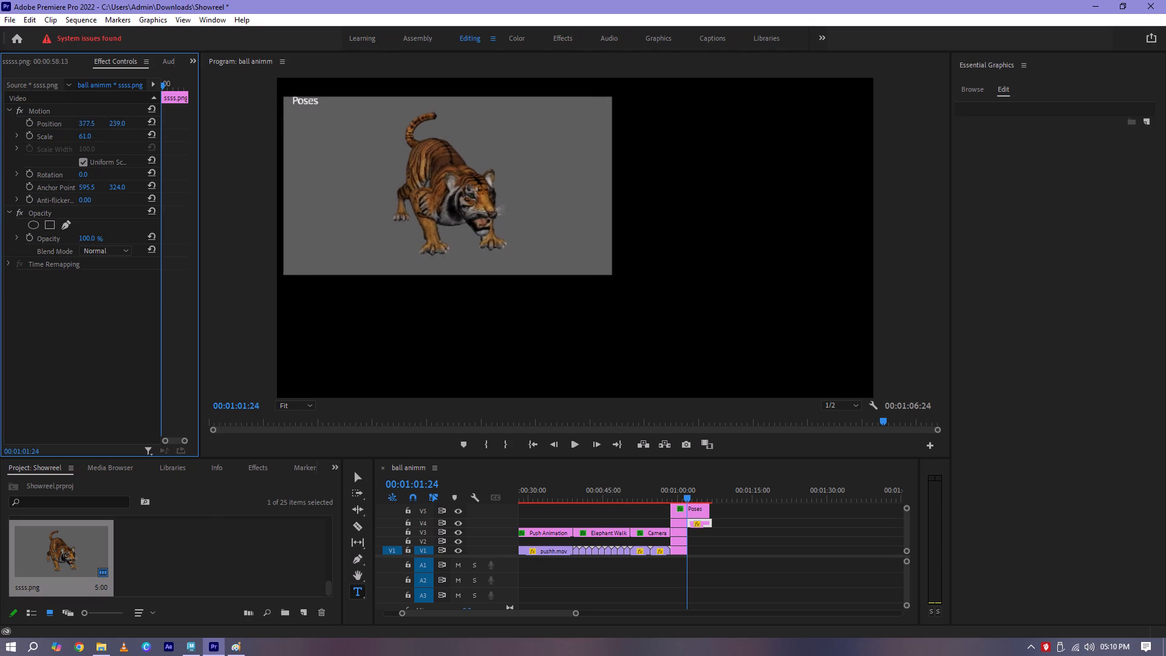
pyautogui.moveTo(77, 124); pyautogui.dragTo(62, 124)
pyautogui.moveTo(123, 125); pyautogui.dragTo(98, 126)
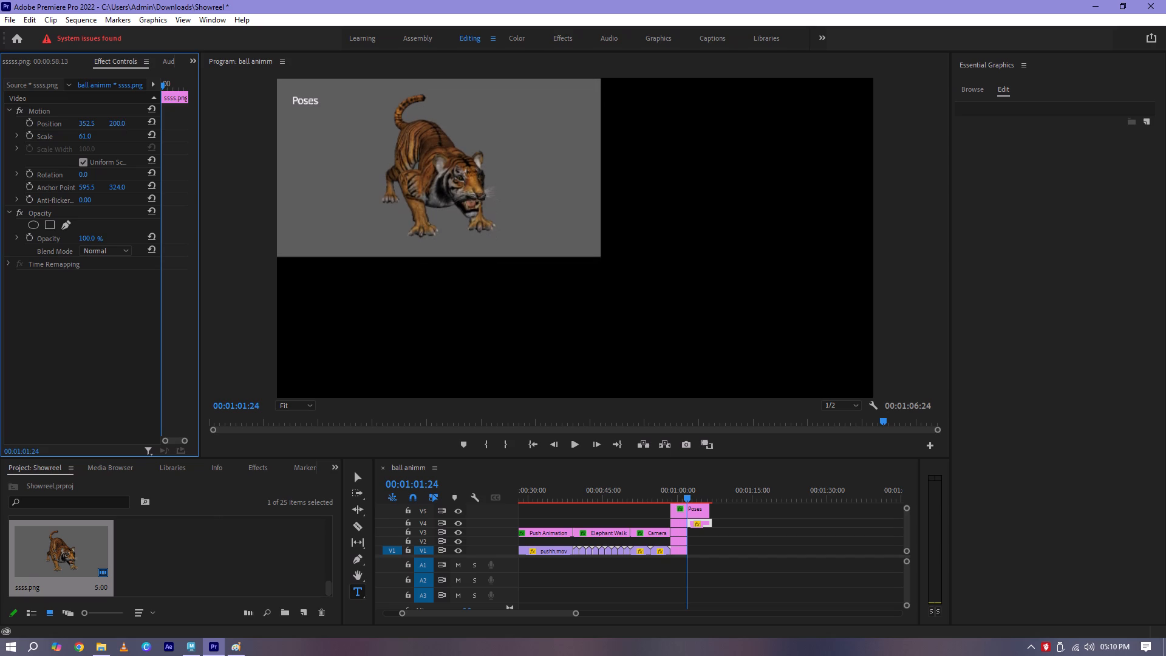
pyautogui.moveTo(98, 126); pyautogui.dragTo(93, 129)
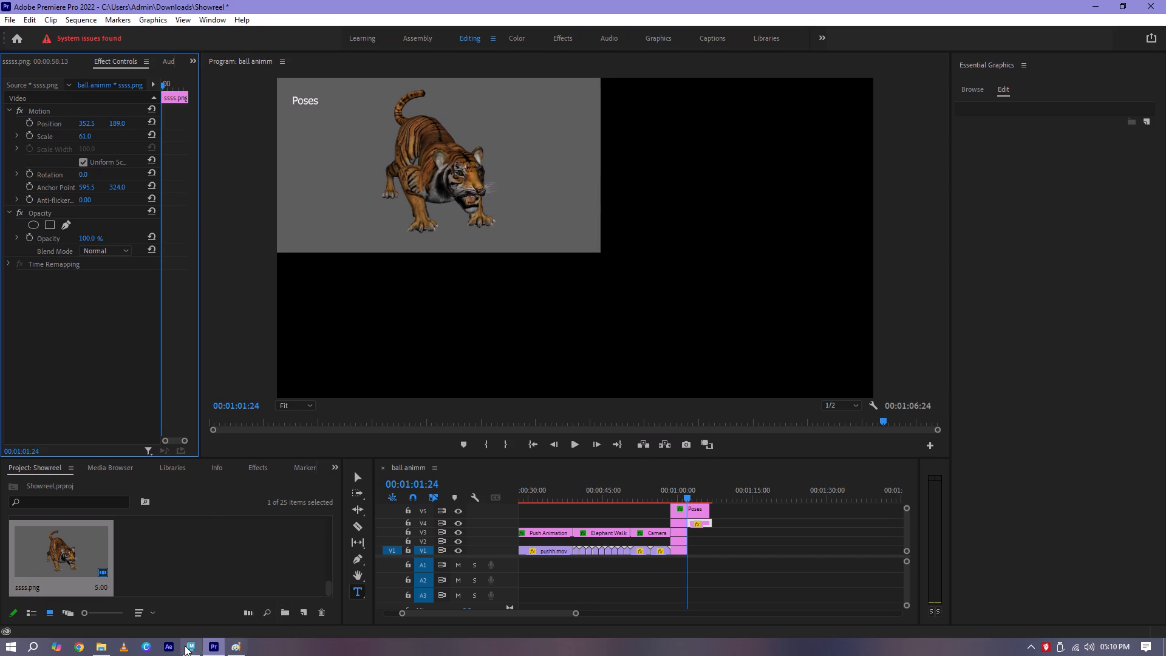
# Add the lying tiger image sss from the Downloads folder to V3 at 00:01:01:24, under the first tiger image.
pyautogui.click(100, 644)
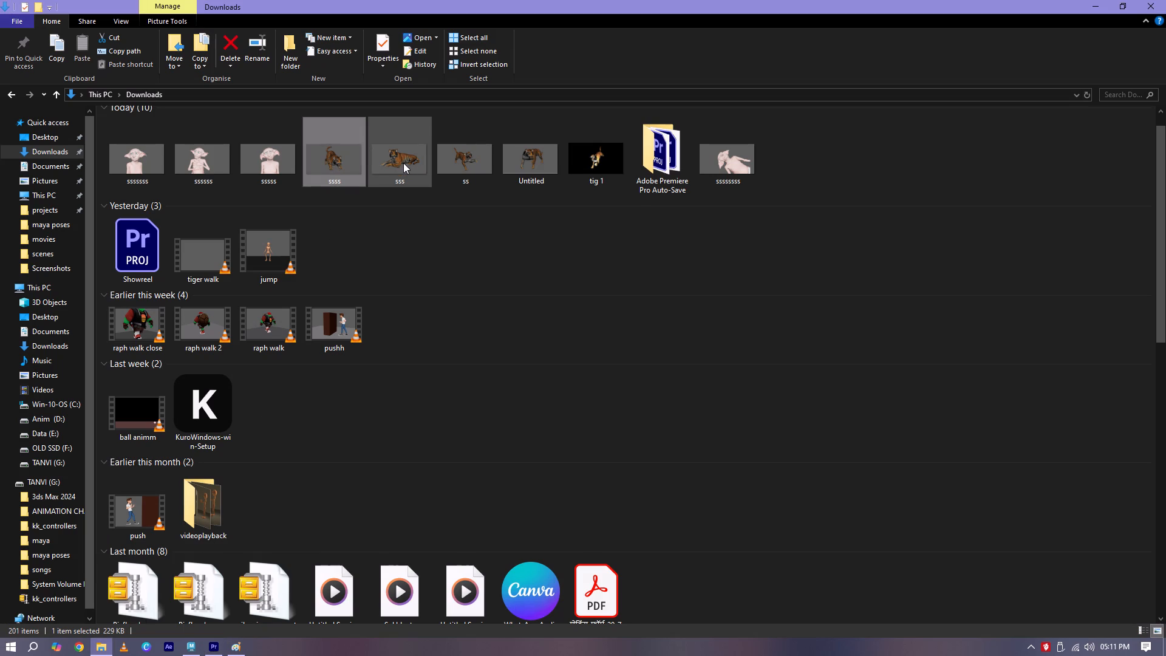
pyautogui.moveTo(403, 163); pyautogui.dragTo(204, 636)
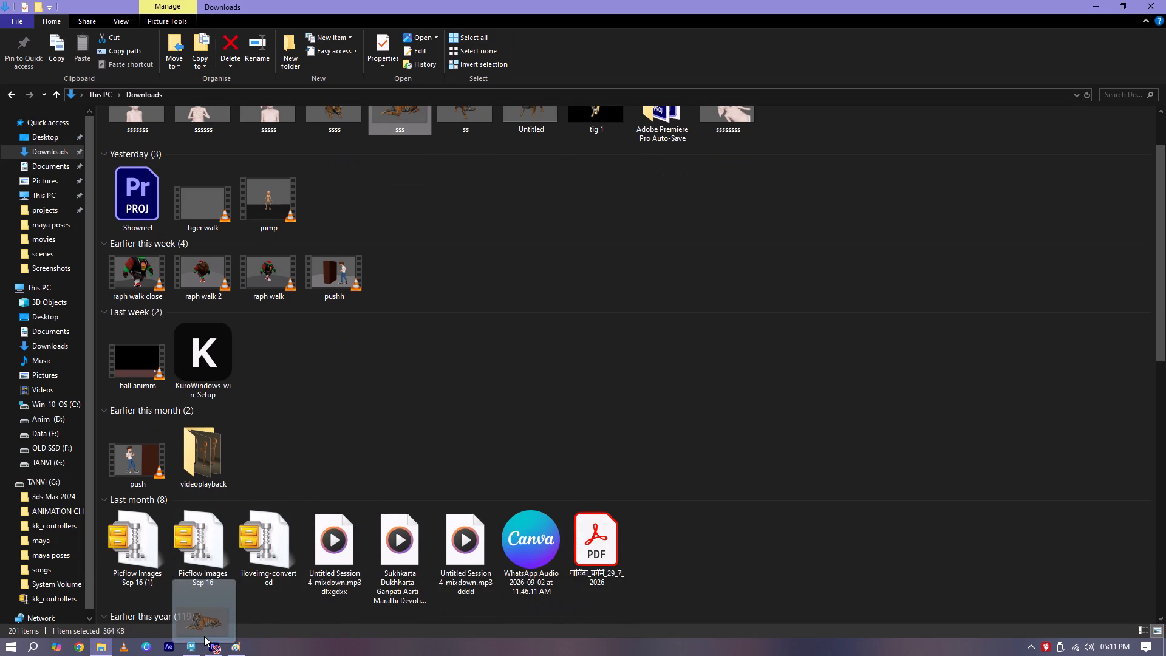
pyautogui.moveTo(204, 636); pyautogui.dragTo(689, 533)
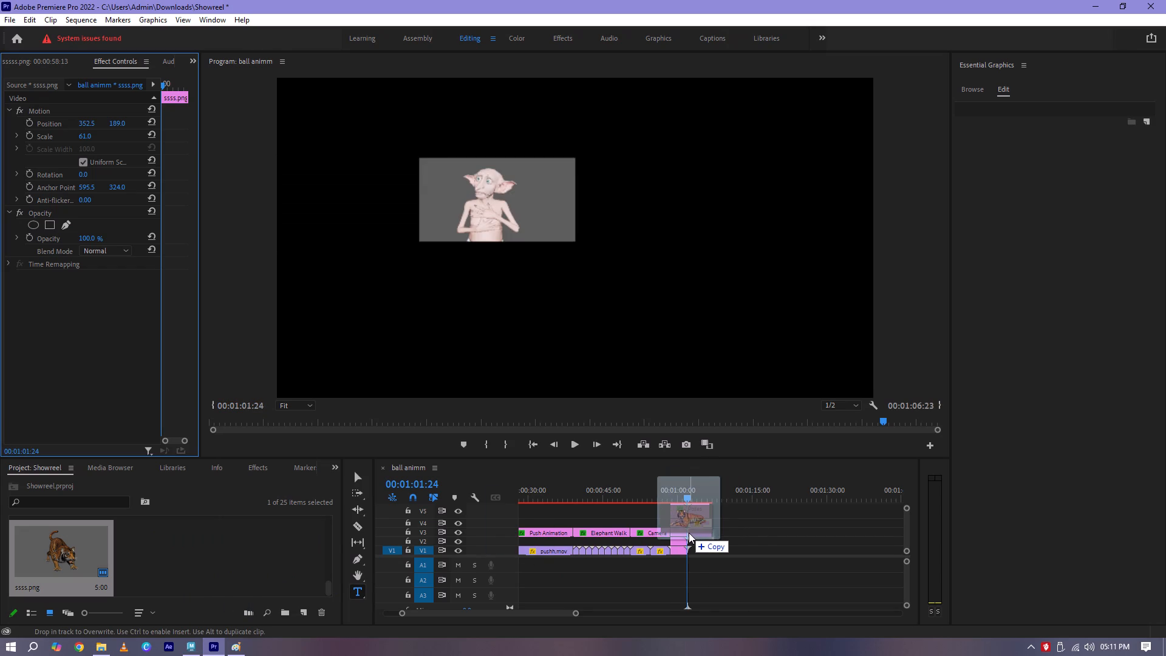
pyautogui.moveTo(689, 533); pyautogui.dragTo(688, 532)
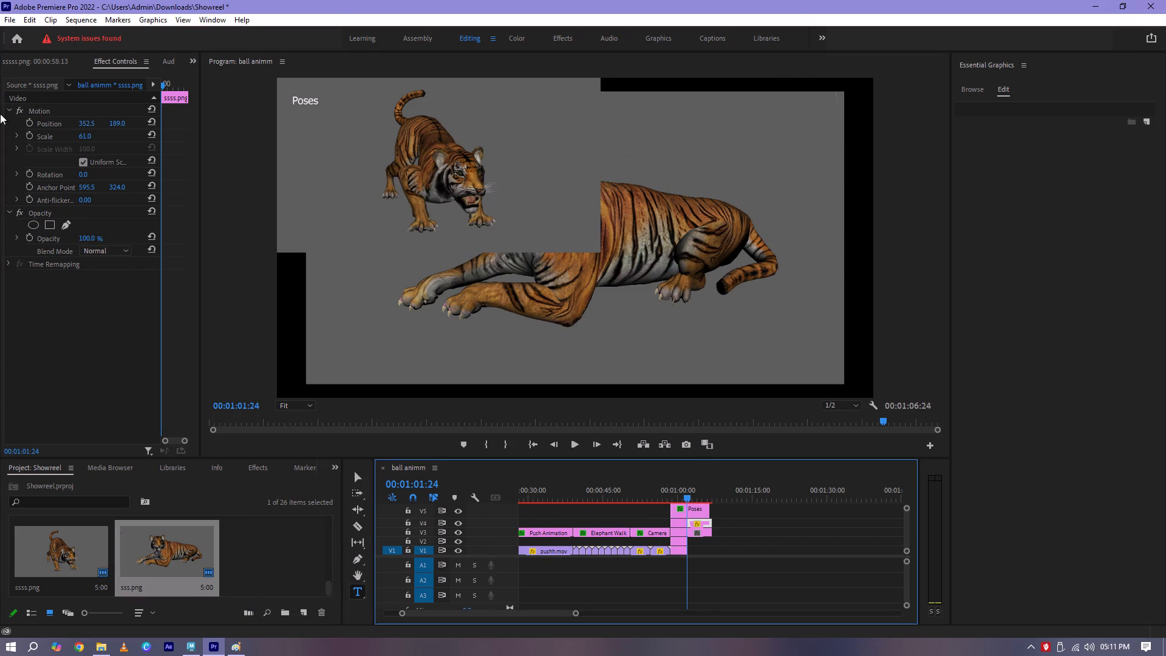
# Scale the lying tiger image sss.png on V3 to 57 and position it at 980.5, 534 in the frame's lower-right corner.
pyautogui.moveTo(86, 136); pyautogui.dragTo(59, 137)
pyautogui.hotkey('ctrl', 'z')
pyautogui.click(698, 534)
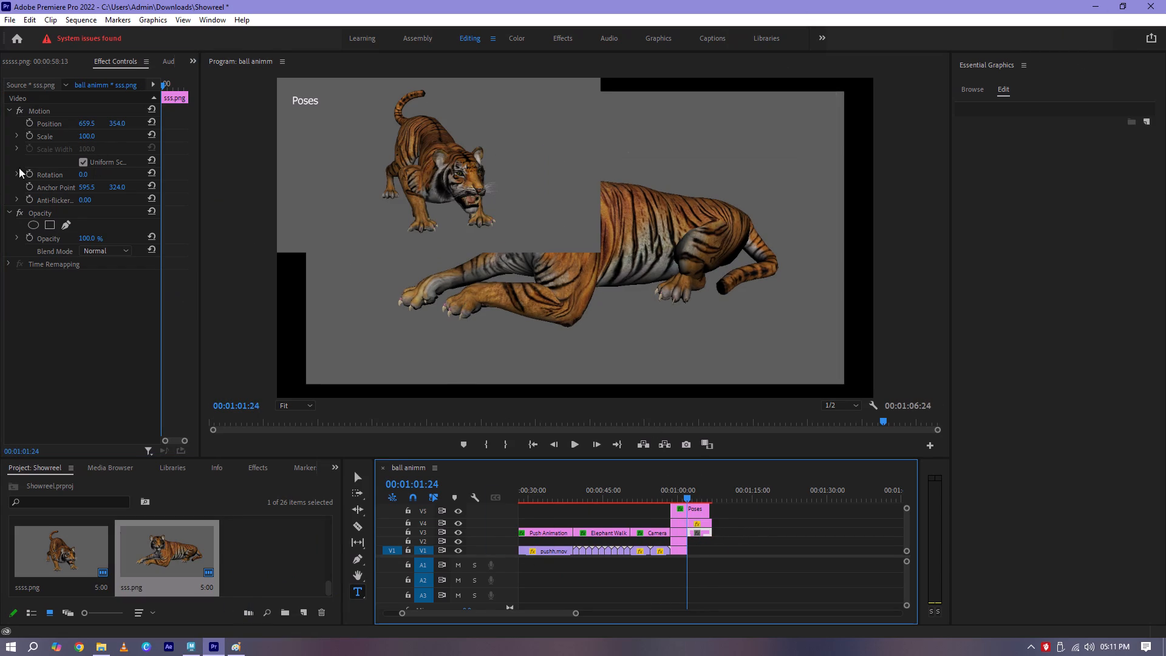
pyautogui.moveTo(86, 138); pyautogui.dragTo(55, 138)
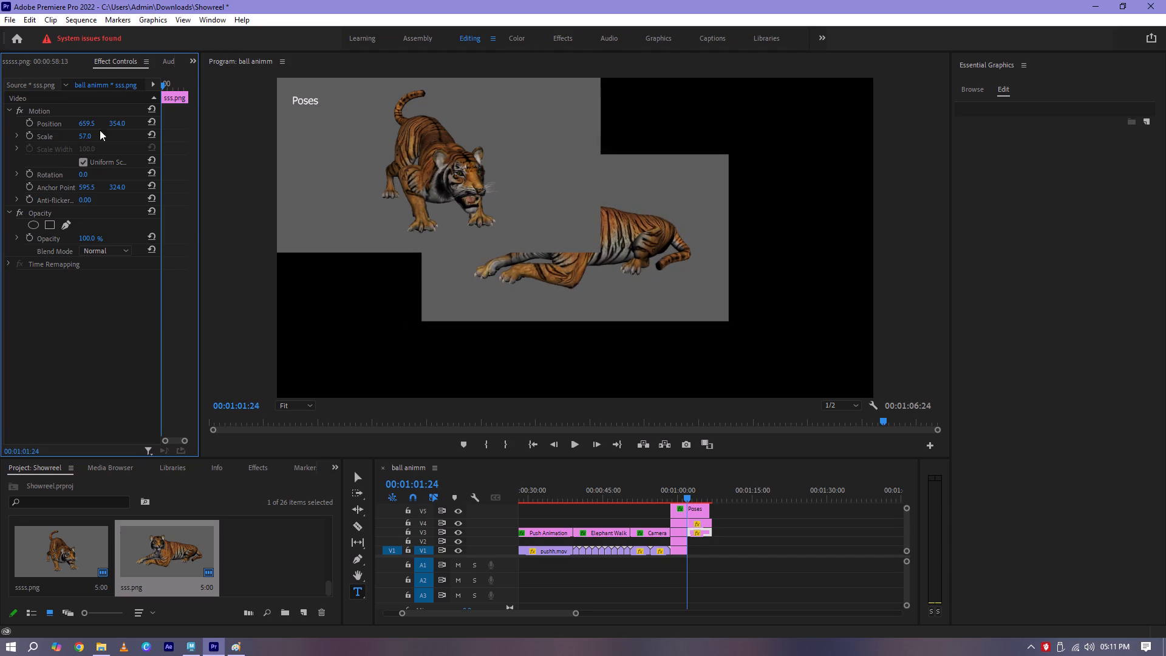
pyautogui.moveTo(83, 124); pyautogui.dragTo(287, 140)
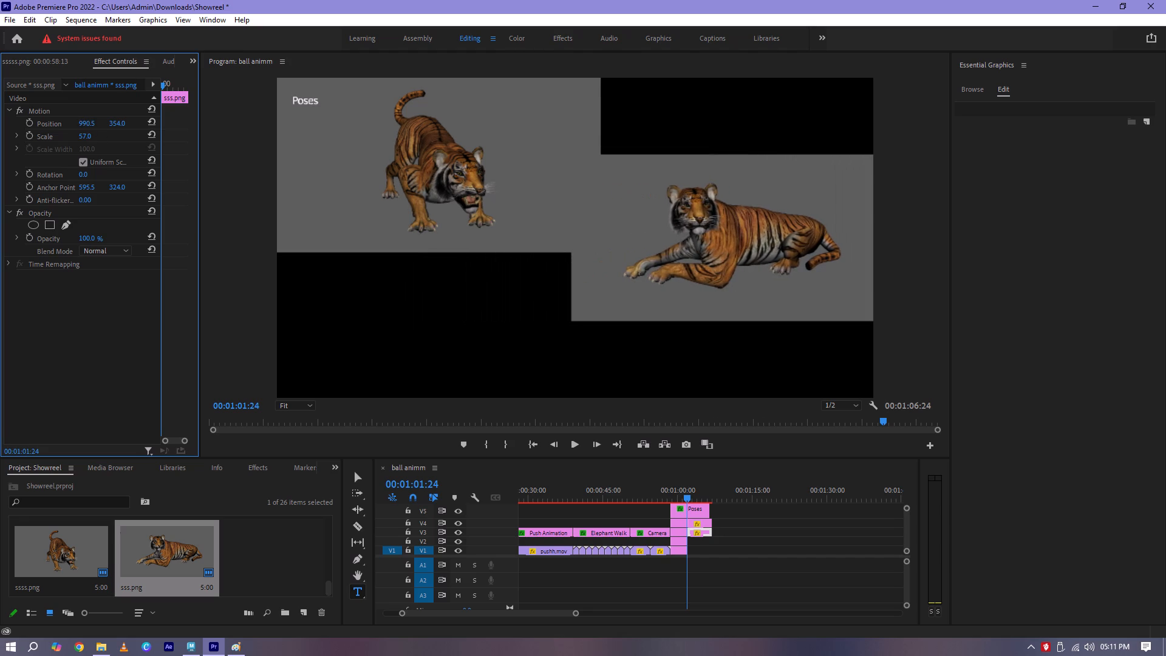
pyautogui.moveTo(287, 140); pyautogui.dragTo(279, 138)
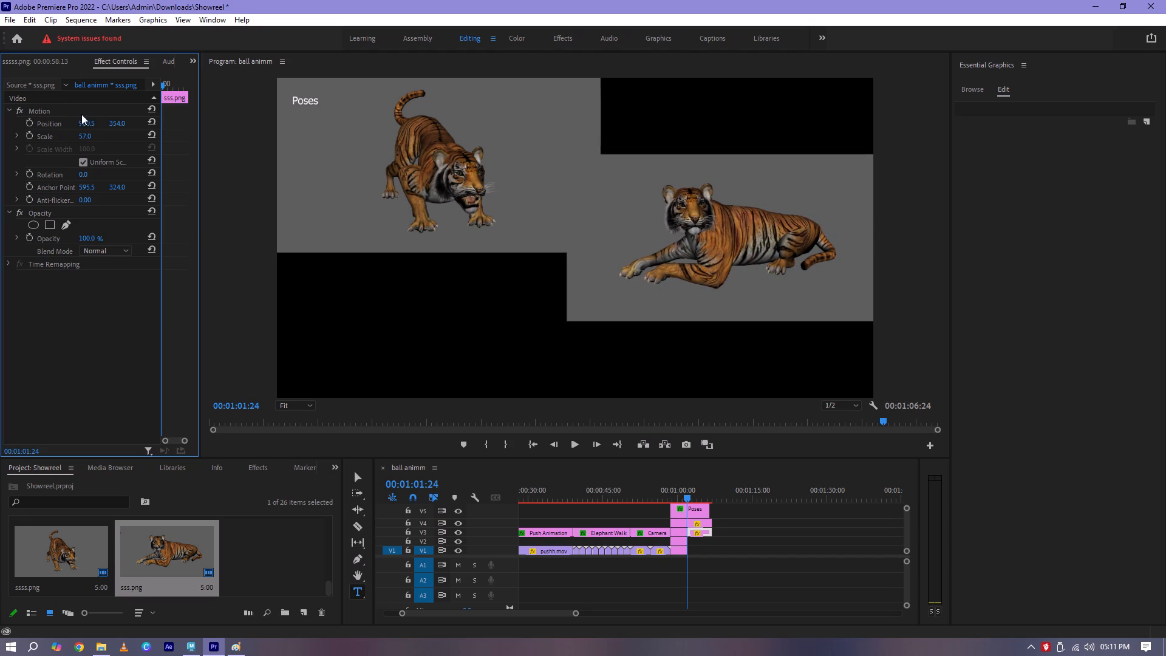
pyautogui.click(89, 122)
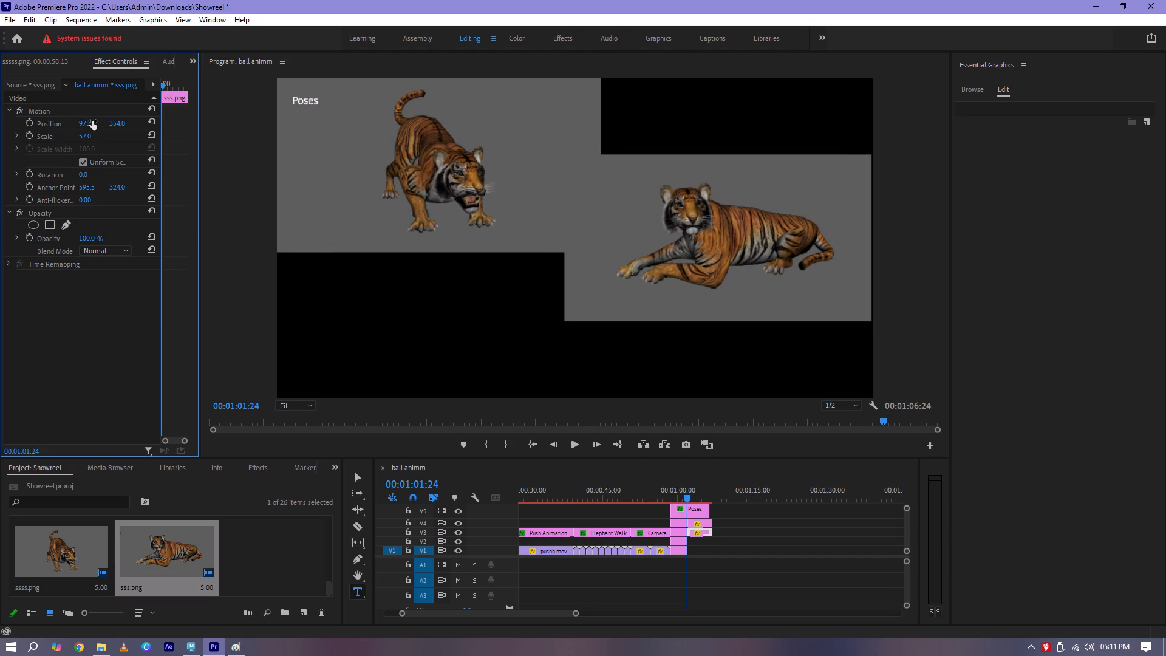
pyautogui.hotkey('ctrl', 'z')
pyautogui.moveTo(117, 124); pyautogui.dragTo(140, 124)
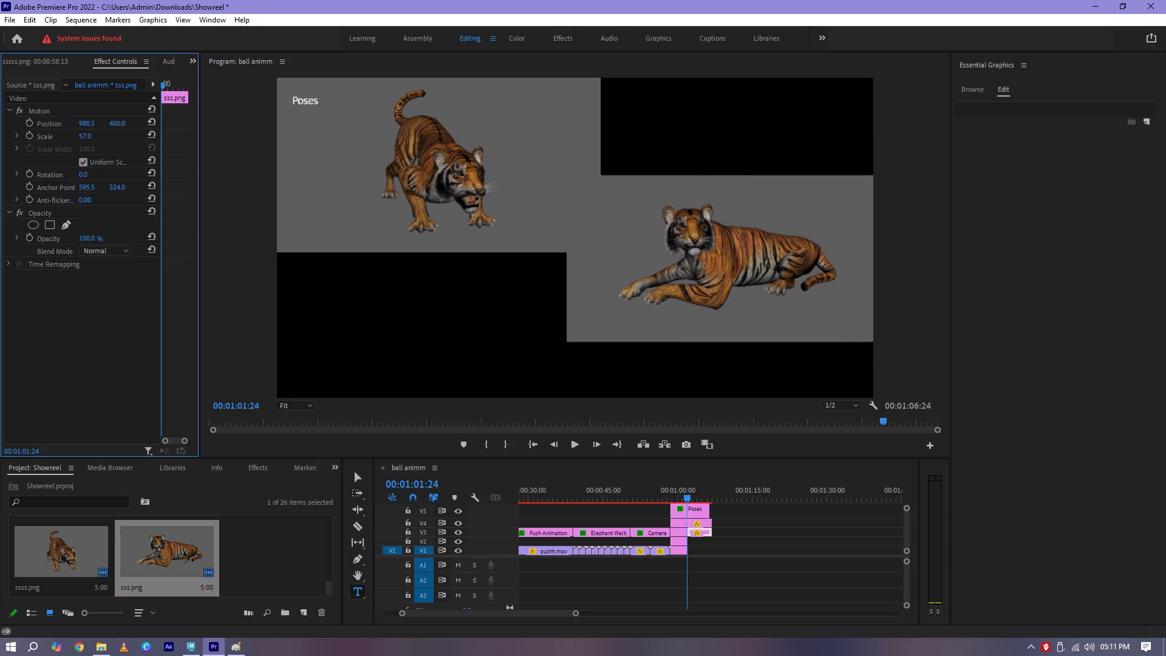
pyautogui.moveTo(140, 124); pyautogui.dragTo(220, 128)
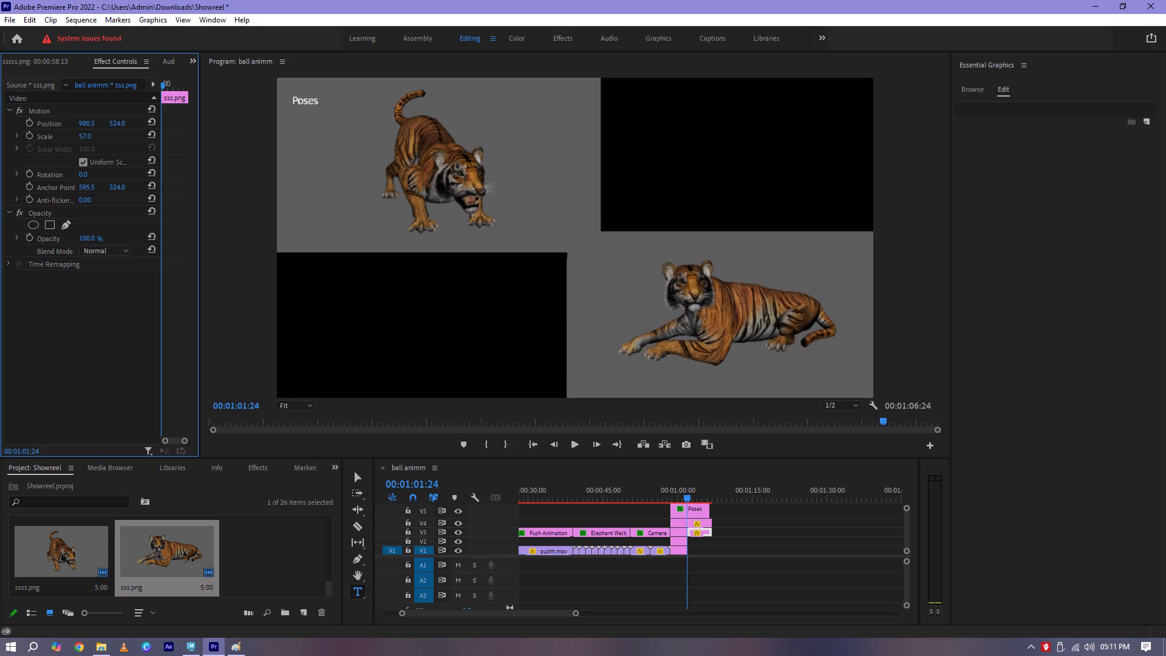
pyautogui.moveTo(220, 128); pyautogui.dragTo(225, 130)
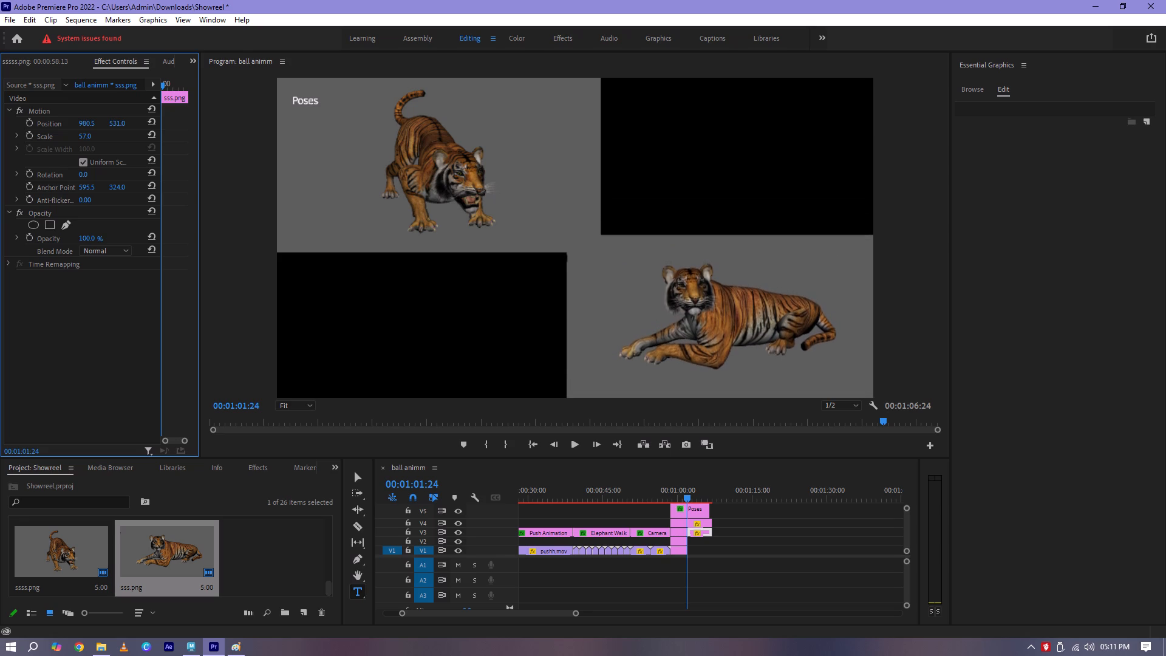
pyautogui.moveTo(225, 130); pyautogui.dragTo(227, 130)
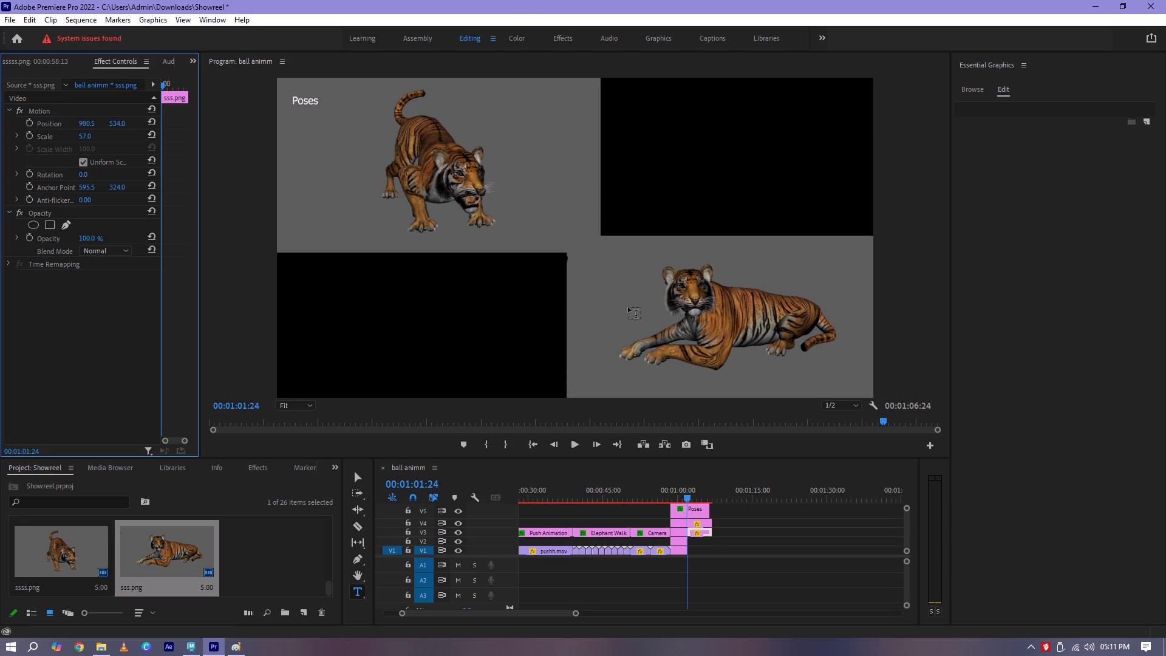
# Add the leaping tiger image ss from the Downloads folder to V2 at 00:01:01:24, under the lying tiger image.
pyautogui.click(100, 649)
pyautogui.moveTo(468, 124); pyautogui.dragTo(492, 146)
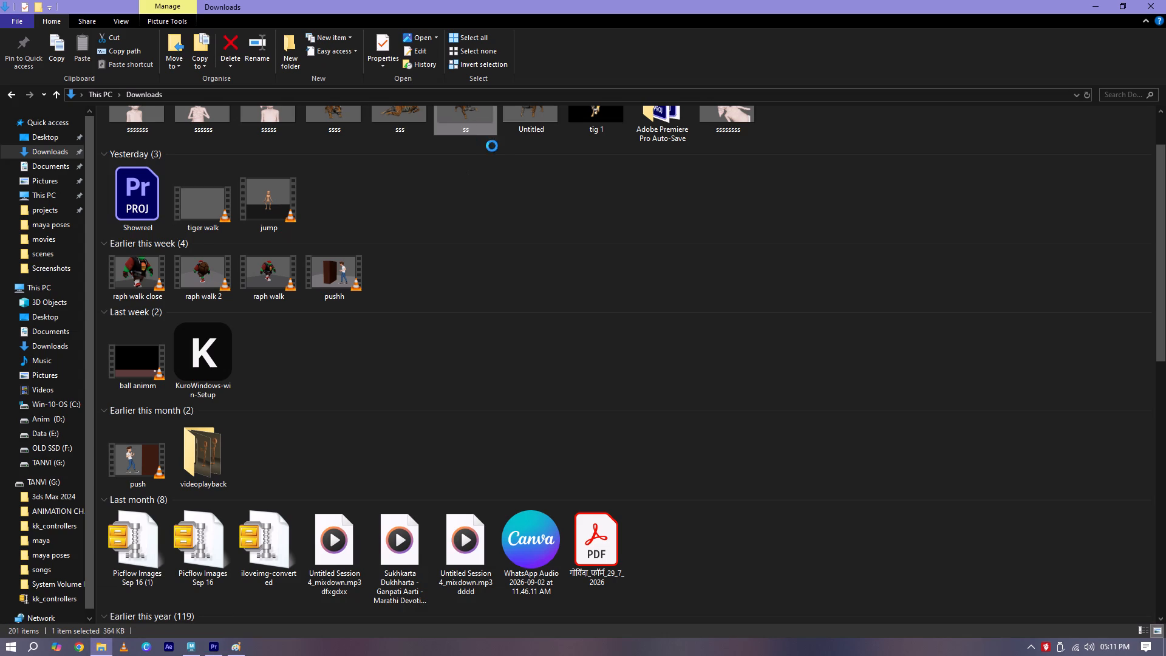
pyautogui.moveTo(492, 146); pyautogui.dragTo(619, 521)
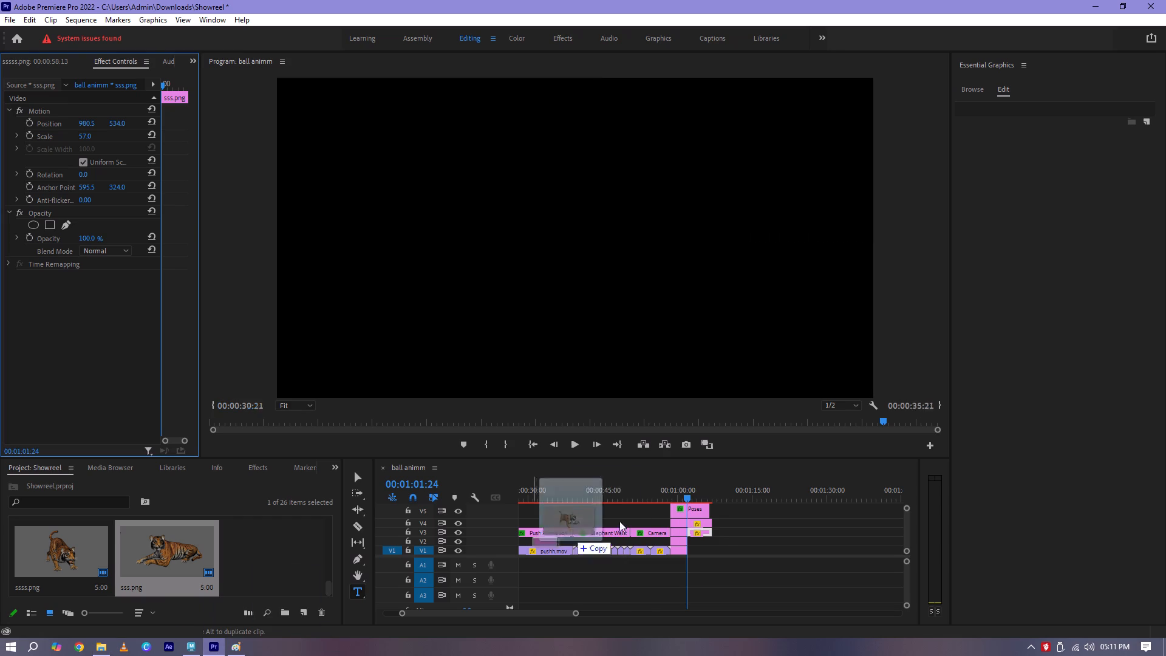
pyautogui.moveTo(619, 521); pyautogui.dragTo(694, 540)
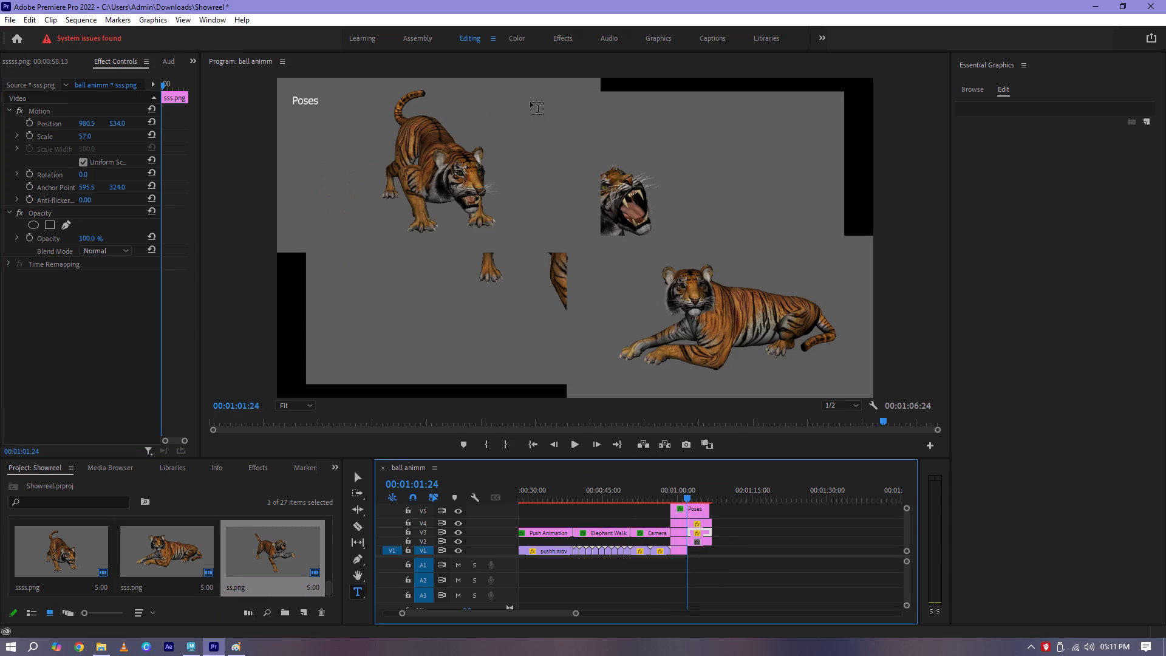
# Scale the ss.png tiger image to 59 and position it at 979.5, 185 in the frame's upper-right corner.
pyautogui.click(705, 542)
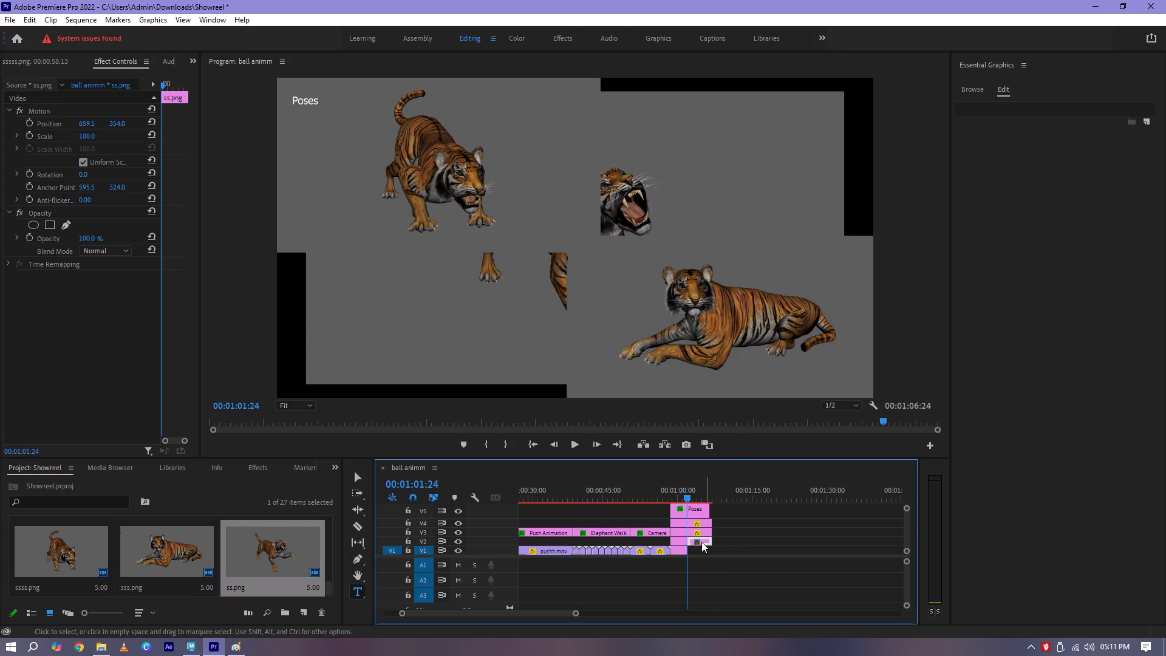
pyautogui.moveTo(90, 138); pyautogui.dragTo(80, 137)
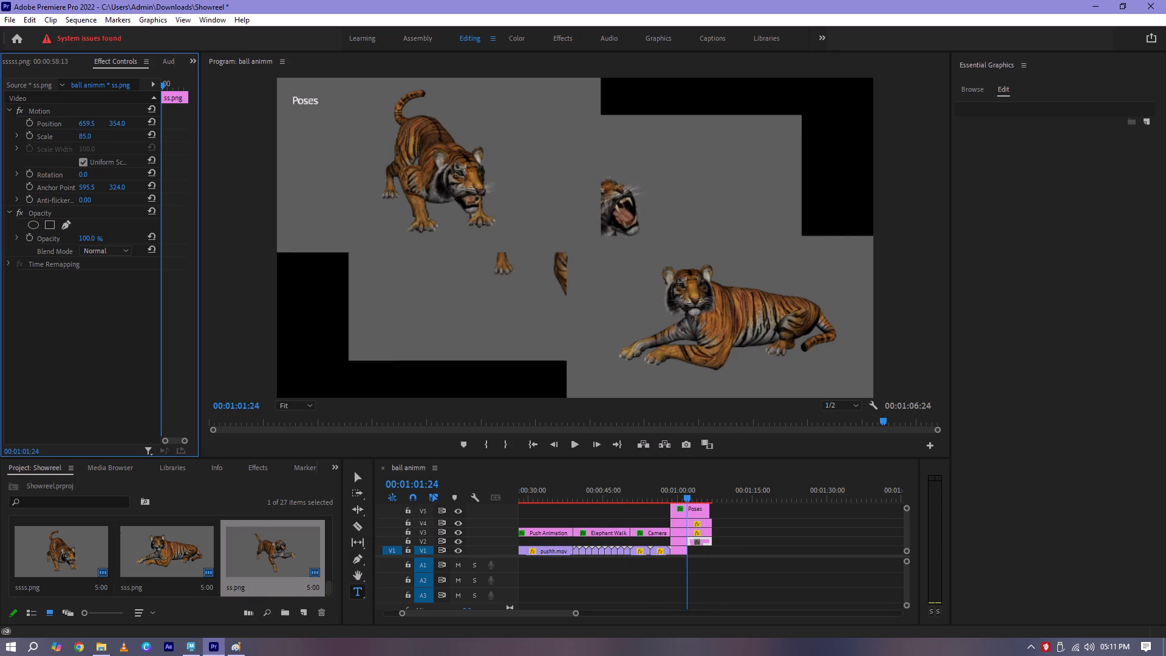
pyautogui.moveTo(80, 137); pyautogui.dragTo(64, 137)
pyautogui.moveTo(84, 123); pyautogui.dragTo(251, 148)
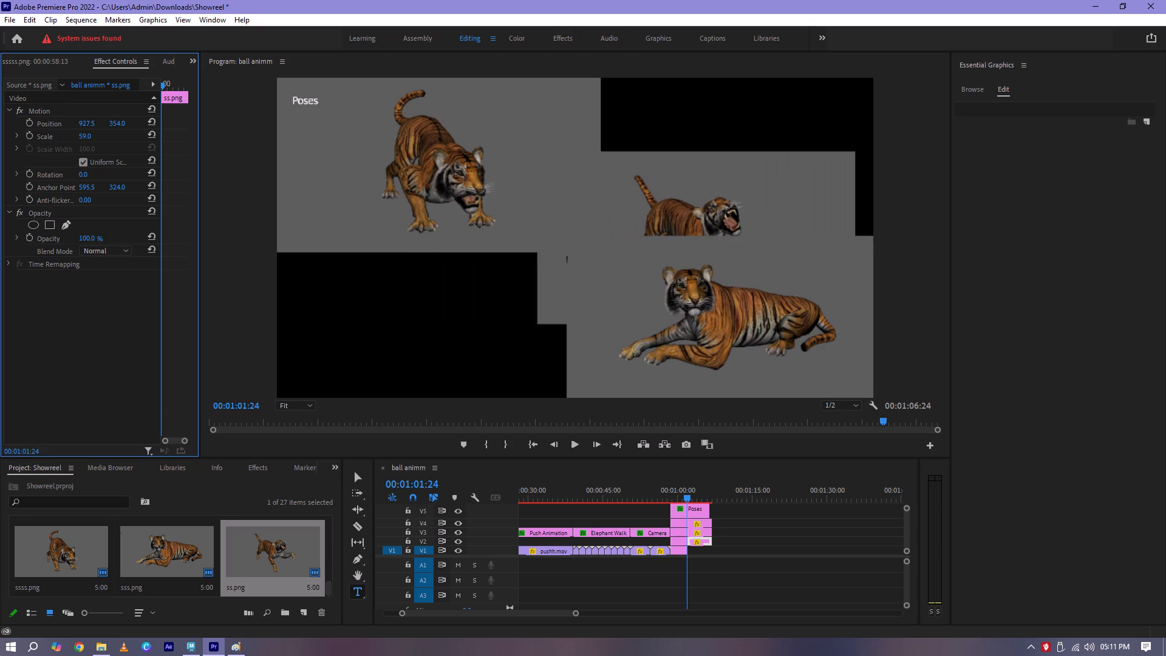
pyautogui.moveTo(251, 148); pyautogui.dragTo(286, 151)
pyautogui.moveTo(112, 123); pyautogui.dragTo(114, 123)
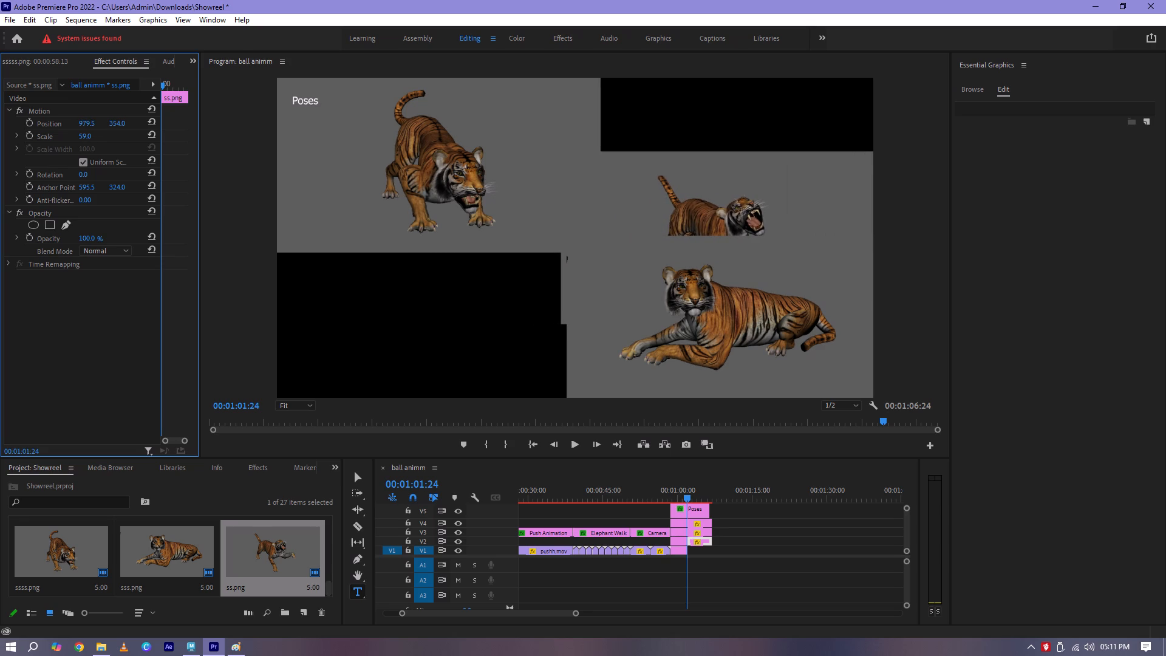
pyautogui.moveTo(114, 123); pyautogui.dragTo(14, 129)
# Enlarge the ss.png tiger image to scale 65 and set its vertical position to 171.
pyautogui.moveTo(83, 135); pyautogui.dragTo(88, 135)
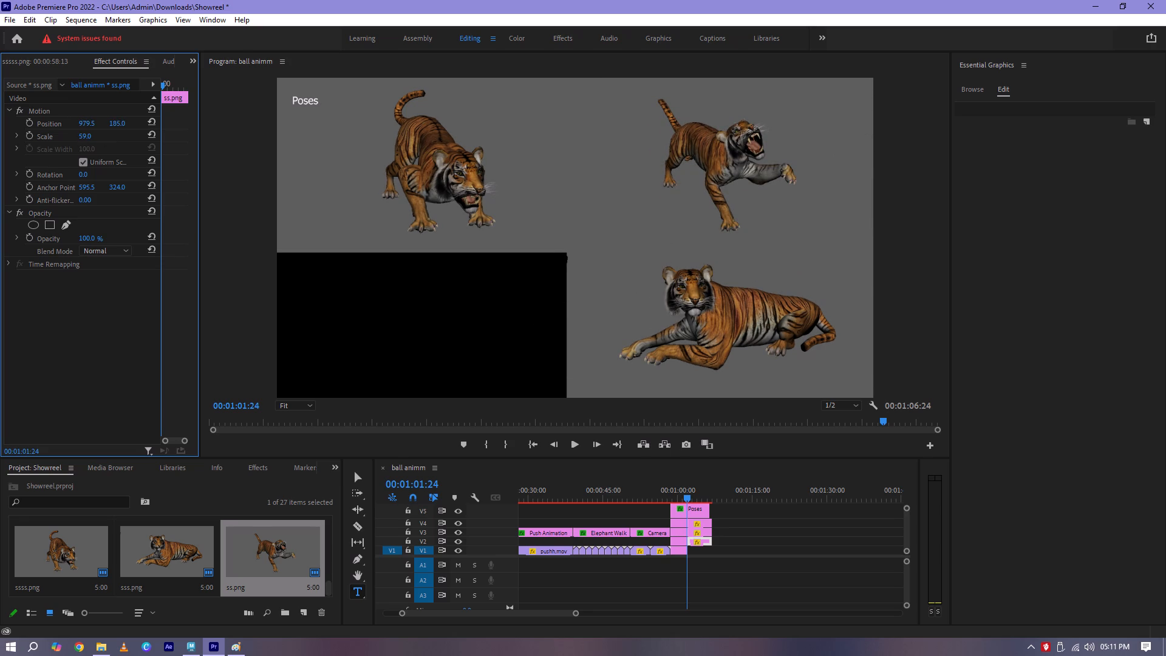
pyautogui.moveTo(88, 135); pyautogui.dragTo(101, 135)
pyautogui.moveTo(86, 123); pyautogui.dragTo(70, 123)
pyautogui.hotkey('ctrl', 'z')
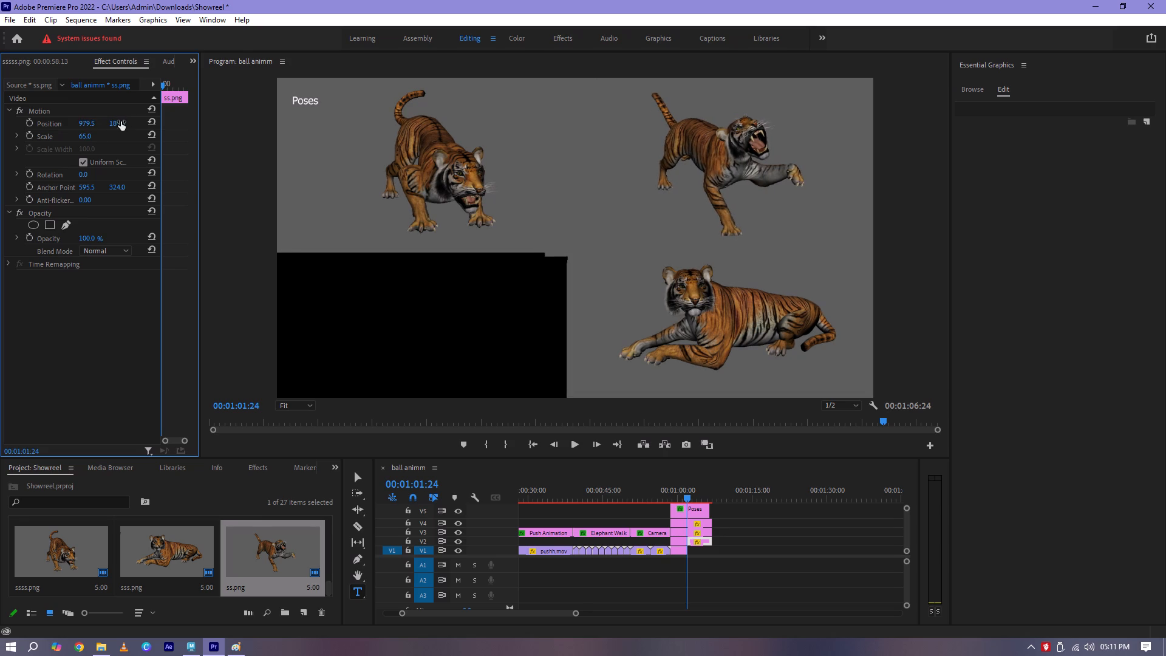
pyautogui.moveTo(117, 123); pyautogui.dragTo(100, 125)
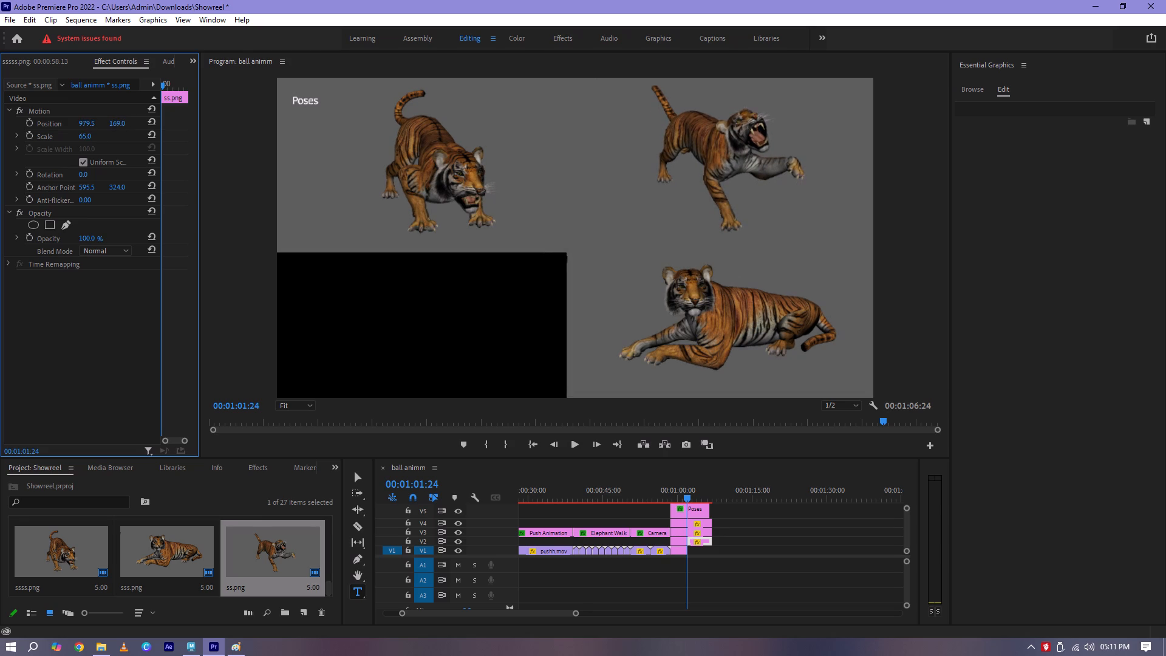
pyautogui.moveTo(100, 125); pyautogui.dragTo(101, 125)
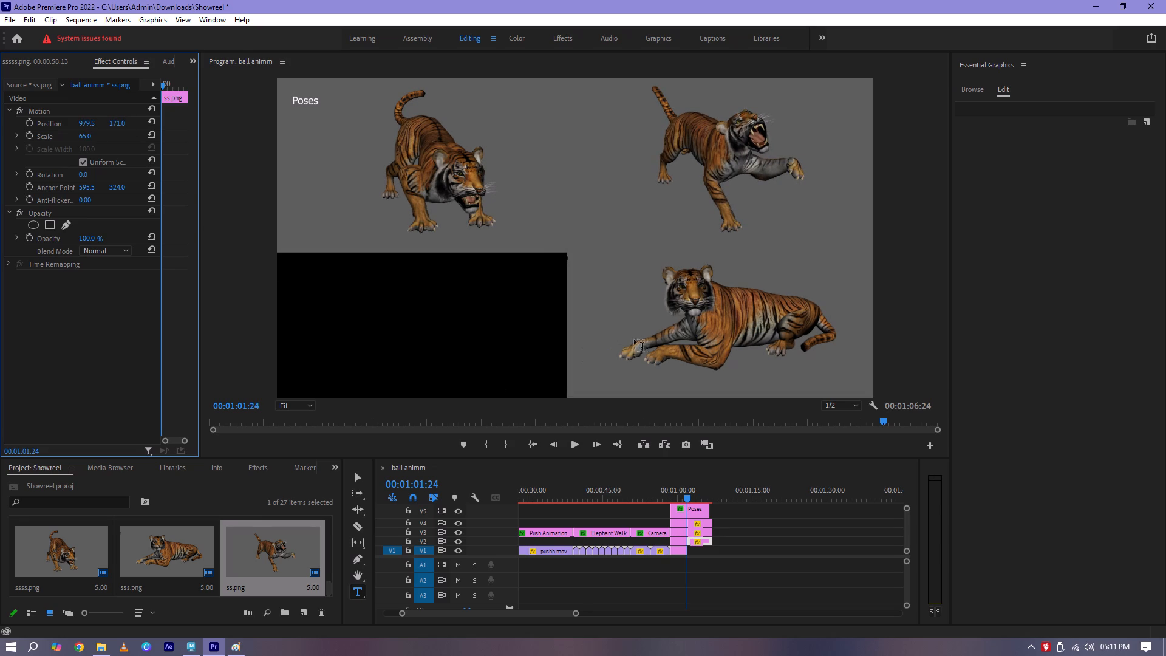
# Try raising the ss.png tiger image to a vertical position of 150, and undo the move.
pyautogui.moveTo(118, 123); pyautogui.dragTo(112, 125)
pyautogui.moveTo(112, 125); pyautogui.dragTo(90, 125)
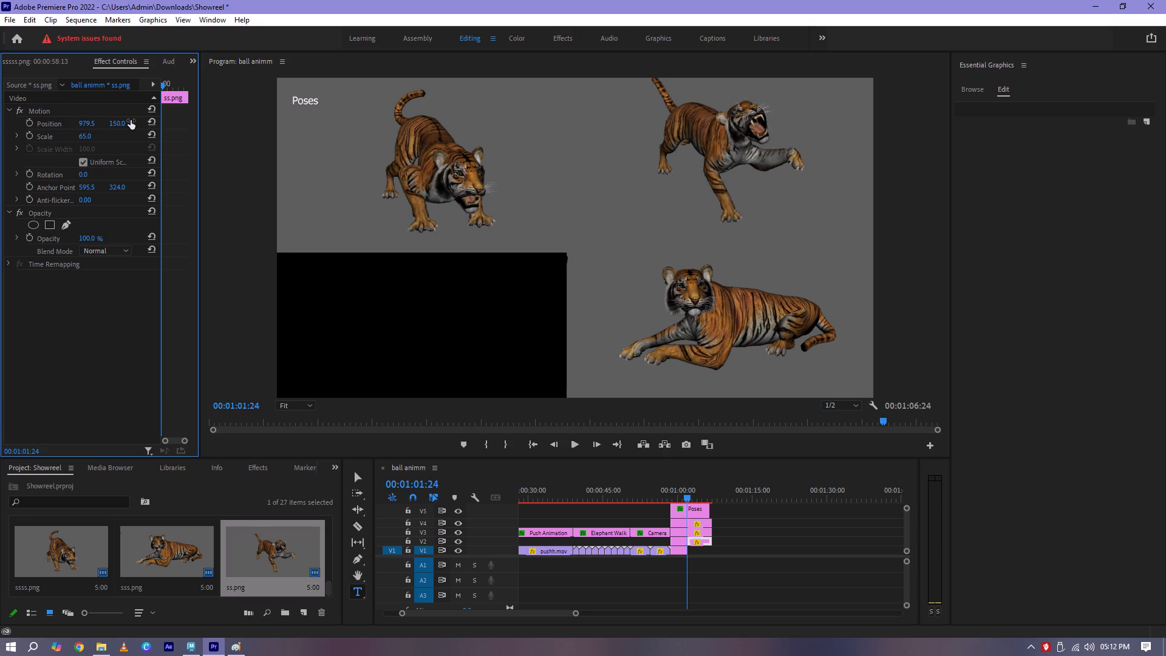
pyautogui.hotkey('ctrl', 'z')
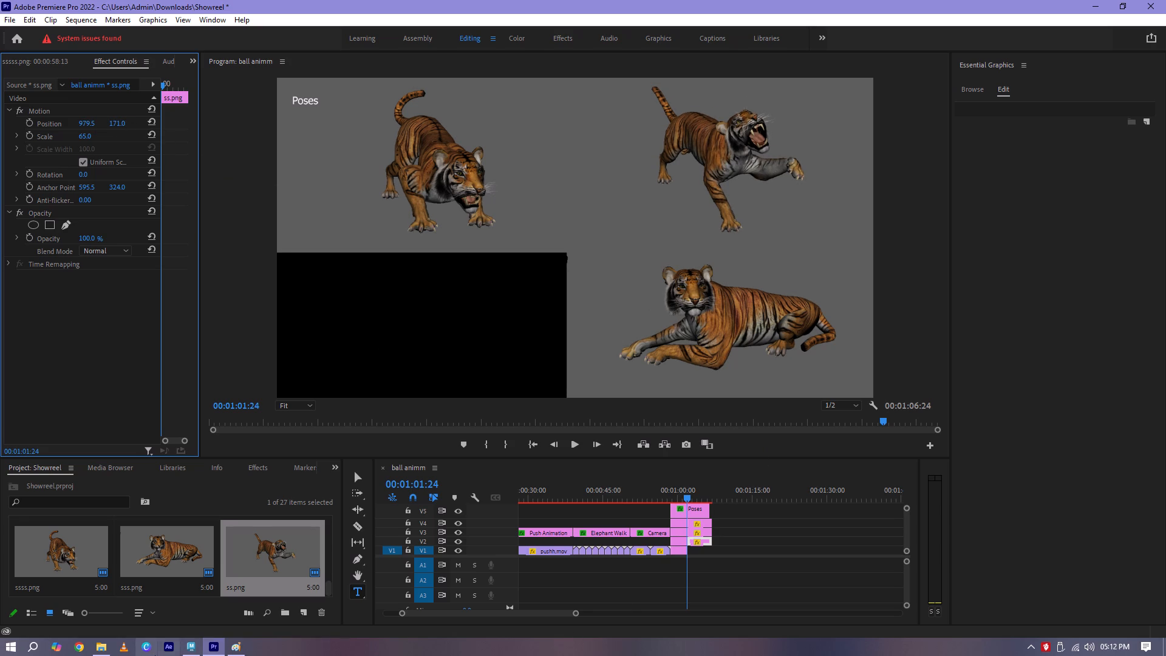
# Add the tiger image Untitled from the Downloads folder to V1 at 00:01:01:24, under the other tiger images.
pyautogui.click(94, 652)
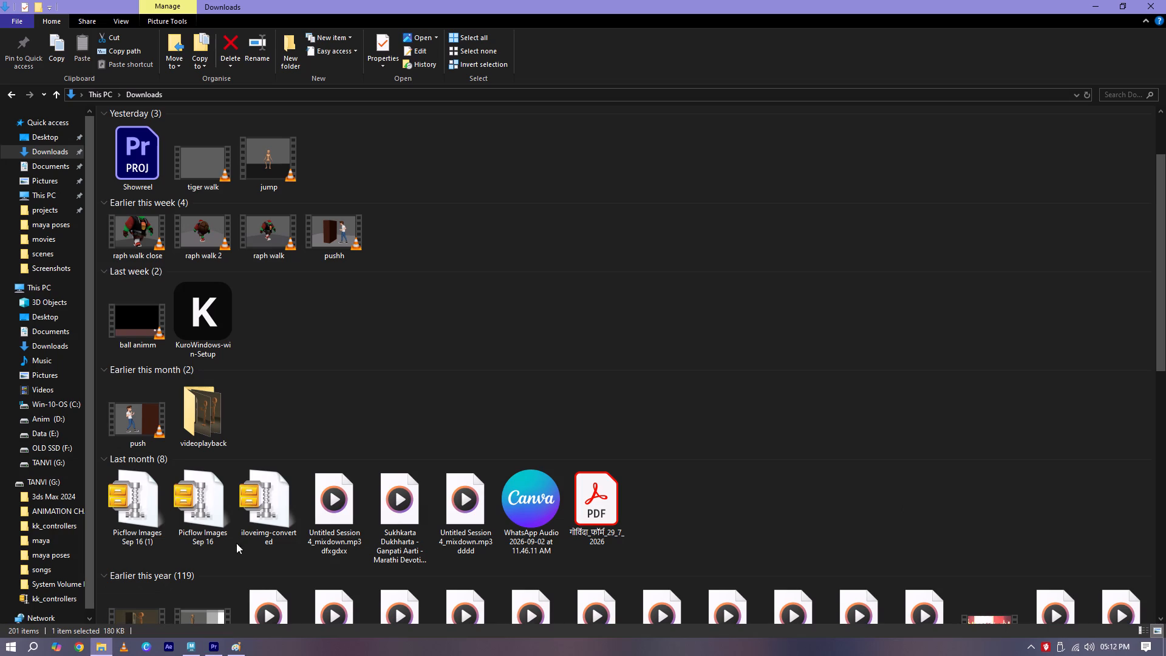
pyautogui.scroll(4, 247, 404)
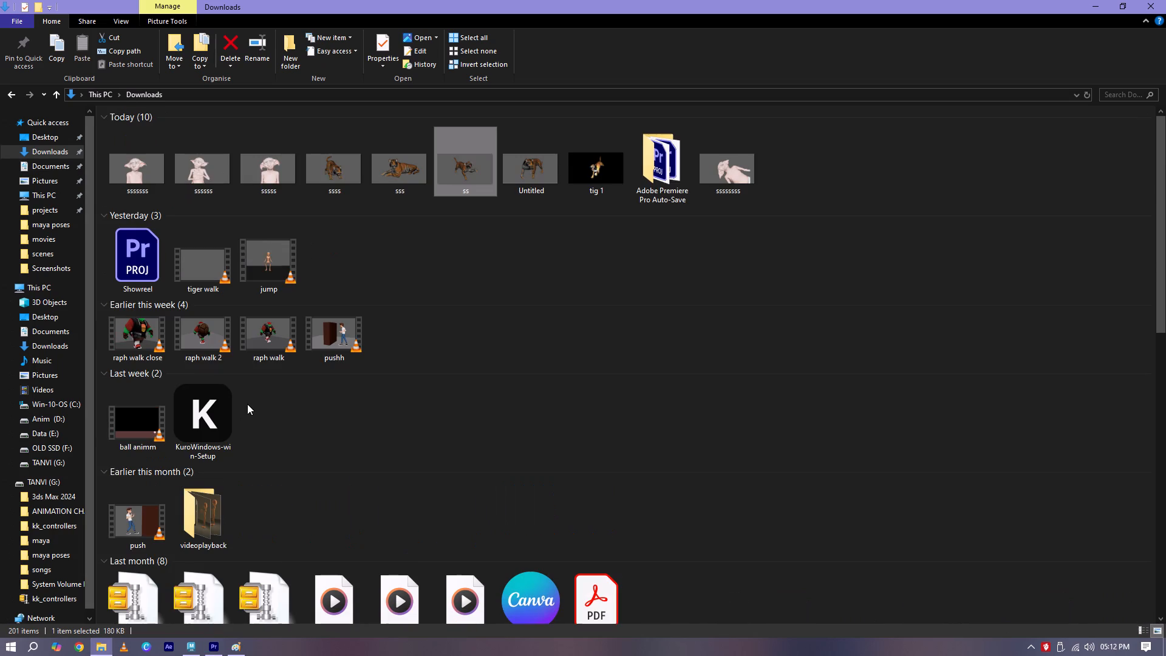
pyautogui.moveTo(528, 162); pyautogui.dragTo(585, 316)
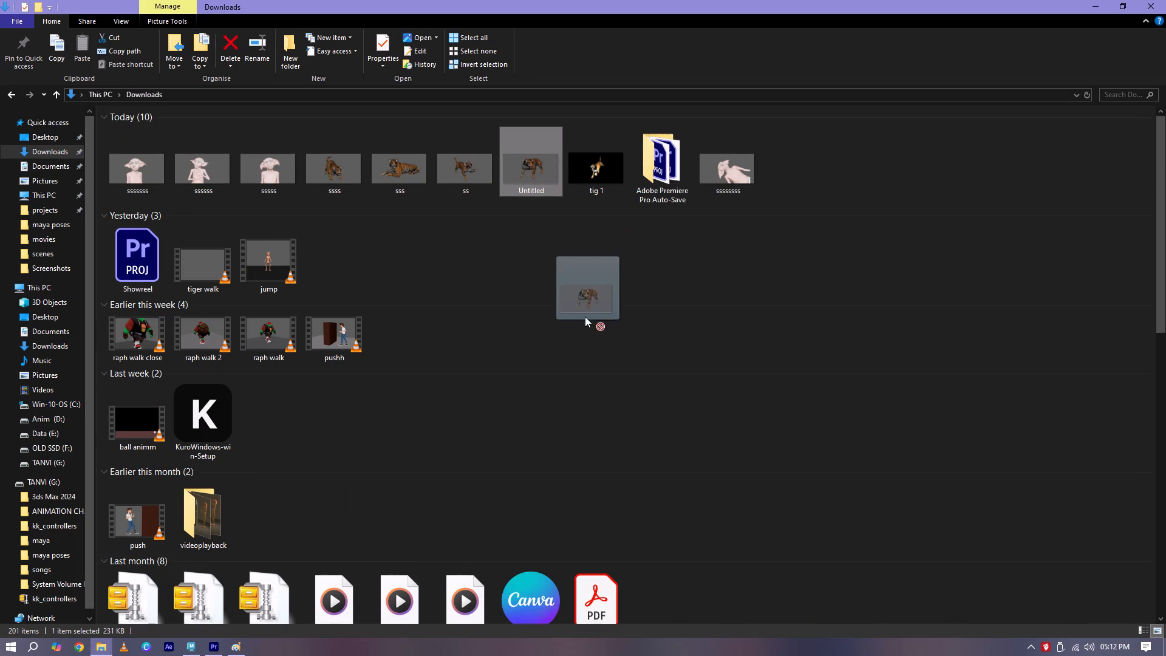
pyautogui.moveTo(585, 316); pyautogui.dragTo(482, 448)
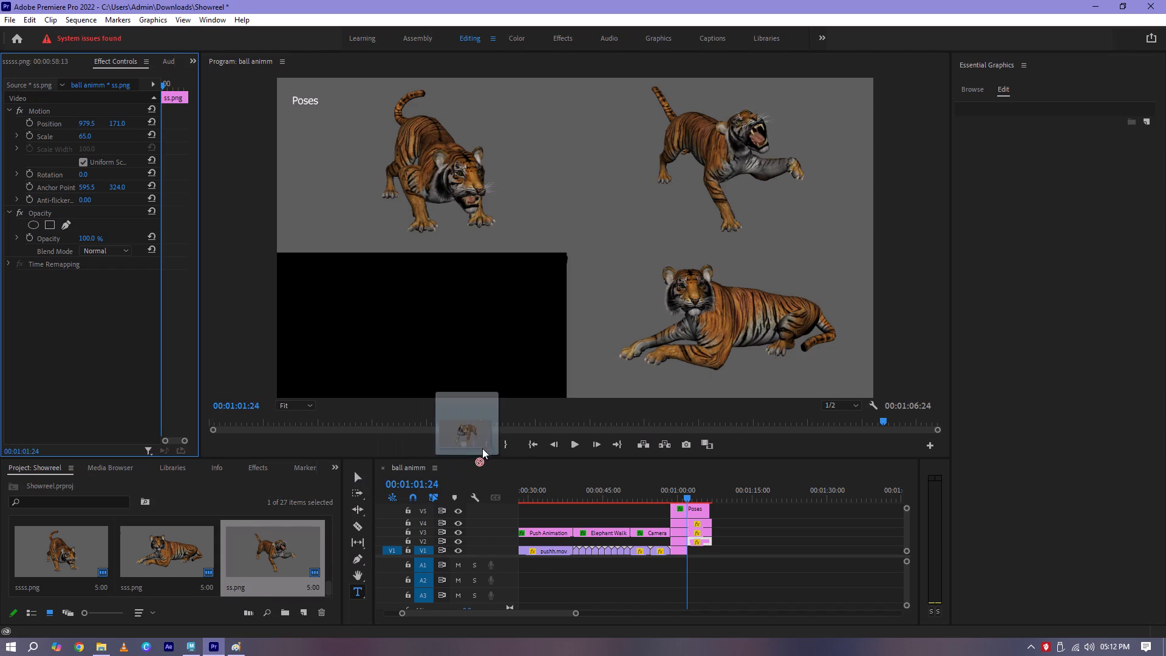
pyautogui.moveTo(482, 448); pyautogui.dragTo(687, 552)
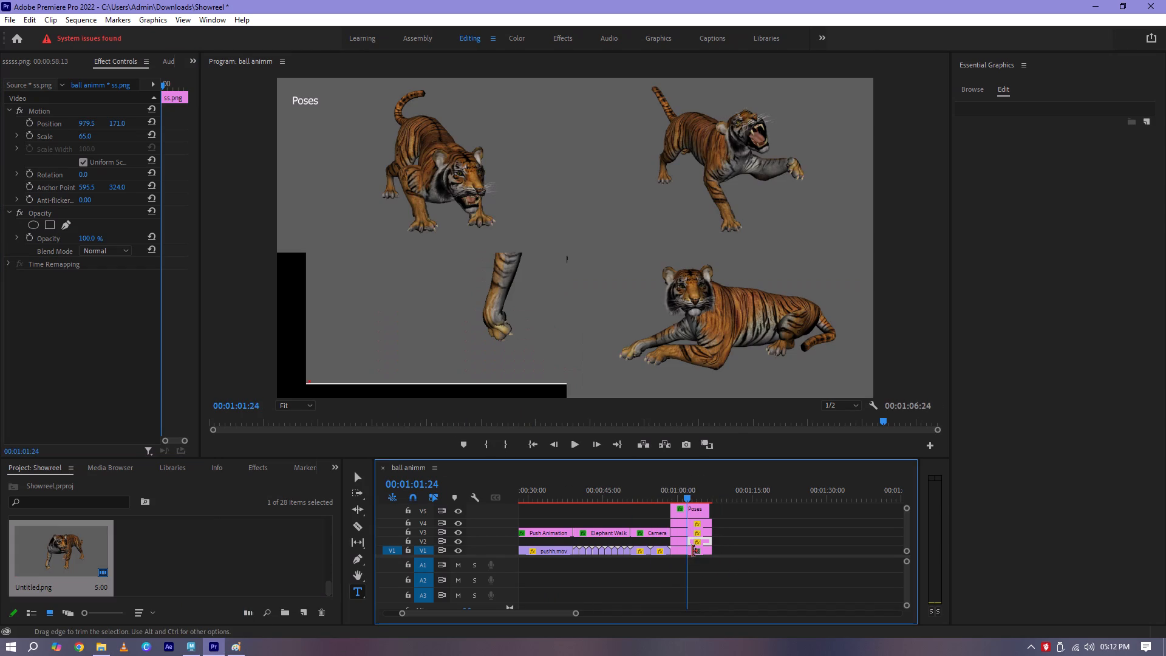
# Scale the Untitled.png tiger image to 61 and position it at 352.5, 531 in the frame's lower-left corner.
pyautogui.click(701, 551)
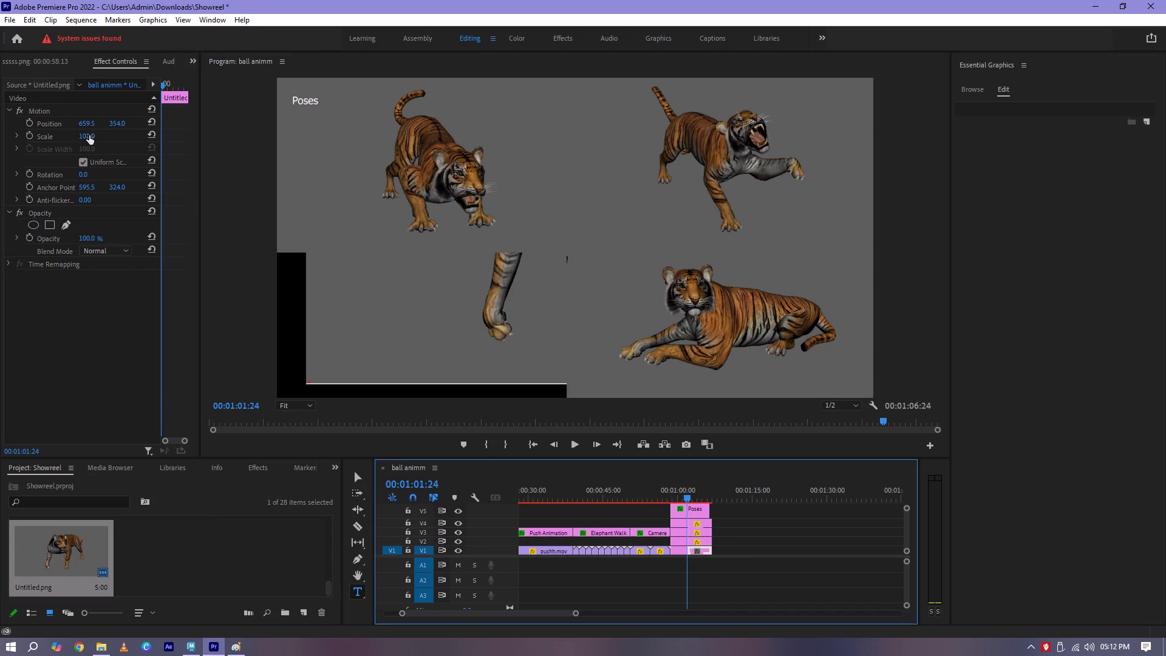
pyautogui.moveTo(89, 135); pyautogui.dragTo(62, 137)
pyautogui.moveTo(88, 120); pyautogui.dragTo(87, 120)
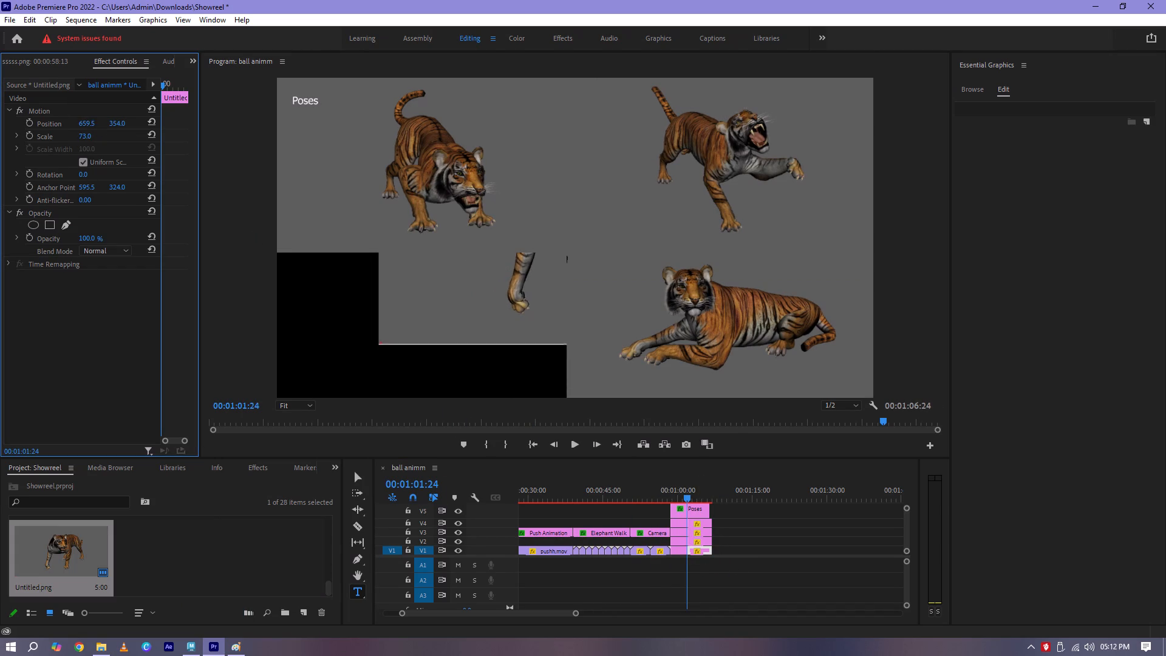
pyautogui.moveTo(87, 120); pyautogui.dragTo(26, 120)
pyautogui.moveTo(120, 124); pyautogui.dragTo(130, 124)
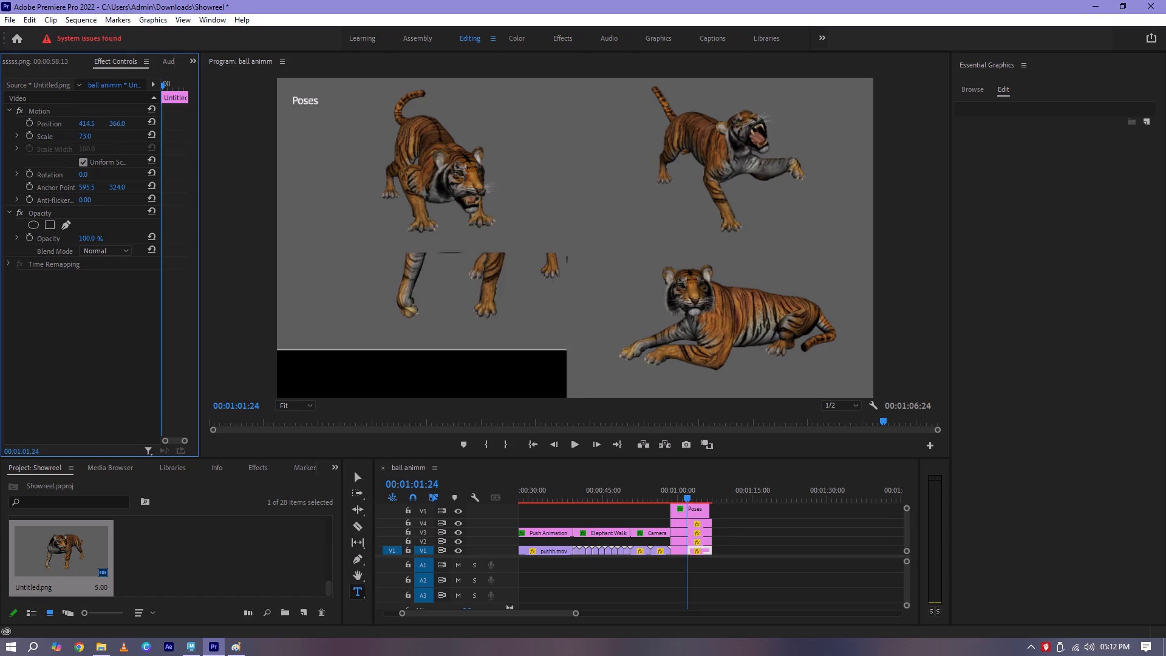
pyautogui.moveTo(130, 124); pyautogui.dragTo(228, 124)
pyautogui.moveTo(80, 134); pyautogui.dragTo(52, 134)
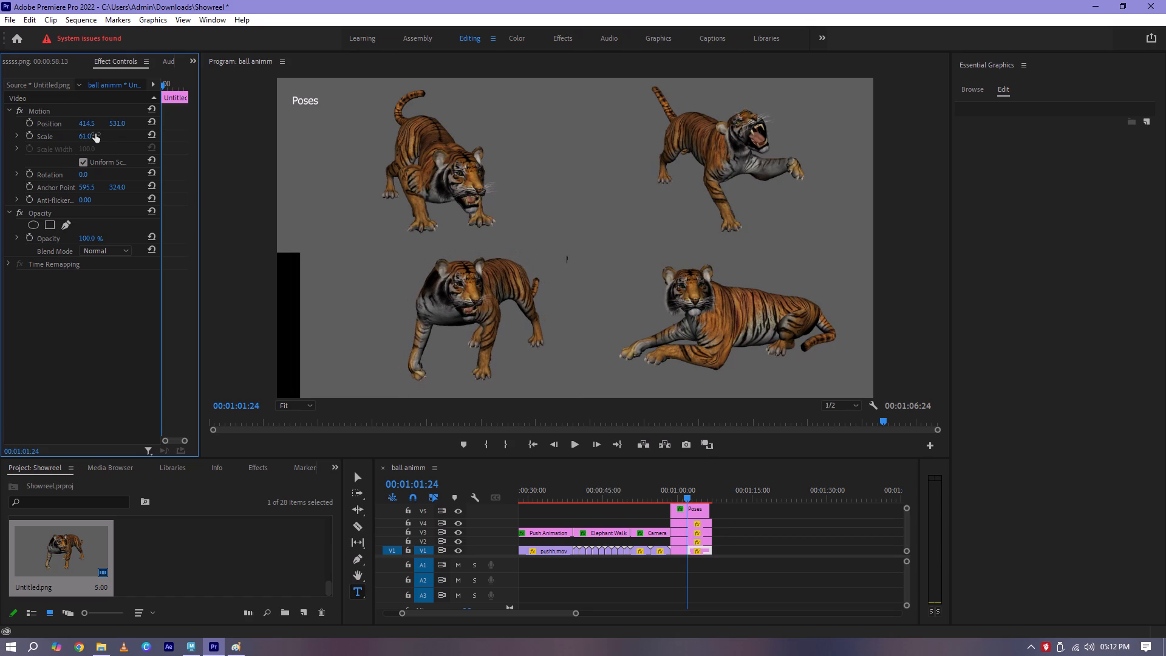
pyautogui.moveTo(86, 121); pyautogui.dragTo(43, 118)
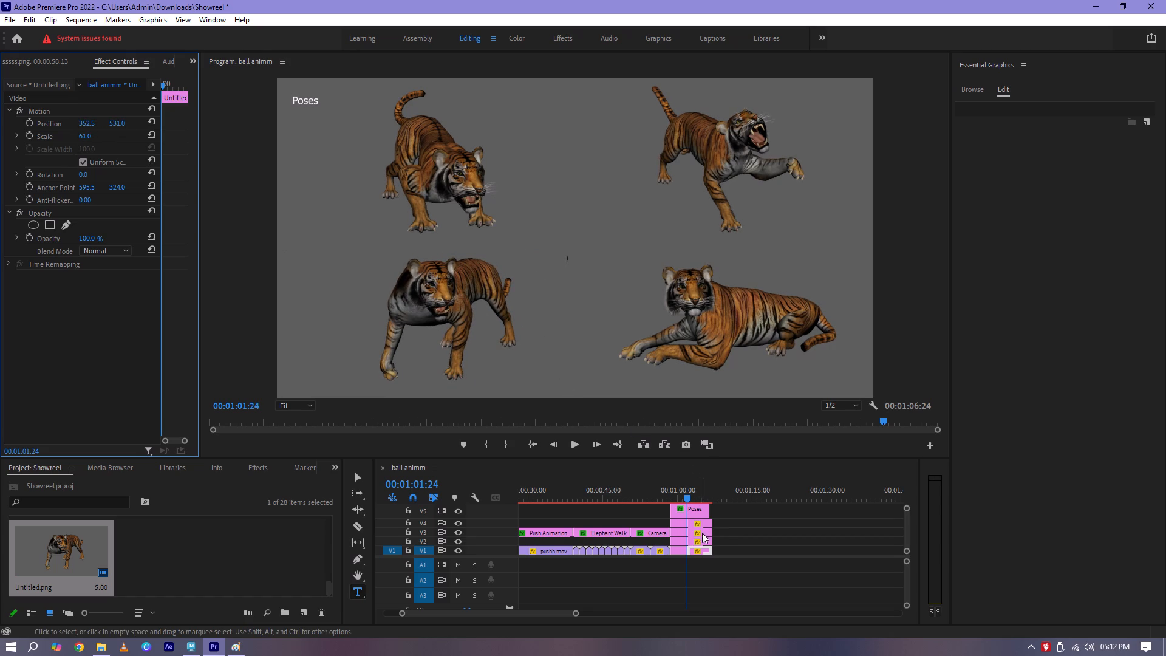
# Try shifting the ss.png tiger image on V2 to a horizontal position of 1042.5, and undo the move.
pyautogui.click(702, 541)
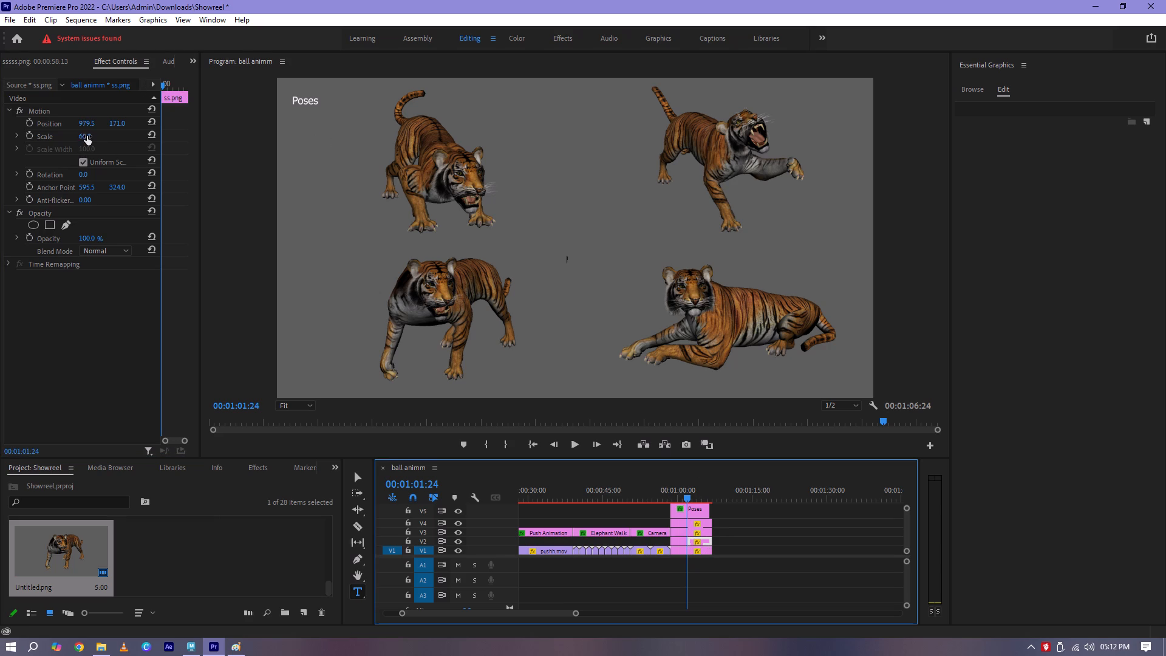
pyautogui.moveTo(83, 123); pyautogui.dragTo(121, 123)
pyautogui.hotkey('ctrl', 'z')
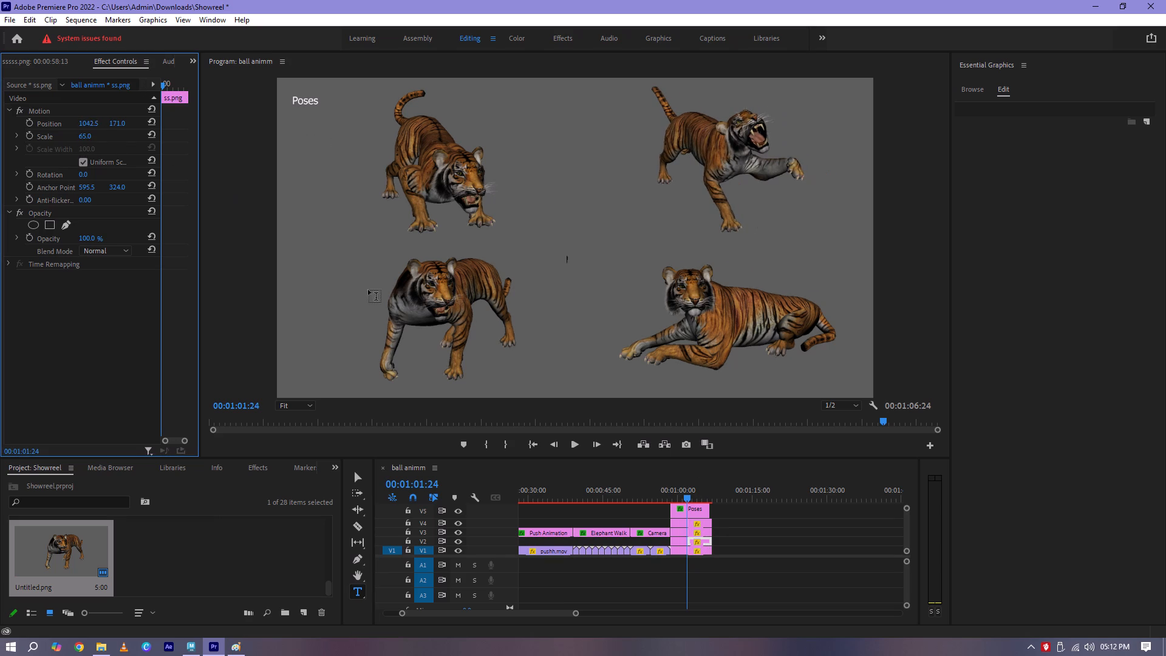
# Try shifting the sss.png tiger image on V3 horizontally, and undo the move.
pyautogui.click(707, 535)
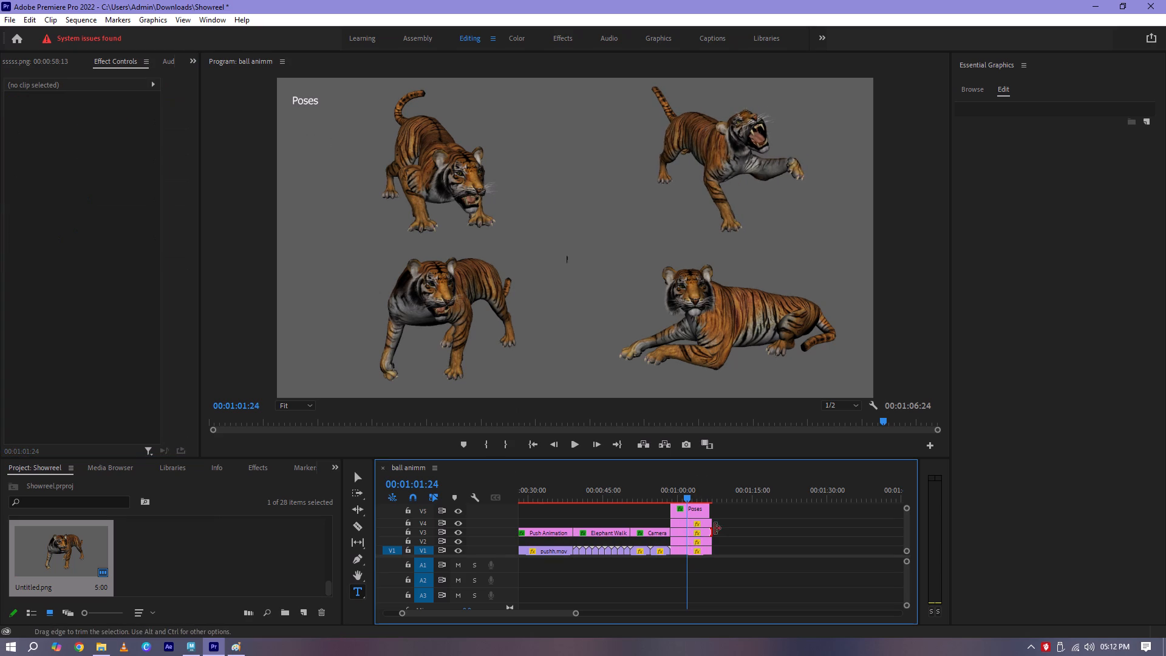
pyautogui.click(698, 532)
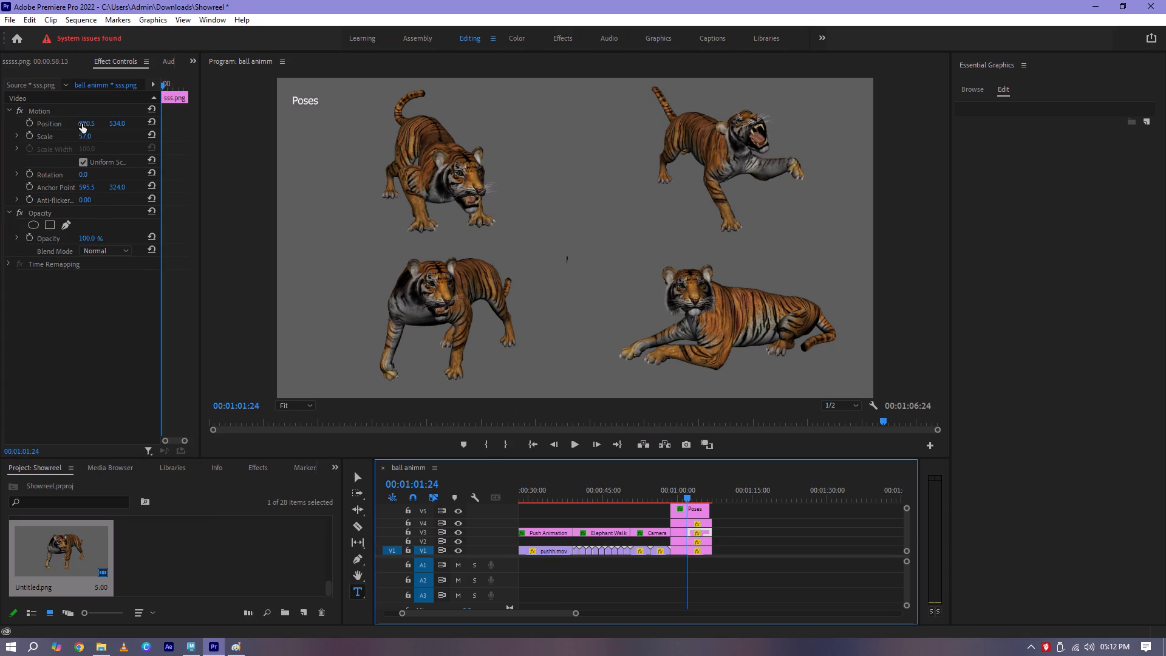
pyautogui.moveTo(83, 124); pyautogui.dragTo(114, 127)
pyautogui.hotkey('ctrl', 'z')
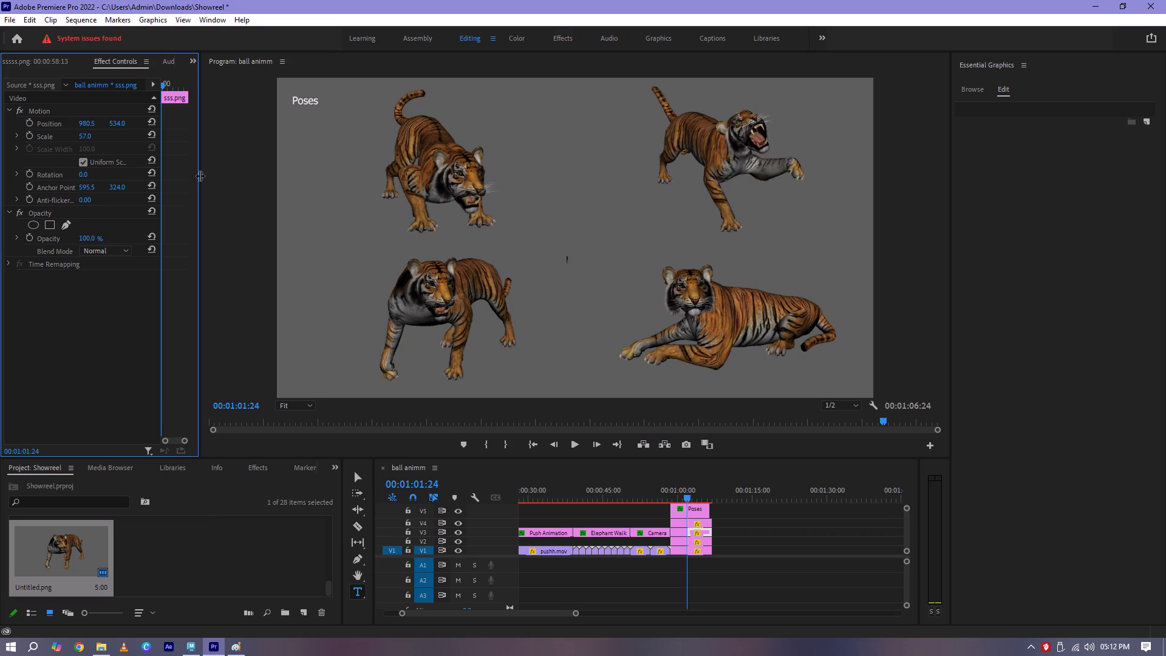
# Restack the tiger clips starting at 00:01:01:24, placing sss.png on V1, Untitled.png on V2 and ss.png on V3.
pyautogui.moveTo(704, 531); pyautogui.dragTo(703, 553)
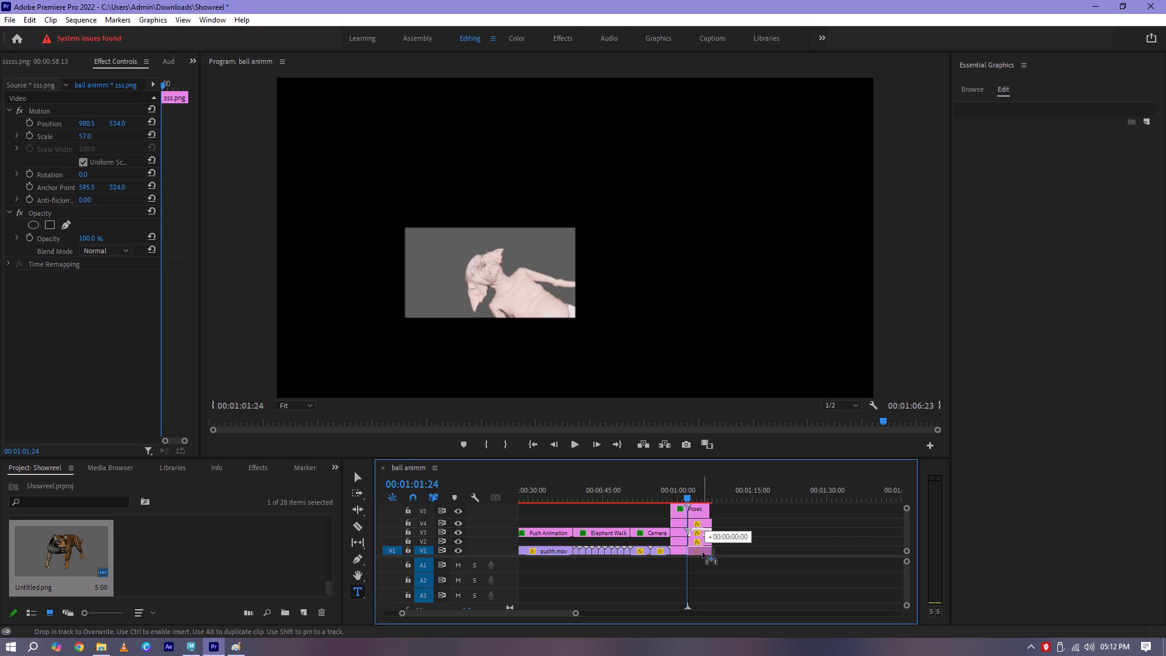
pyautogui.moveTo(703, 553); pyautogui.dragTo(739, 539)
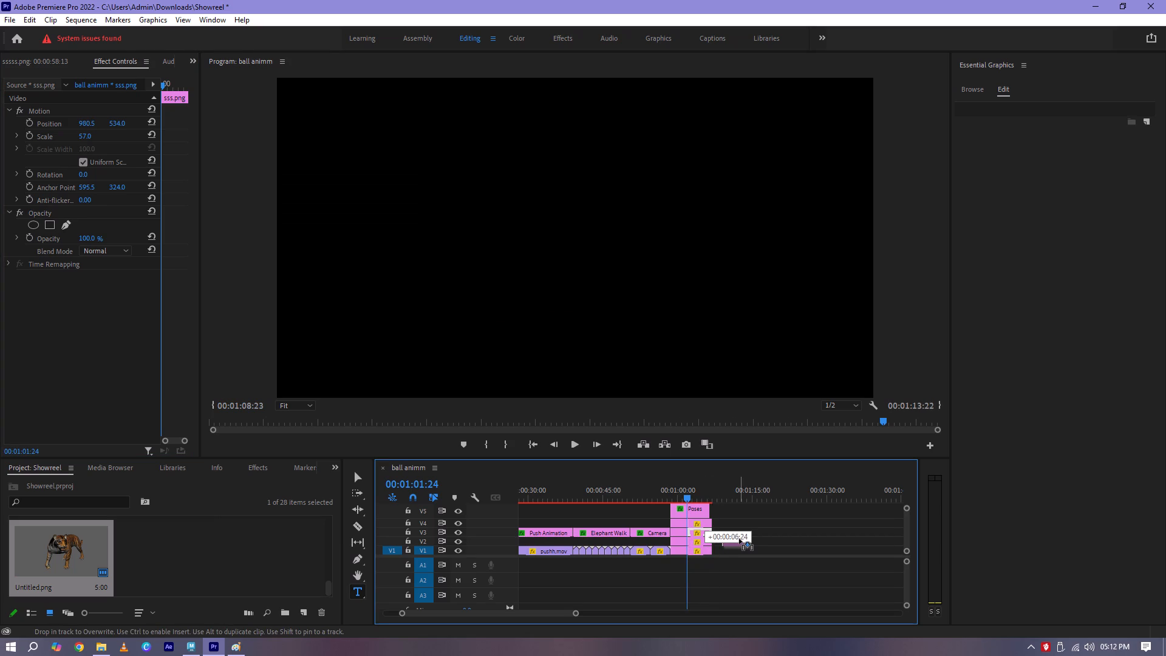
pyautogui.moveTo(739, 539); pyautogui.dragTo(735, 539)
pyautogui.moveTo(701, 541); pyautogui.dragTo(701, 539)
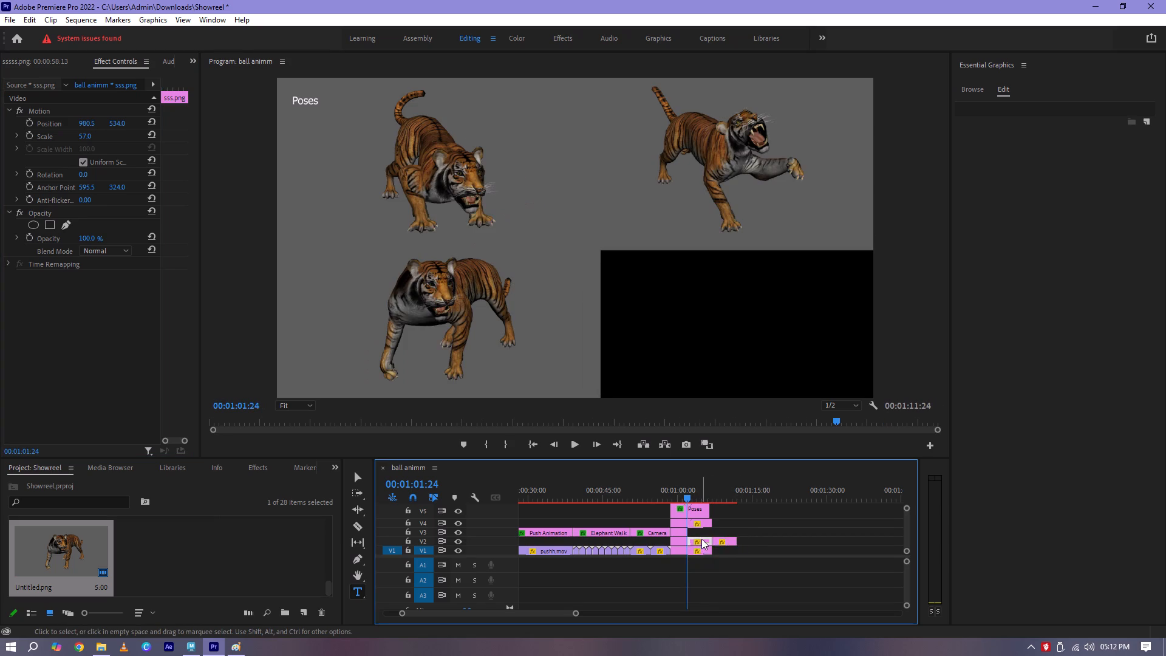
pyautogui.moveTo(701, 539); pyautogui.dragTo(703, 534)
pyautogui.moveTo(702, 550); pyautogui.dragTo(702, 543)
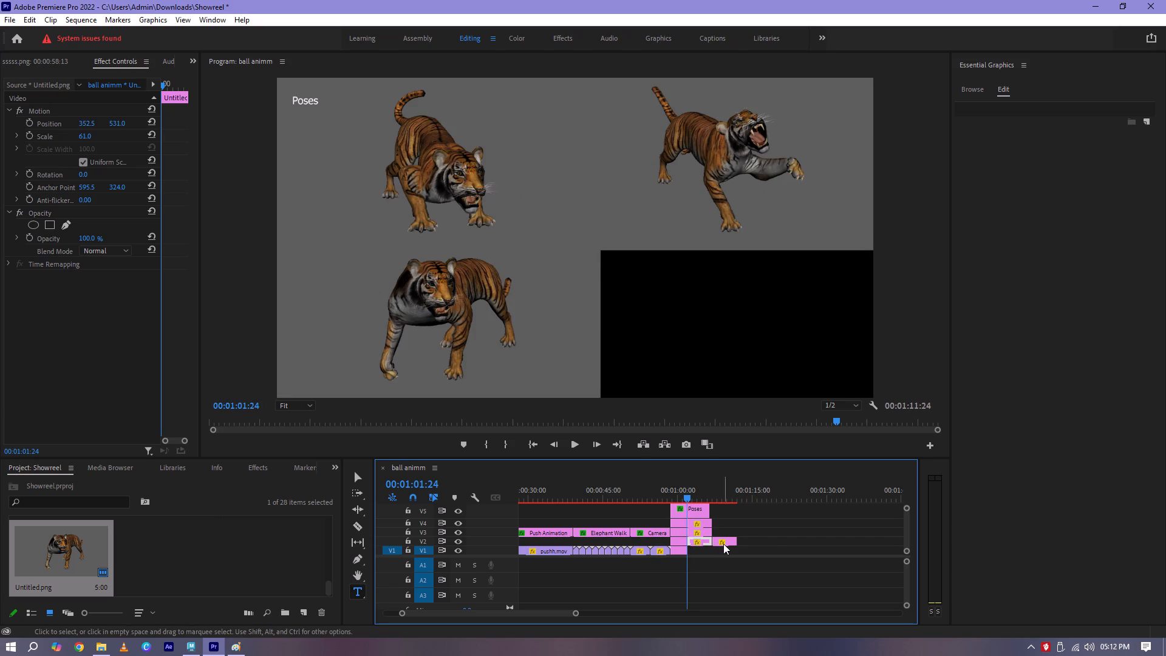
pyautogui.moveTo(723, 544); pyautogui.dragTo(704, 550)
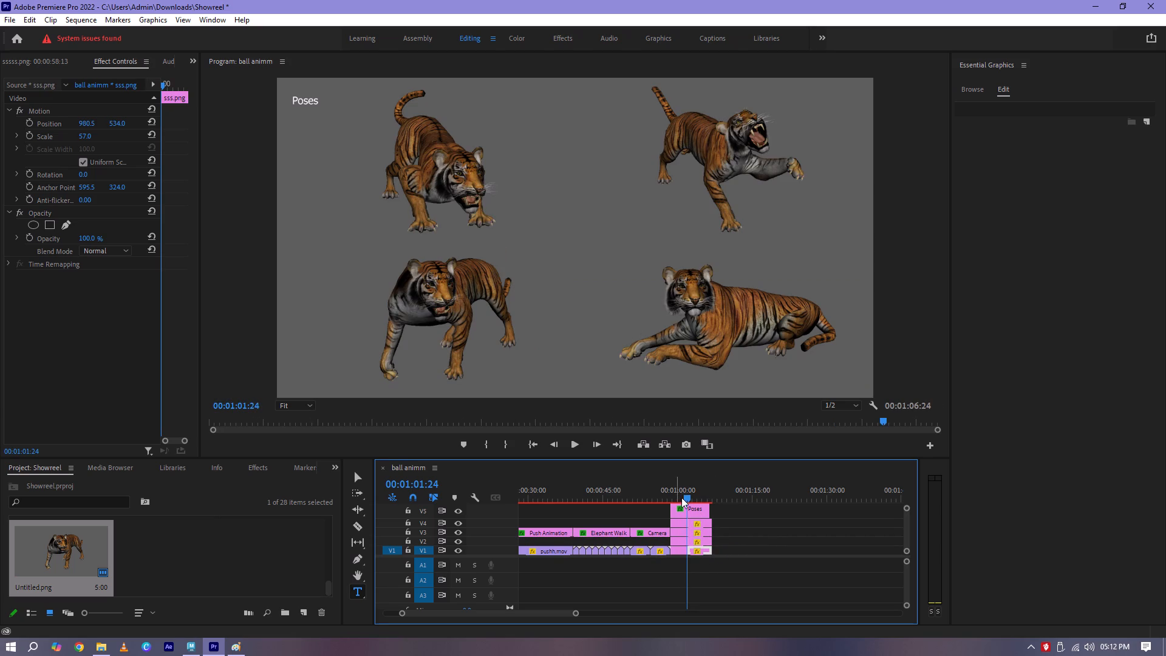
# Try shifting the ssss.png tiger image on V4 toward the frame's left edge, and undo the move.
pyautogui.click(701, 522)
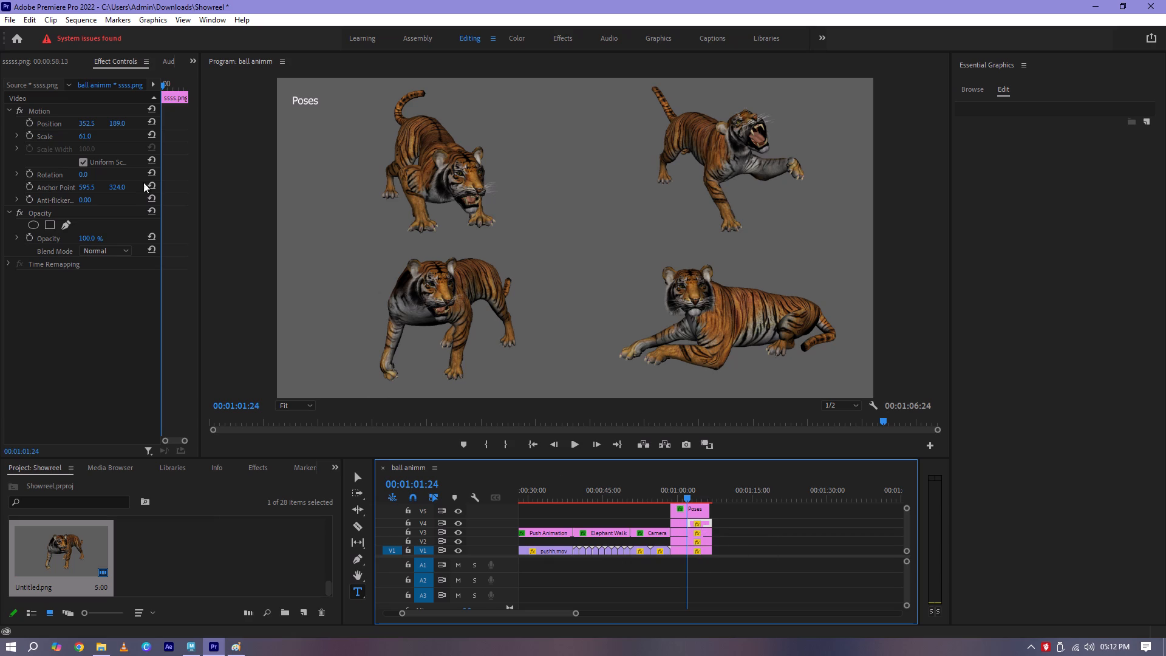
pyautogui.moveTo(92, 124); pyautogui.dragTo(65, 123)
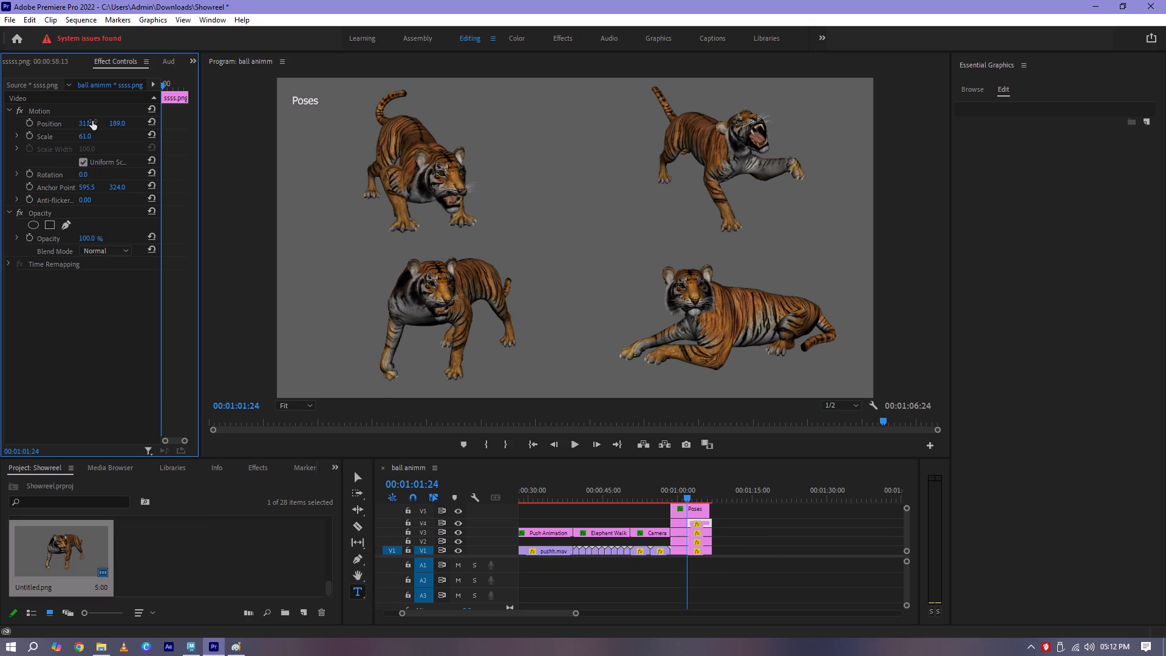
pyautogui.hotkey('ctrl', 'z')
# Lower the ss.png tiger image on V3 to a vertical position of 192.
pyautogui.click(704, 531)
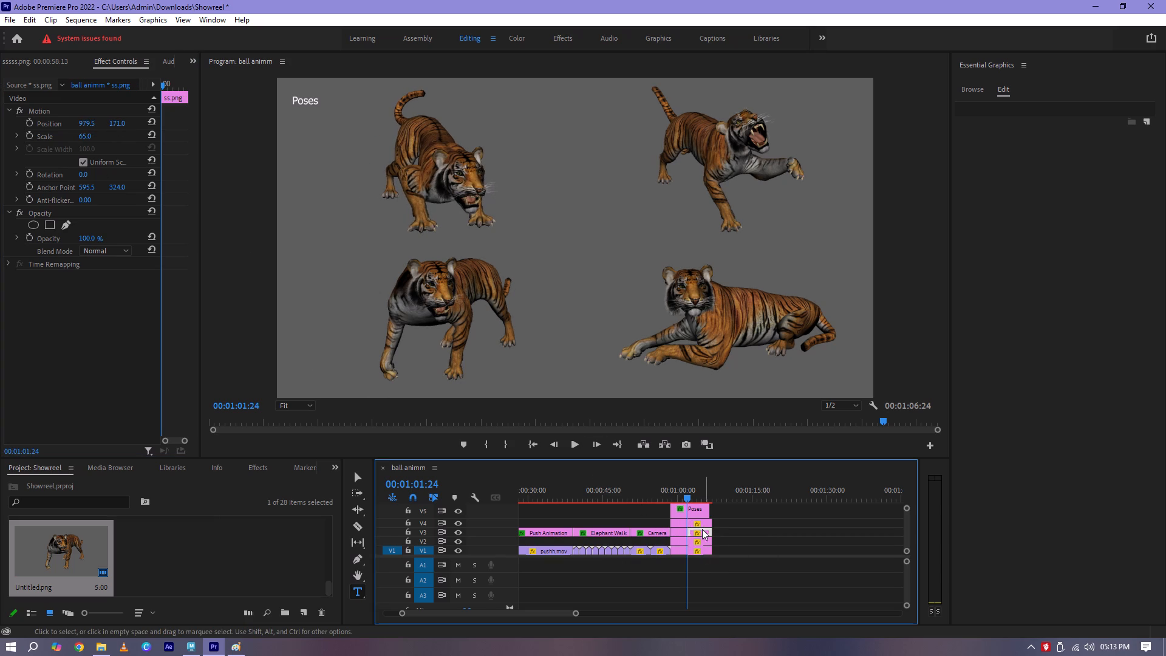
pyautogui.moveTo(117, 124); pyautogui.dragTo(132, 126)
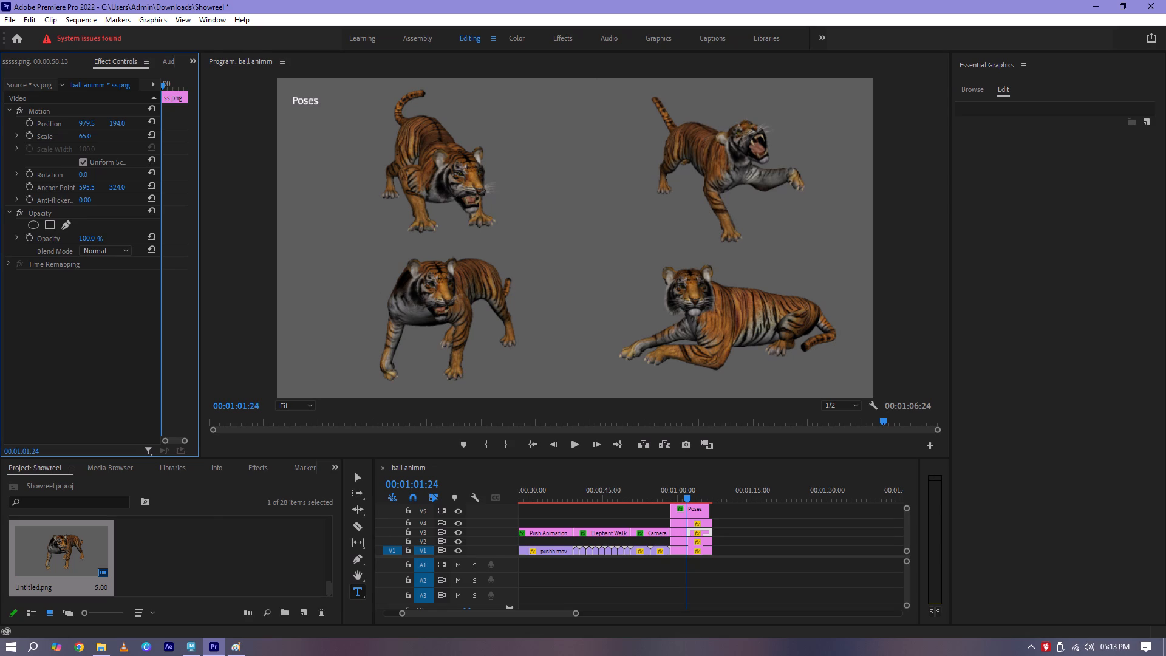
pyautogui.moveTo(132, 126); pyautogui.dragTo(131, 126)
# Extend the Poses title on V5 so it ends together with the tiger images.
pyautogui.click(718, 495)
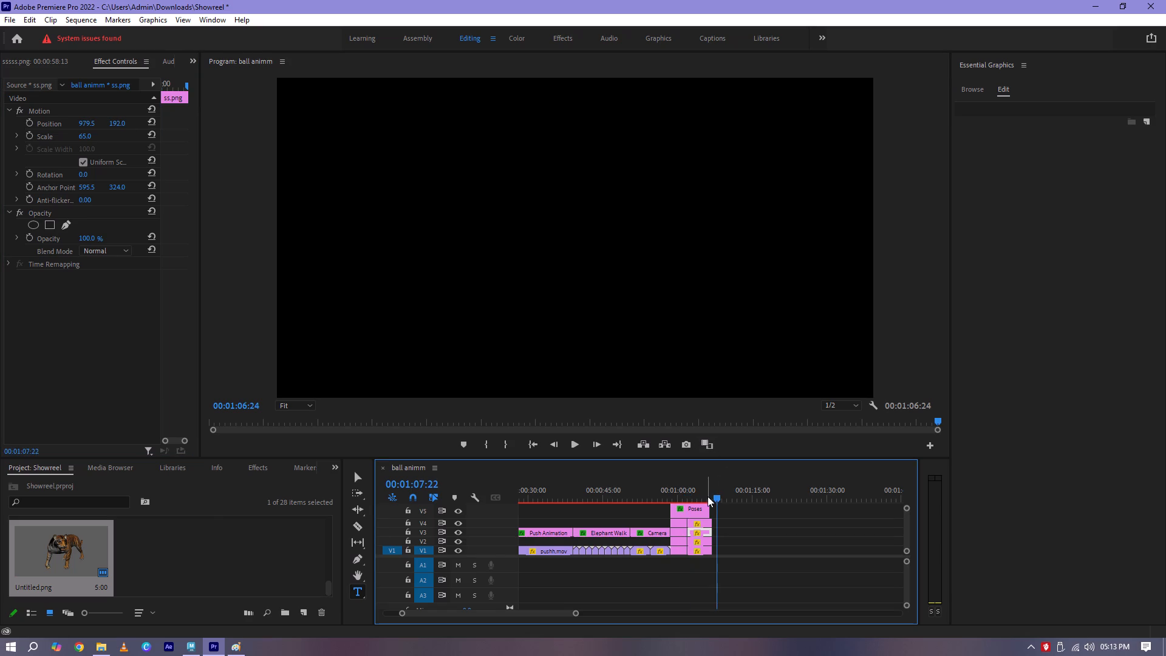
pyautogui.moveTo(706, 496); pyautogui.dragTo(696, 496)
pyautogui.click(709, 510)
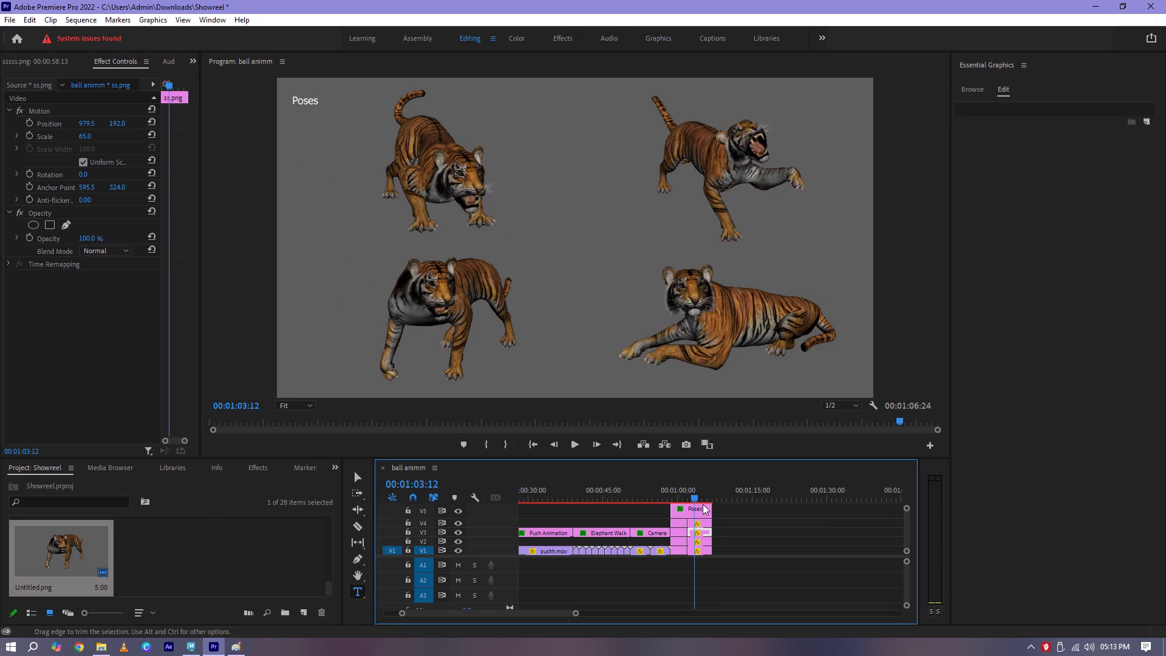
# Play the Dobby grid to 00:01:00:15 and trim the four Dobby images on V1 to V4 to end there.
pyautogui.moveTo(679, 500); pyautogui.dragTo(667, 505)
pyautogui.press('space')
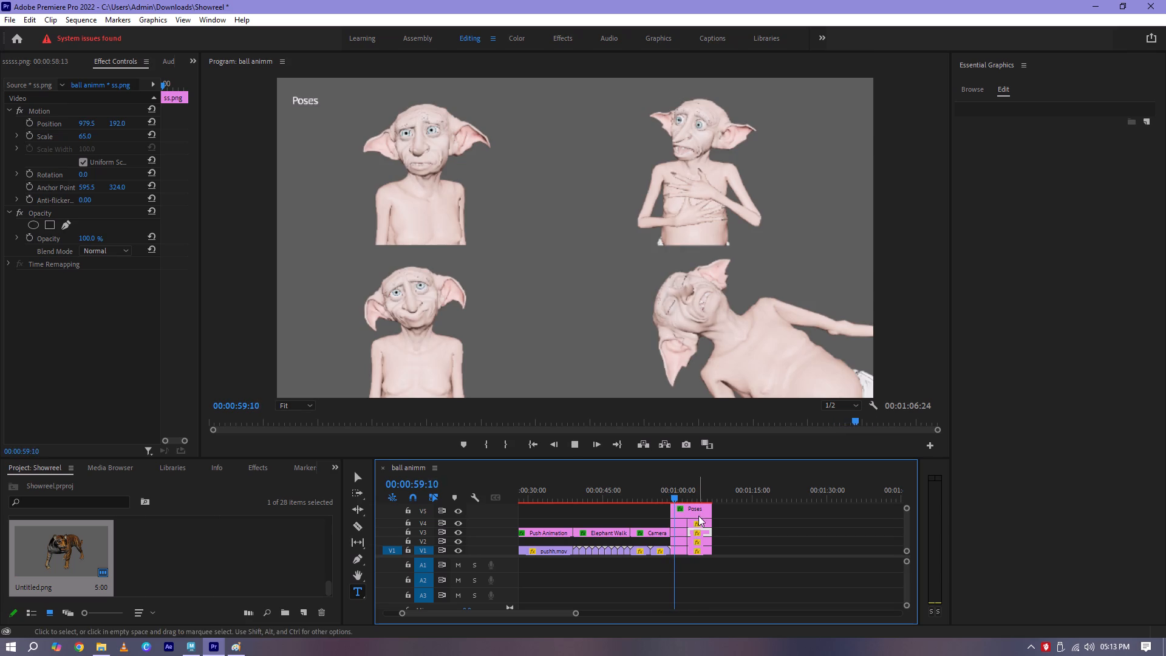
pyautogui.press('space')
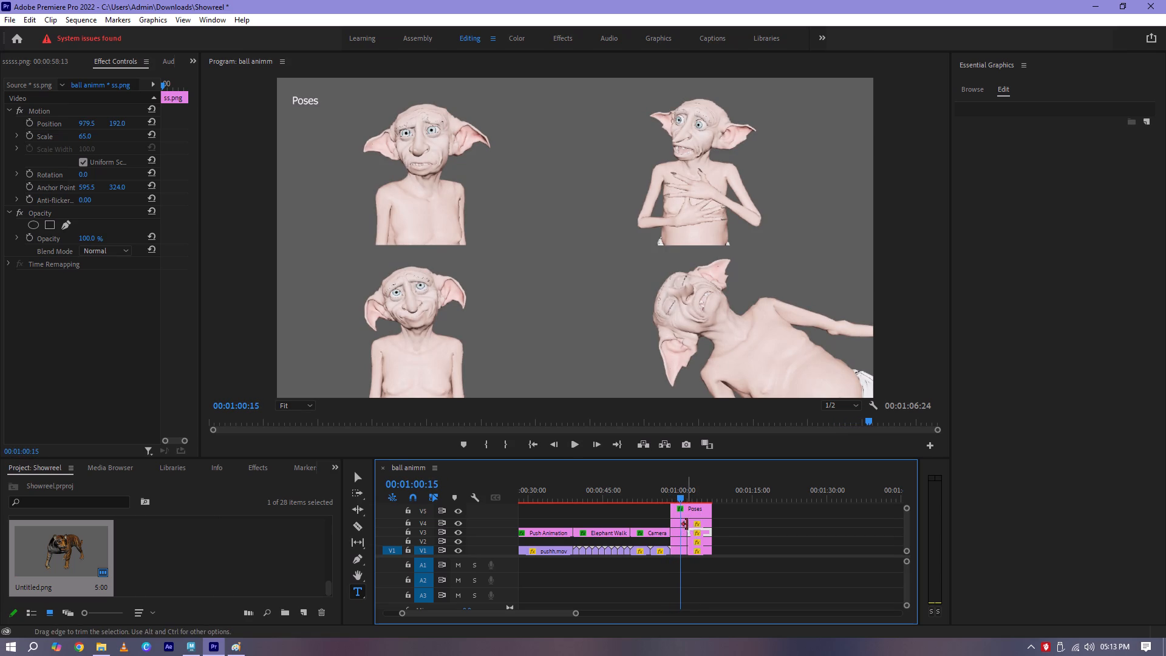
pyautogui.moveTo(688, 524); pyautogui.dragTo(680, 524)
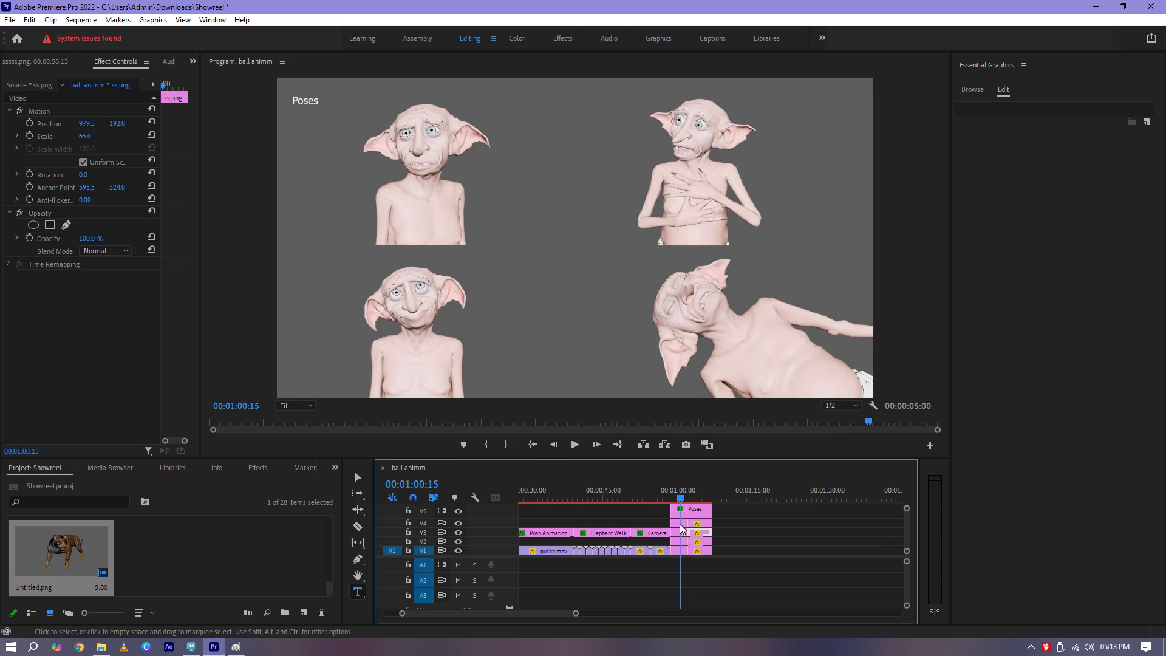
pyautogui.click(684, 521)
pyautogui.moveTo(686, 522); pyautogui.dragTo(680, 522)
pyautogui.click(684, 533)
pyautogui.moveTo(687, 533); pyautogui.dragTo(677, 533)
pyautogui.click(681, 539)
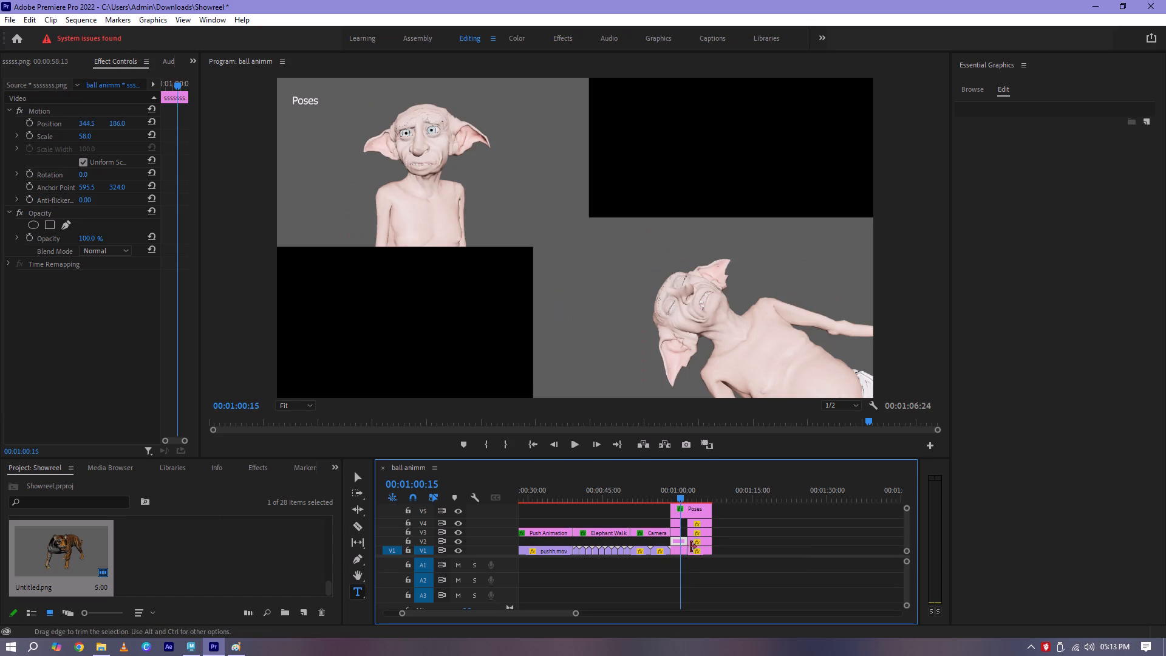
pyautogui.moveTo(686, 540); pyautogui.dragTo(681, 540)
pyautogui.click(676, 552)
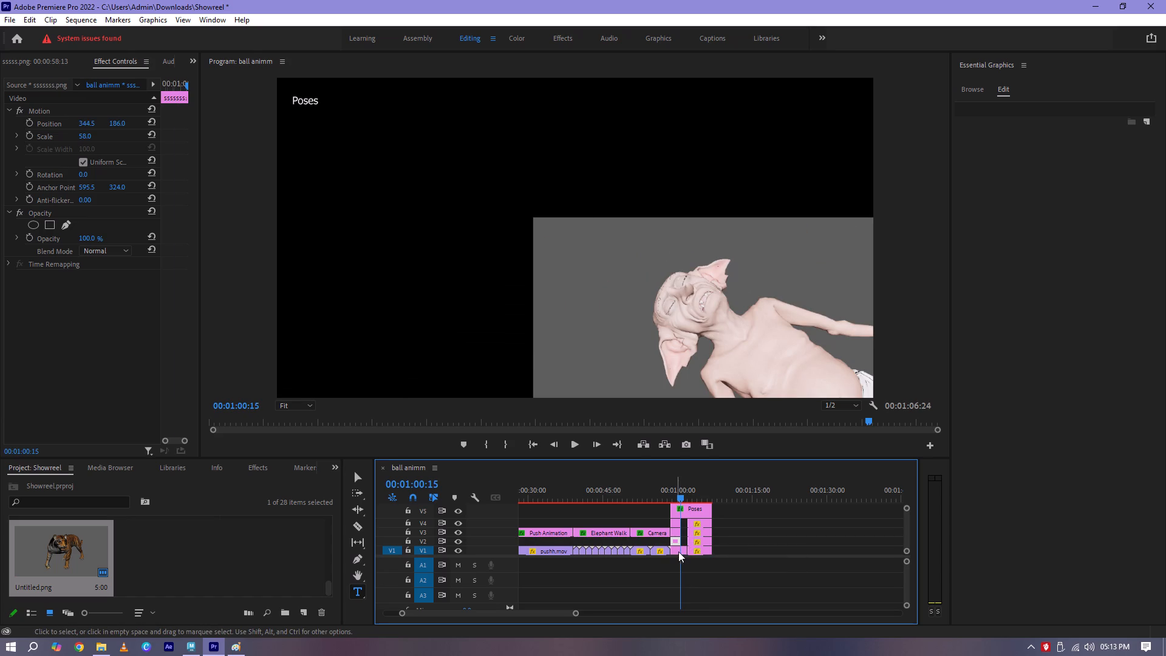
pyautogui.click(686, 549)
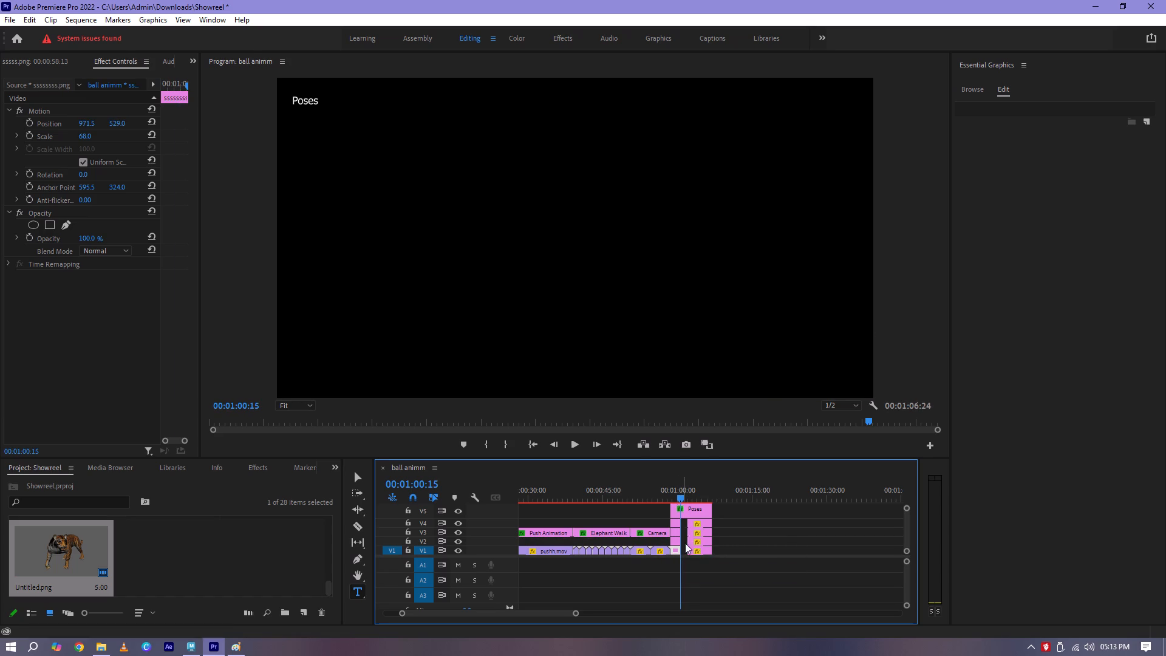
# Move the ssss.png and ss.png tiger images on V4 and V3 to start at 00:01:00:15 and trim them to end at 00:01:02:09.
pyautogui.moveTo(704, 525); pyautogui.dragTo(698, 524)
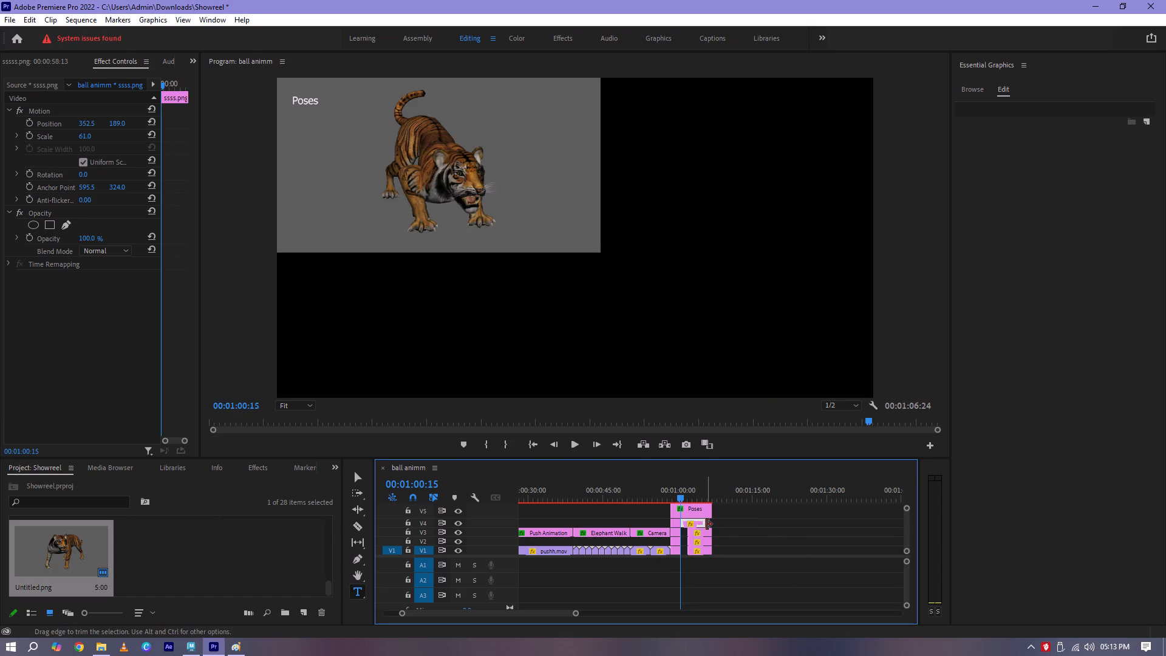
pyautogui.press('space')
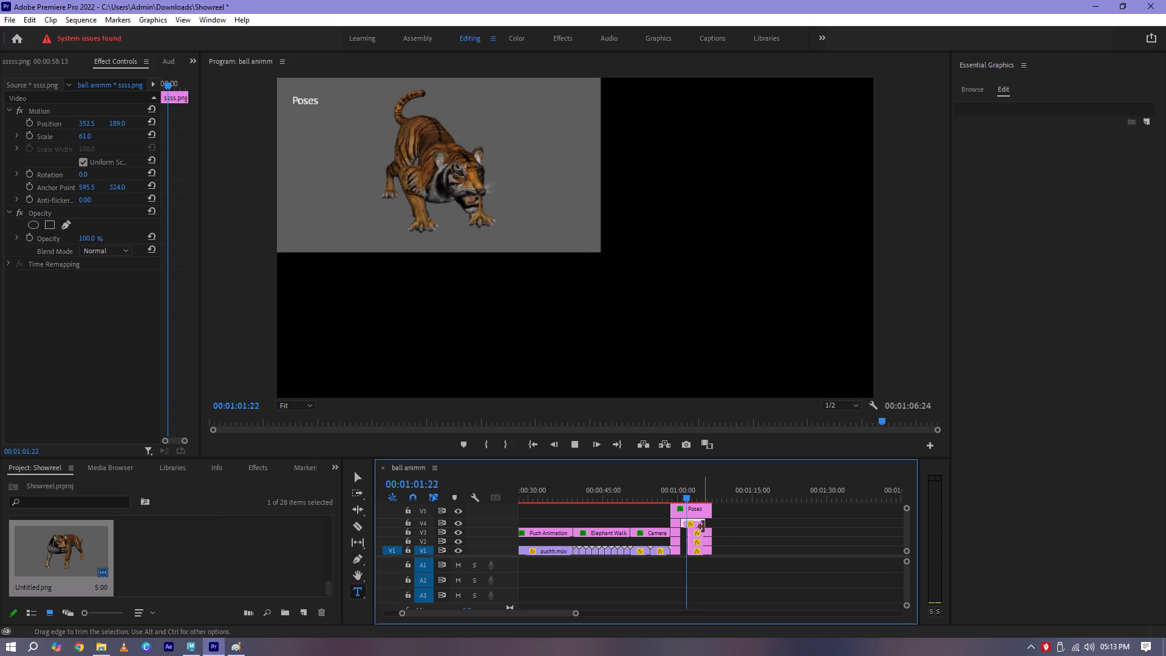
pyautogui.press('space')
pyautogui.moveTo(703, 525); pyautogui.dragTo(689, 525)
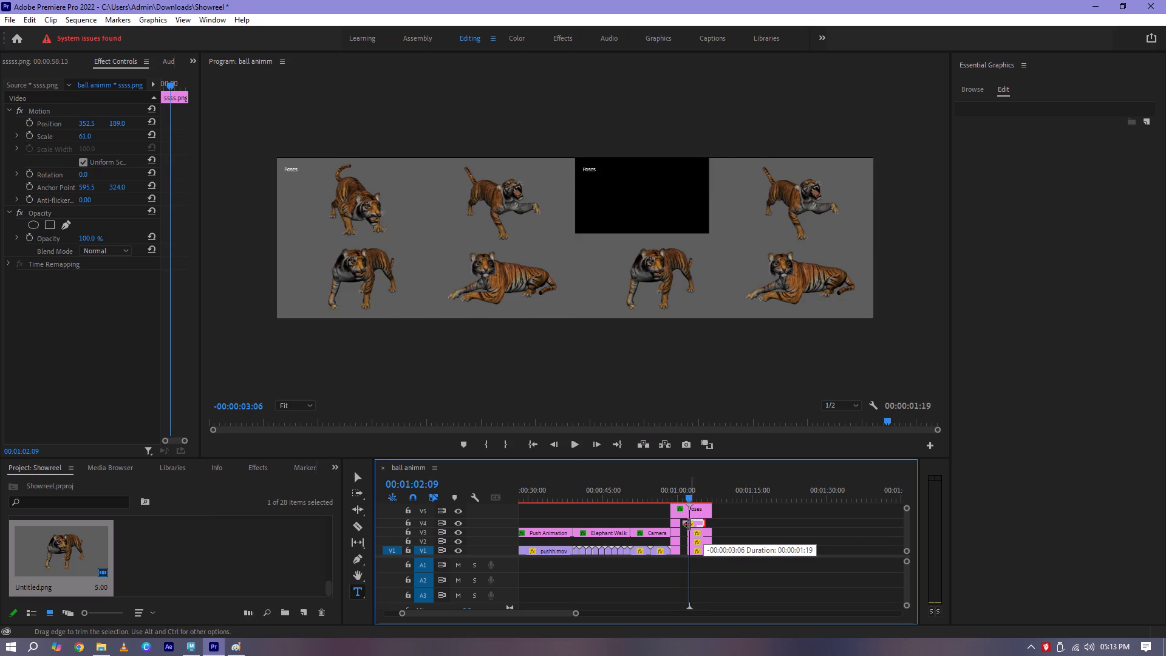
pyautogui.moveTo(689, 525); pyautogui.dragTo(689, 525)
pyautogui.moveTo(702, 534); pyautogui.dragTo(696, 533)
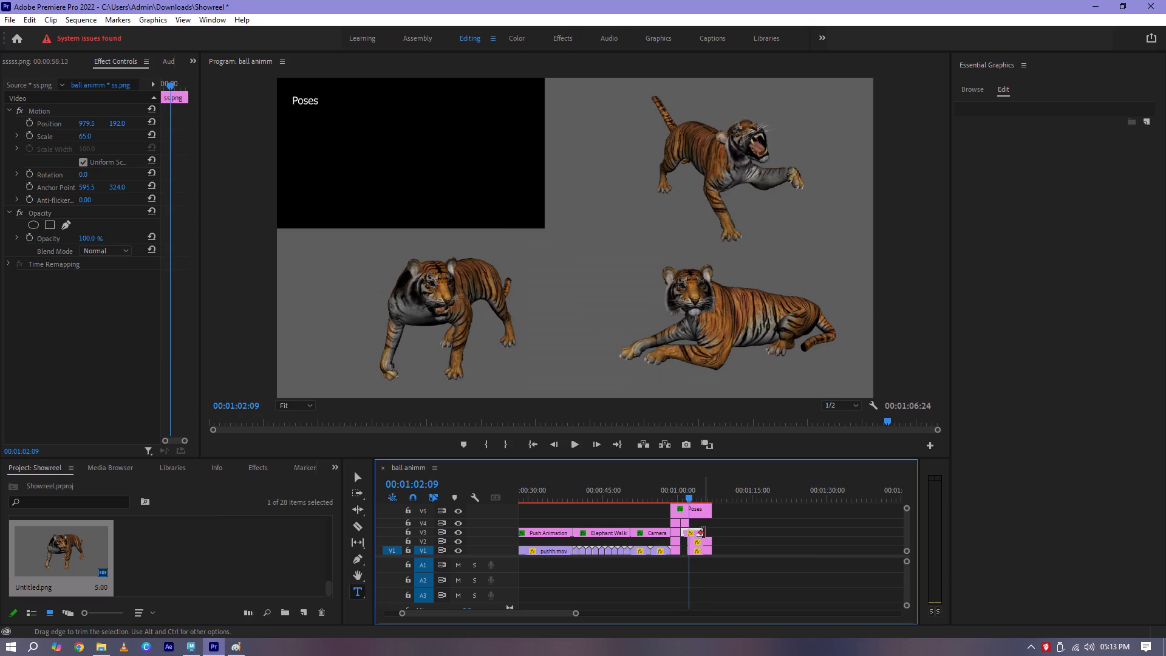
pyautogui.moveTo(704, 533); pyautogui.dragTo(692, 533)
# Move the Untitled.png tiger image on V2 to start at 00:01:00:15 and trim it to end at 00:01:02:09.
pyautogui.click(706, 542)
pyautogui.moveTo(706, 542); pyautogui.dragTo(698, 542)
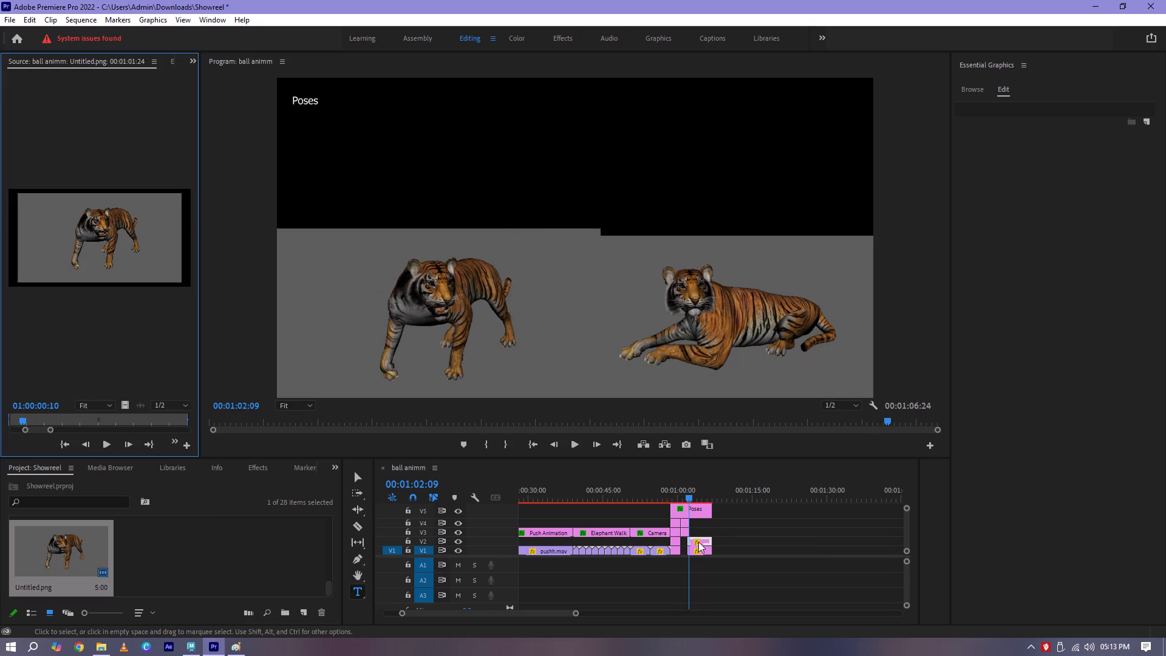
pyautogui.moveTo(698, 542); pyautogui.dragTo(692, 541)
pyautogui.moveTo(700, 541); pyautogui.dragTo(689, 541)
pyautogui.moveTo(697, 542); pyautogui.dragTo(691, 543)
pyautogui.moveTo(705, 541); pyautogui.dragTo(694, 542)
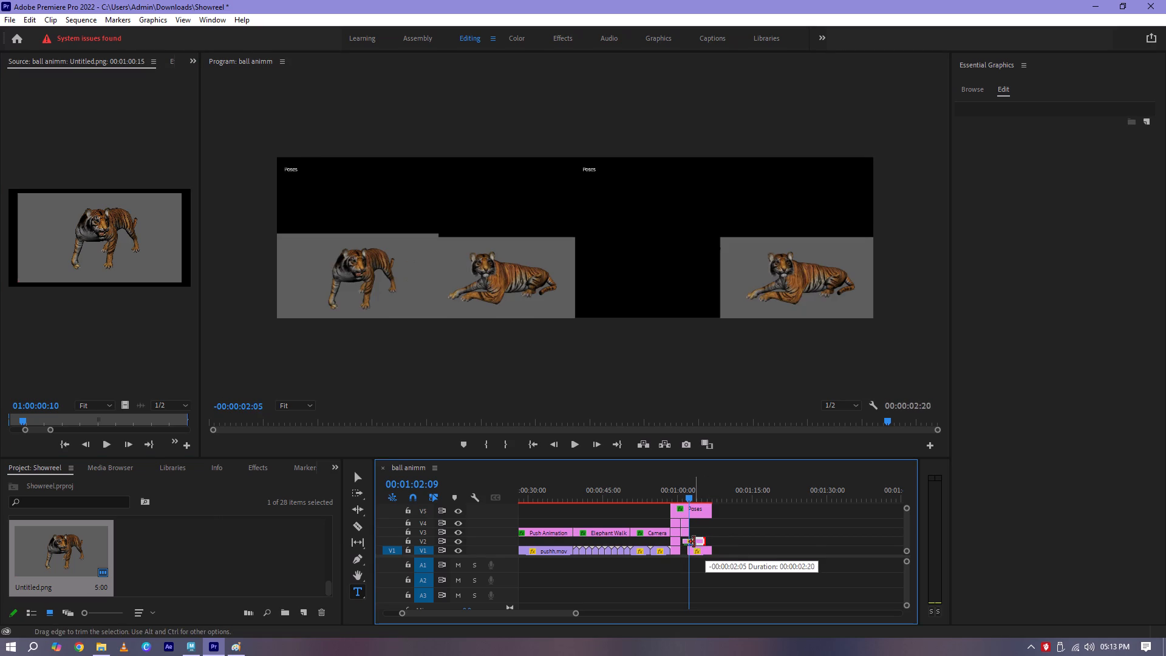
pyautogui.moveTo(694, 542); pyautogui.dragTo(689, 542)
# Move the sss.png tiger image on V1 to start at 00:01:00:15 and trim it to end at 00:01:02:09.
pyautogui.click(706, 552)
pyautogui.moveTo(706, 552); pyautogui.dragTo(695, 553)
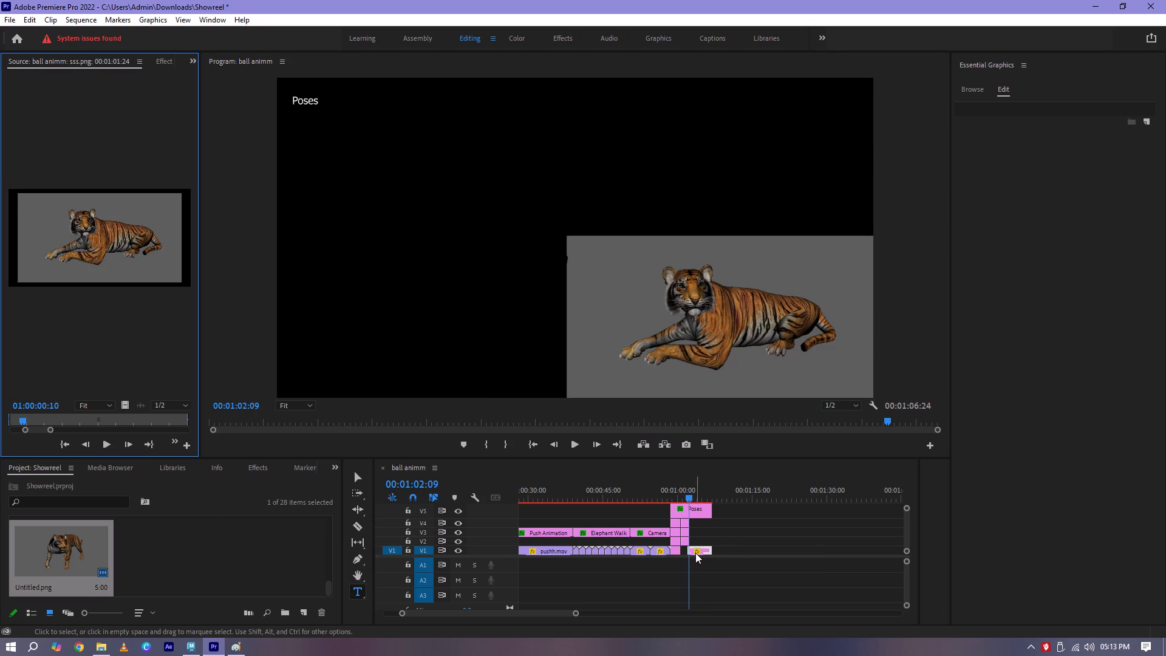
pyautogui.moveTo(695, 553); pyautogui.dragTo(689, 550)
pyautogui.moveTo(696, 550); pyautogui.dragTo(689, 550)
pyautogui.moveTo(701, 553); pyautogui.dragTo(692, 553)
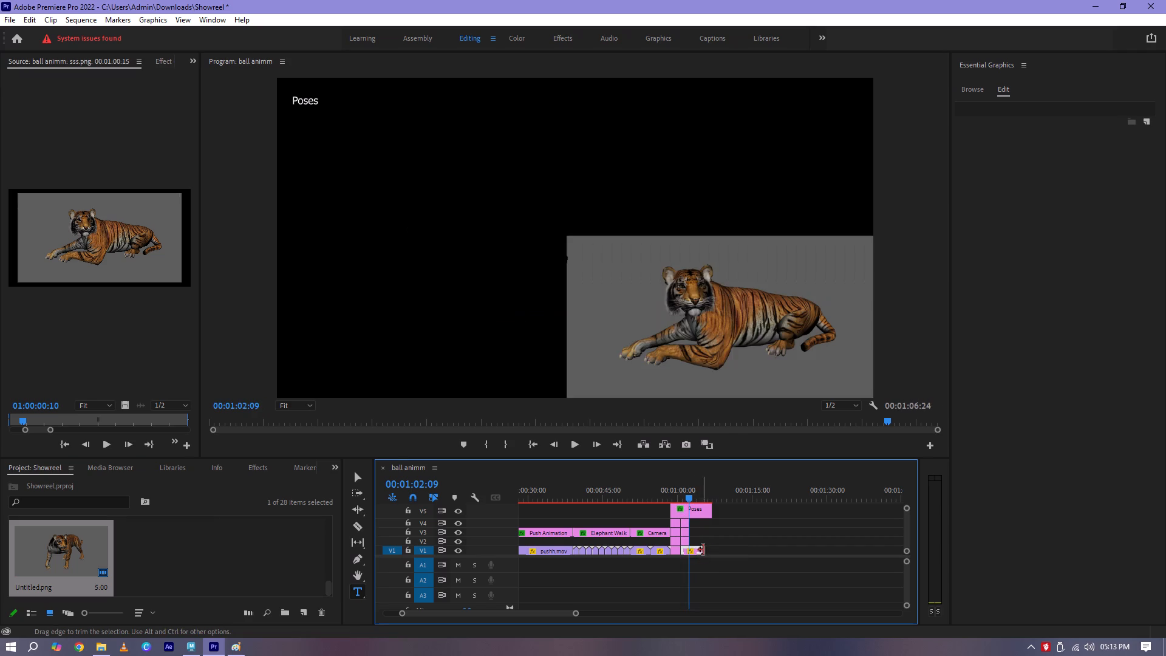
pyautogui.moveTo(703, 550); pyautogui.dragTo(690, 550)
pyautogui.click(713, 545)
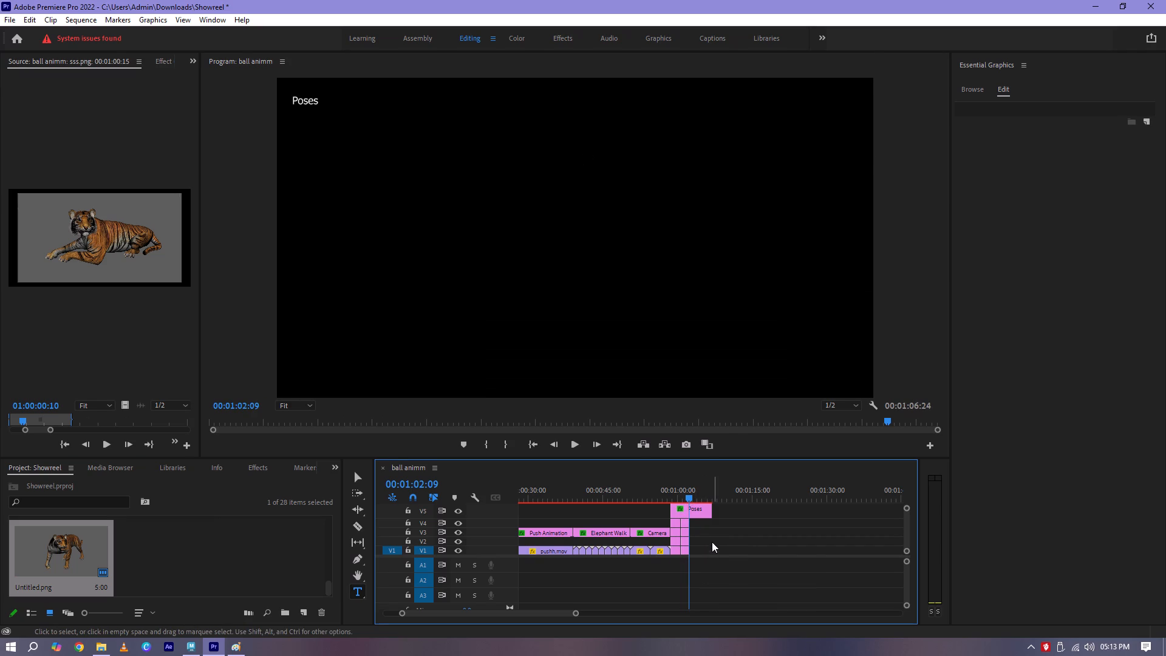
# Check the tiger grid around 00:01:01:19 and save the Showreel project.
pyautogui.moveTo(678, 497); pyautogui.dragTo(687, 498)
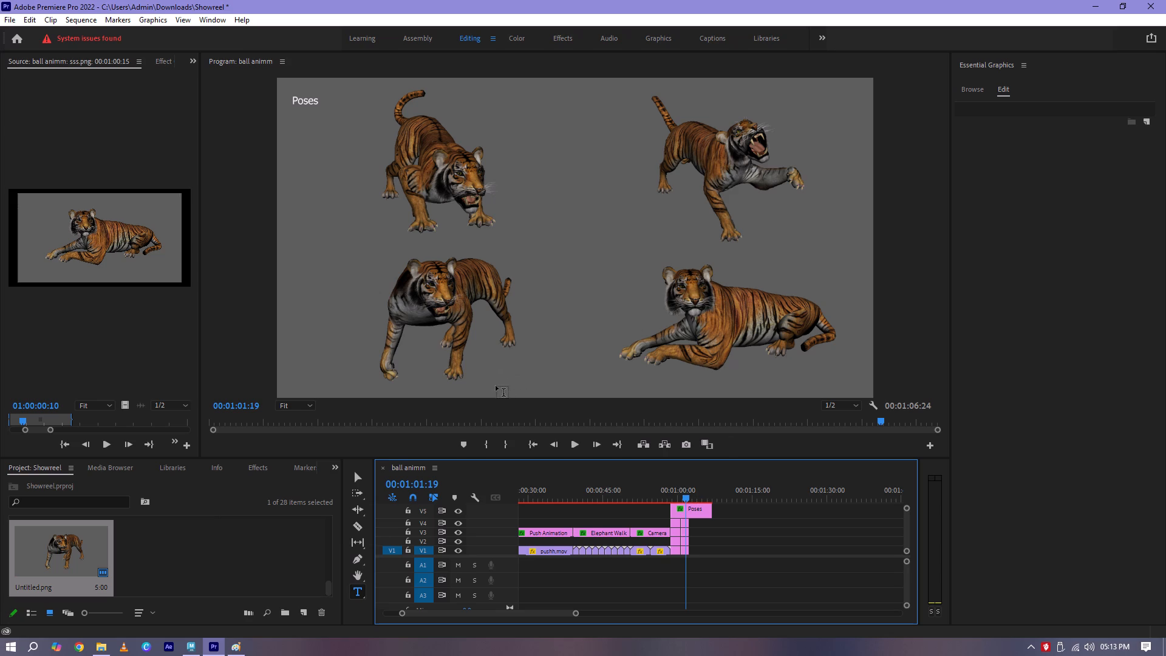
pyautogui.hotkey('ctrl', 's')
# Place Screenshot (4) from the Pictures Screenshots folder on V4 just after the tiger images and preview it.
pyautogui.click(104, 649)
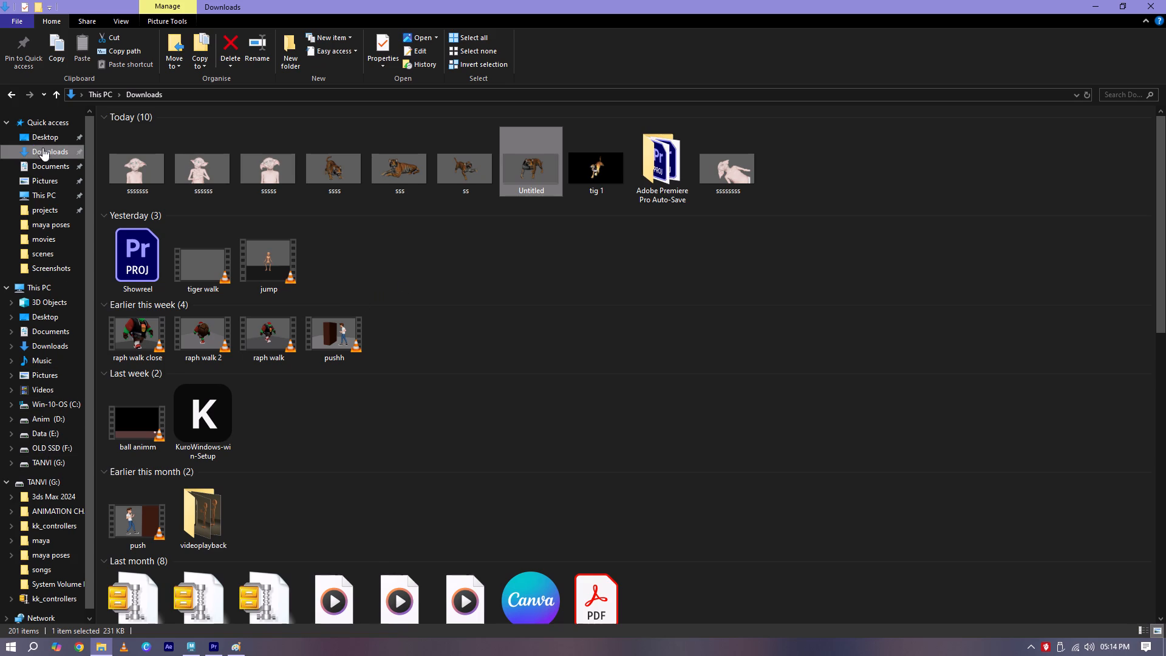
pyautogui.click(52, 378)
pyautogui.click(407, 151)
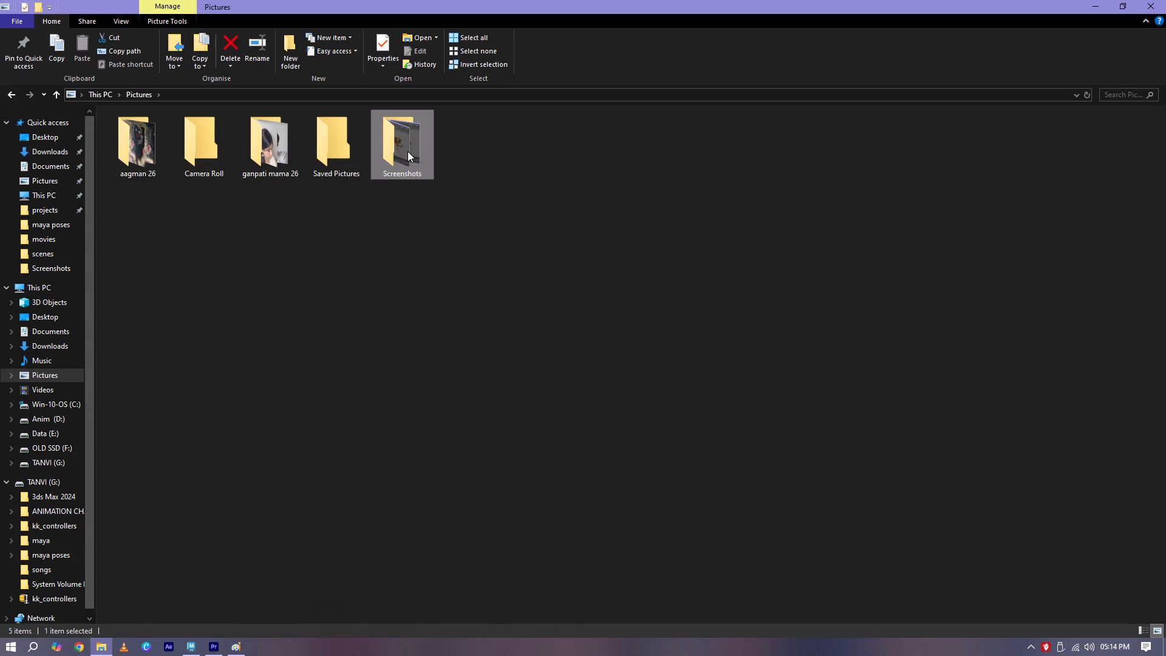
pyautogui.doubleClick(409, 151)
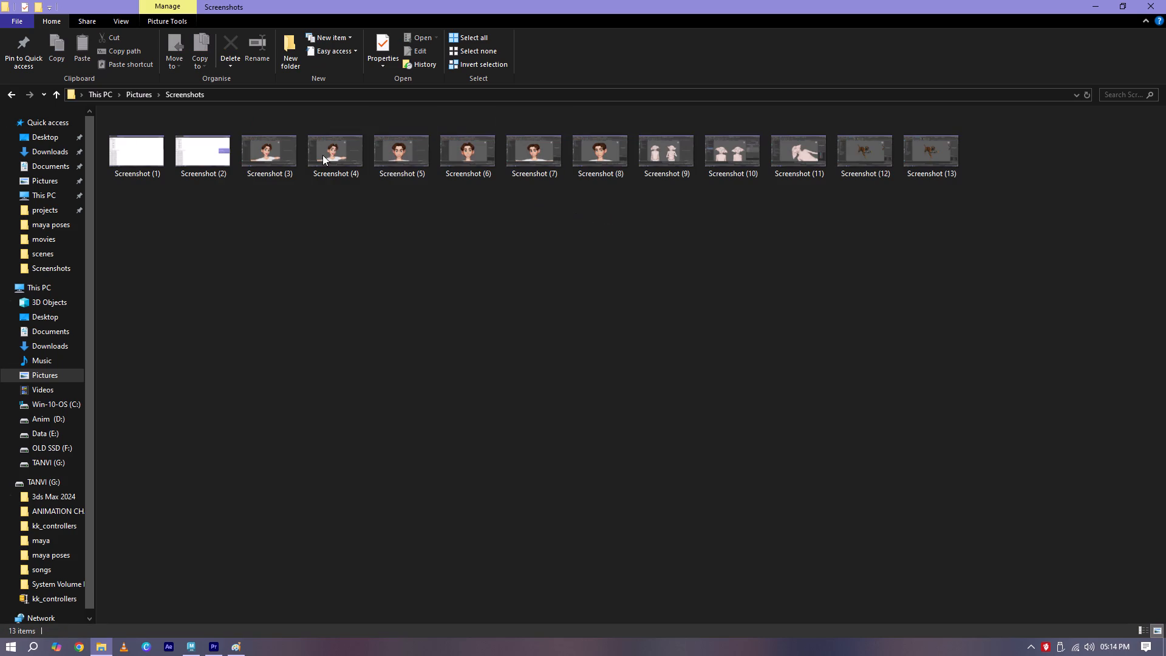
pyautogui.moveTo(339, 155); pyautogui.dragTo(449, 414)
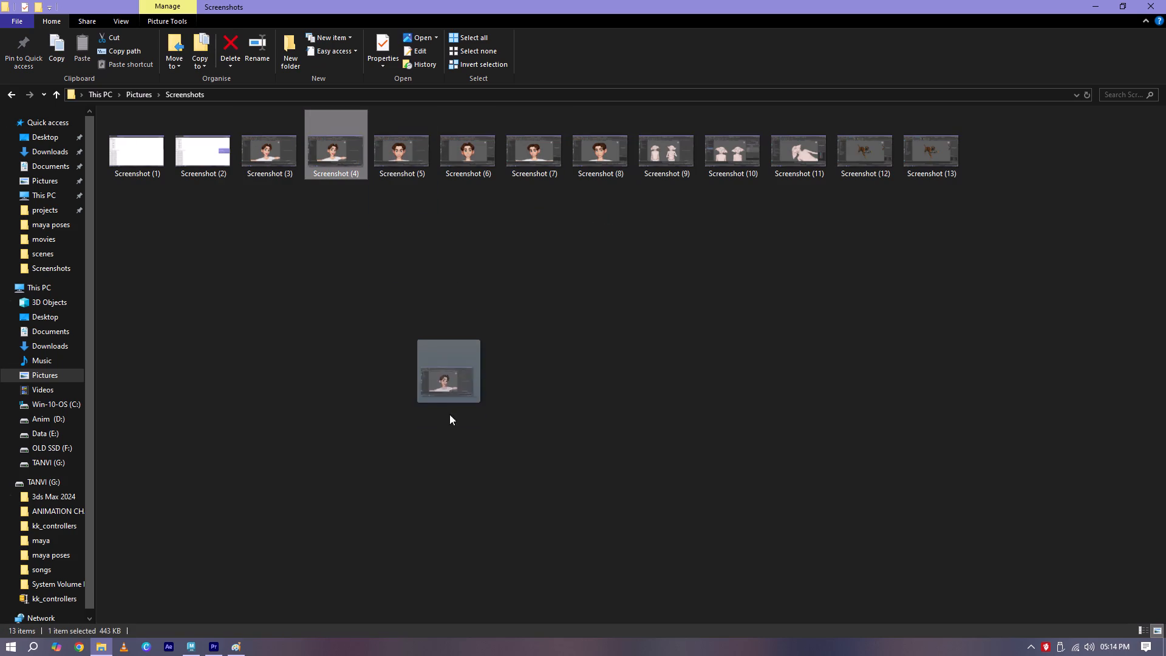
pyautogui.moveTo(449, 414); pyautogui.dragTo(680, 526)
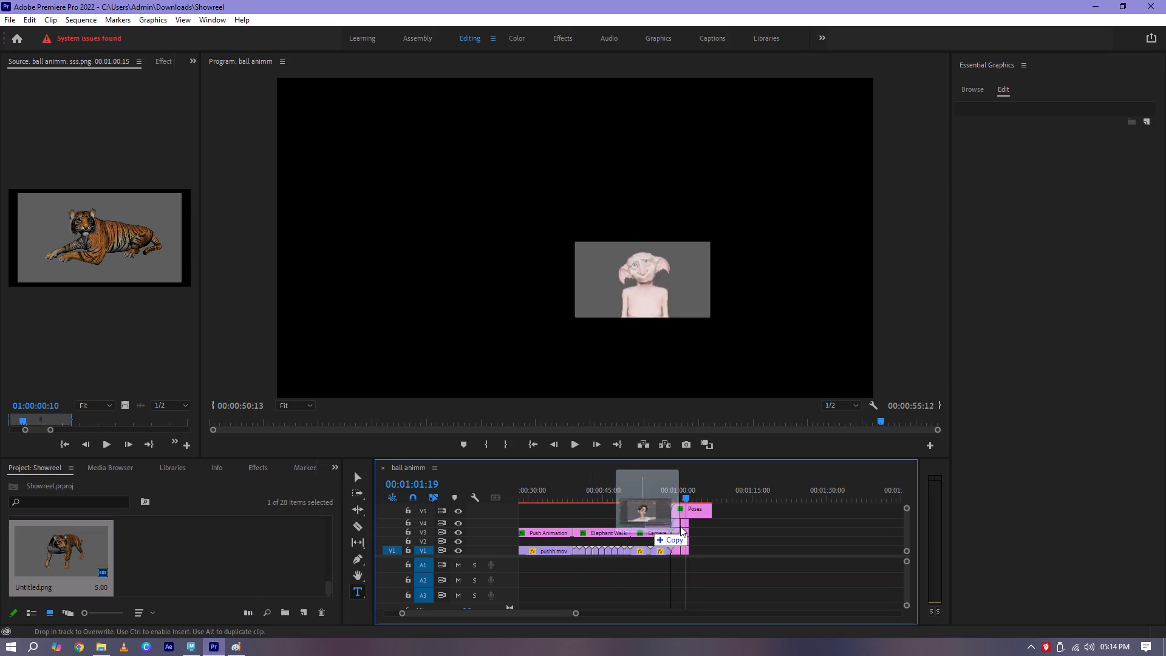
pyautogui.moveTo(680, 526); pyautogui.dragTo(692, 525)
pyautogui.click(693, 491)
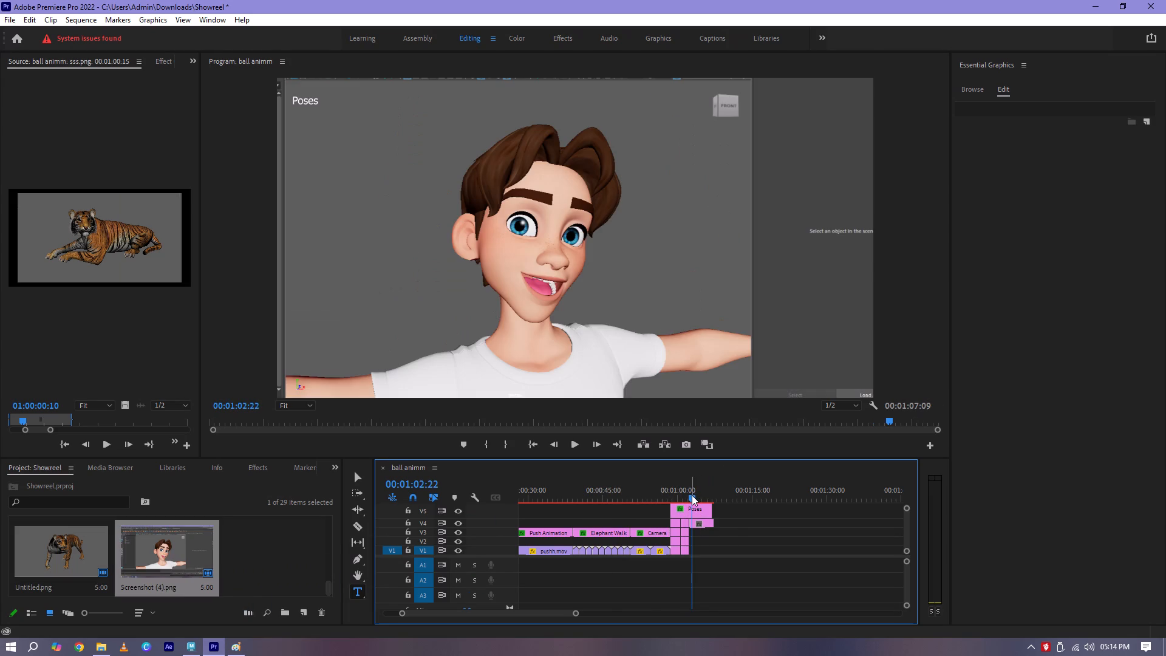
pyautogui.click(686, 494)
pyautogui.press('space')
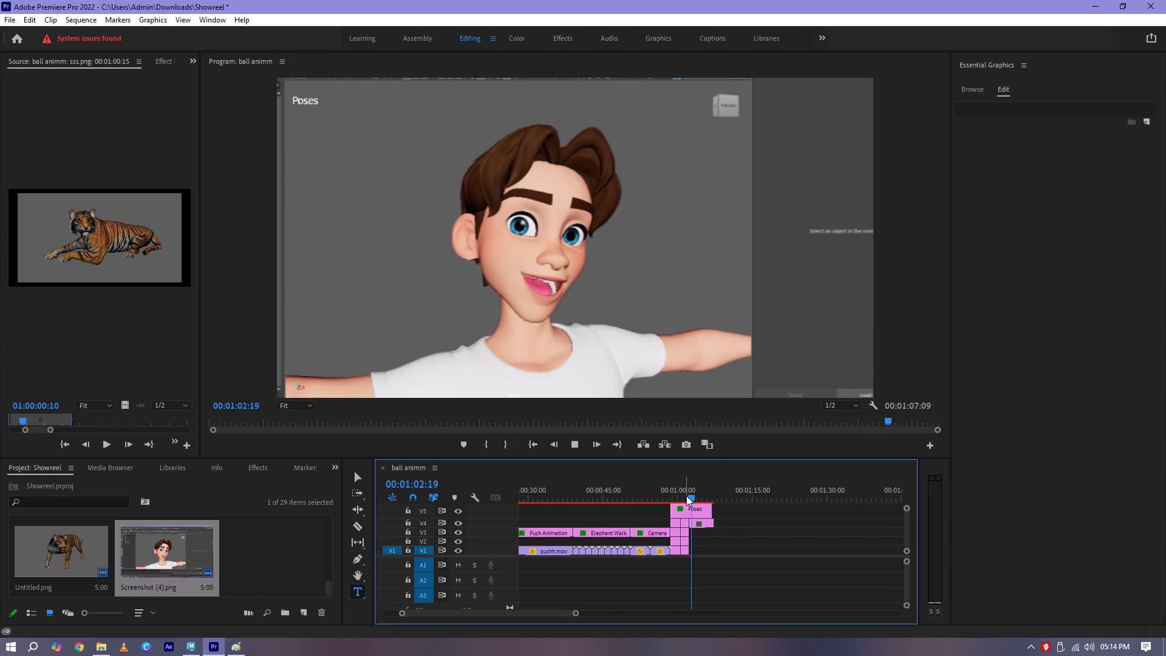
pyautogui.press('space')
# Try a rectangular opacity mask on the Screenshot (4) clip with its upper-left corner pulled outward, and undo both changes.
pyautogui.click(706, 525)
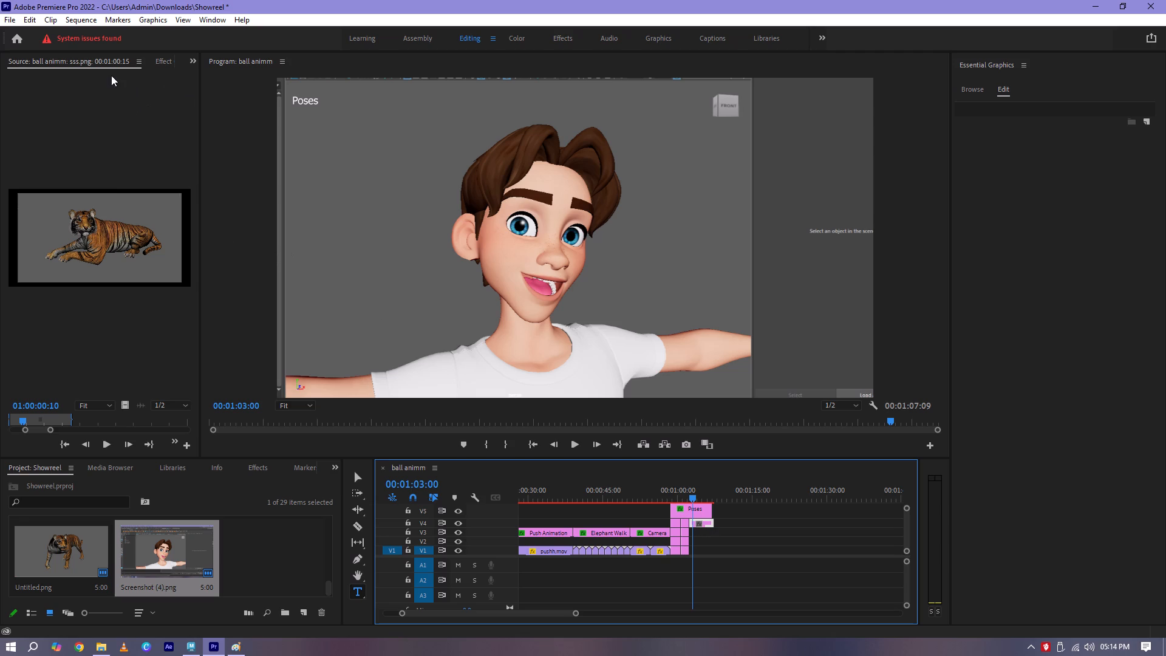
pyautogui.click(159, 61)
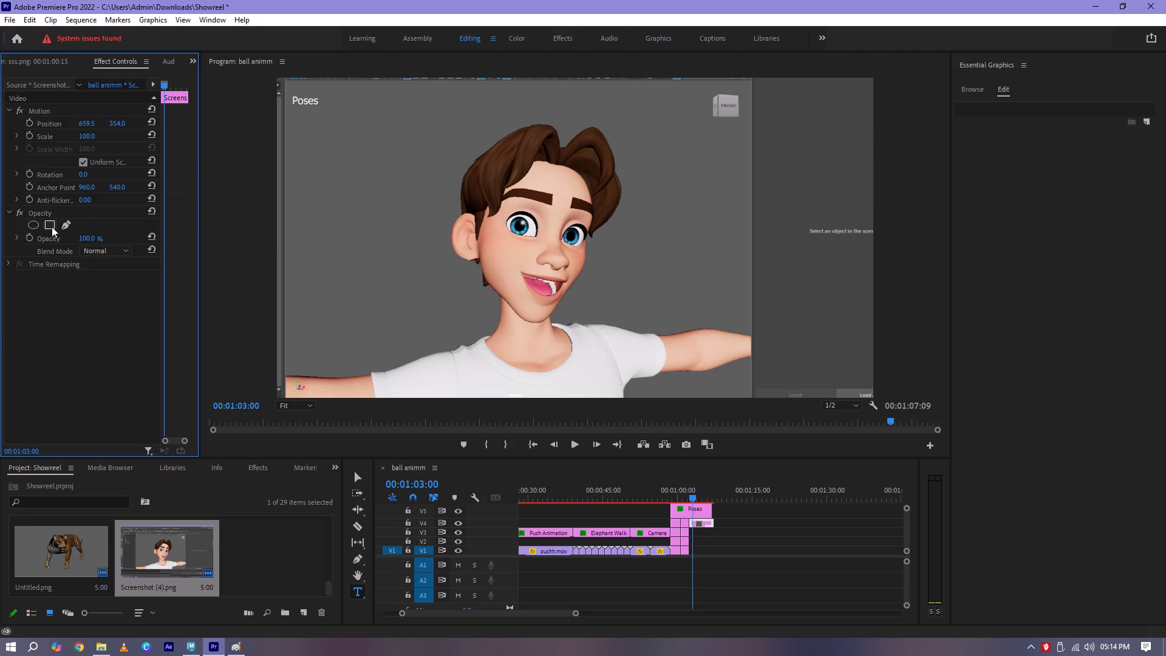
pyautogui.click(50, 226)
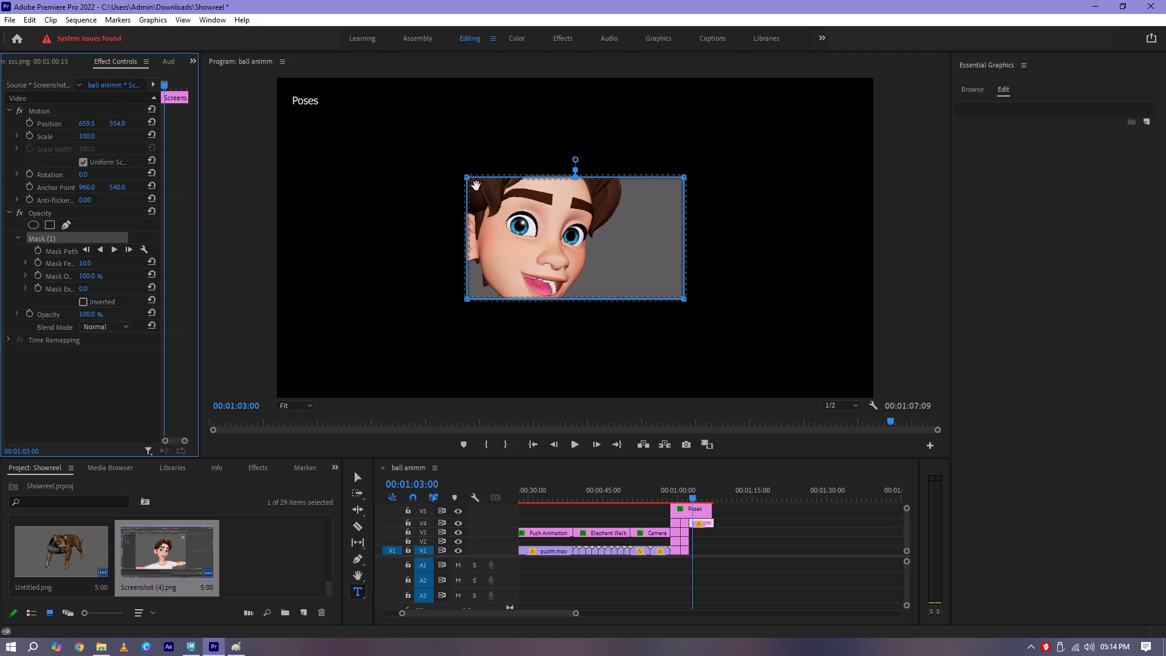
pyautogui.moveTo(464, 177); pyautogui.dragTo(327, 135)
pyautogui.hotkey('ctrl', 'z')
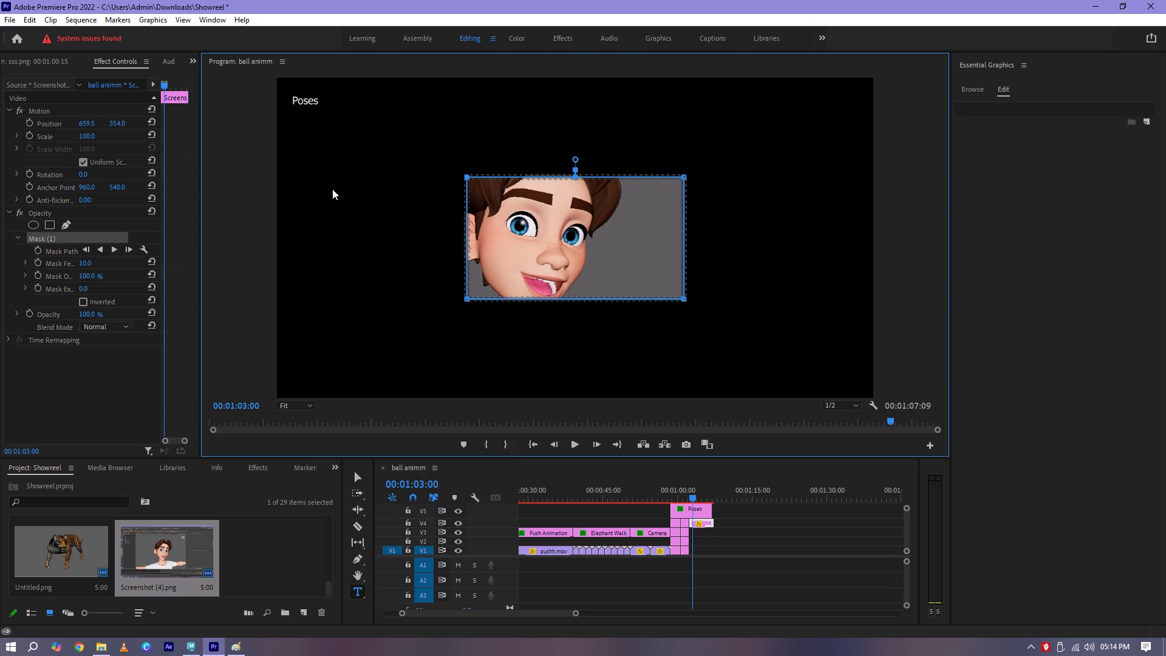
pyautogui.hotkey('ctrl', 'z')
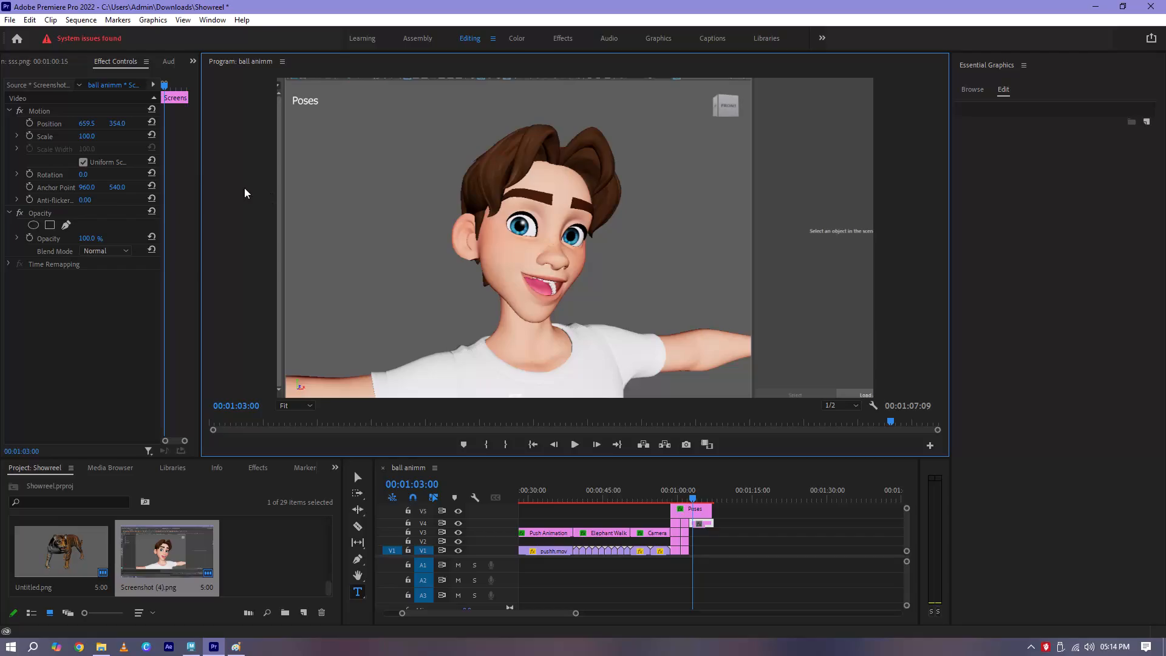
# Add a rectangular, non-inverted opacity mask to the Screenshot (4) clip on V4.
pyautogui.click(52, 229)
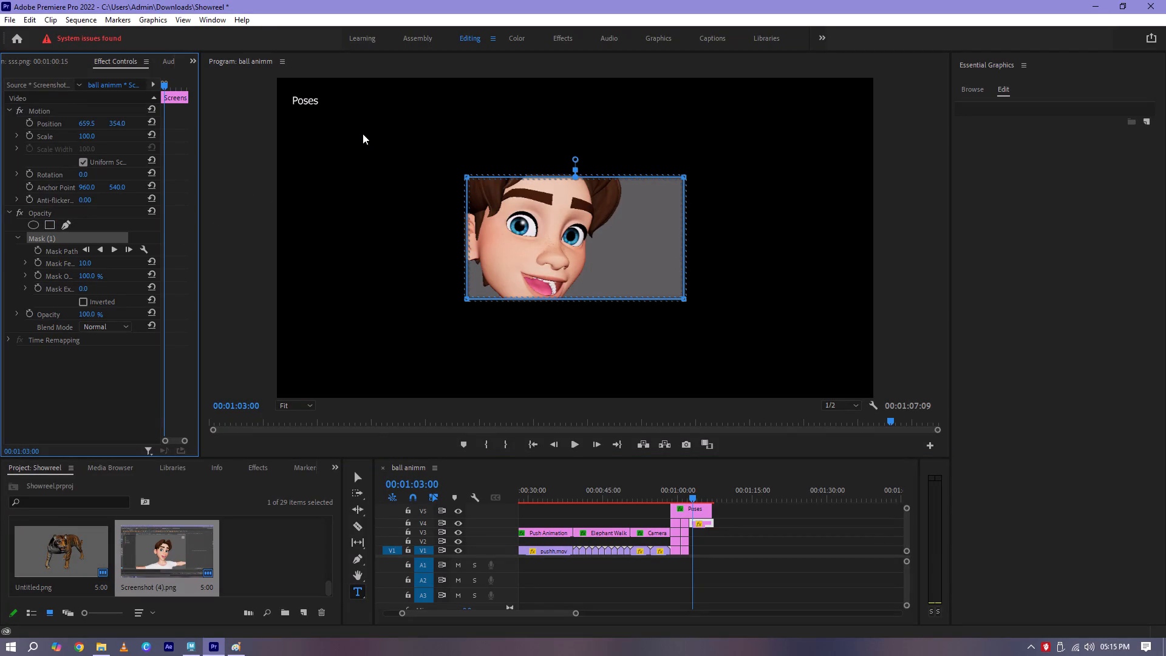
pyautogui.click(83, 302)
pyautogui.click(83, 302)
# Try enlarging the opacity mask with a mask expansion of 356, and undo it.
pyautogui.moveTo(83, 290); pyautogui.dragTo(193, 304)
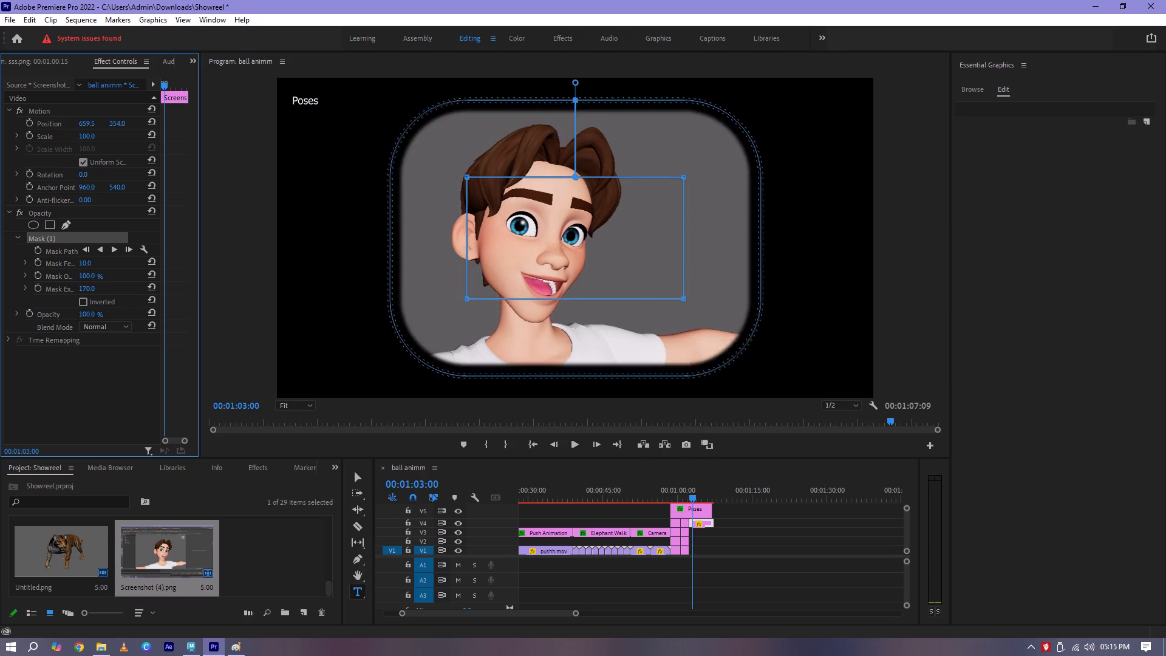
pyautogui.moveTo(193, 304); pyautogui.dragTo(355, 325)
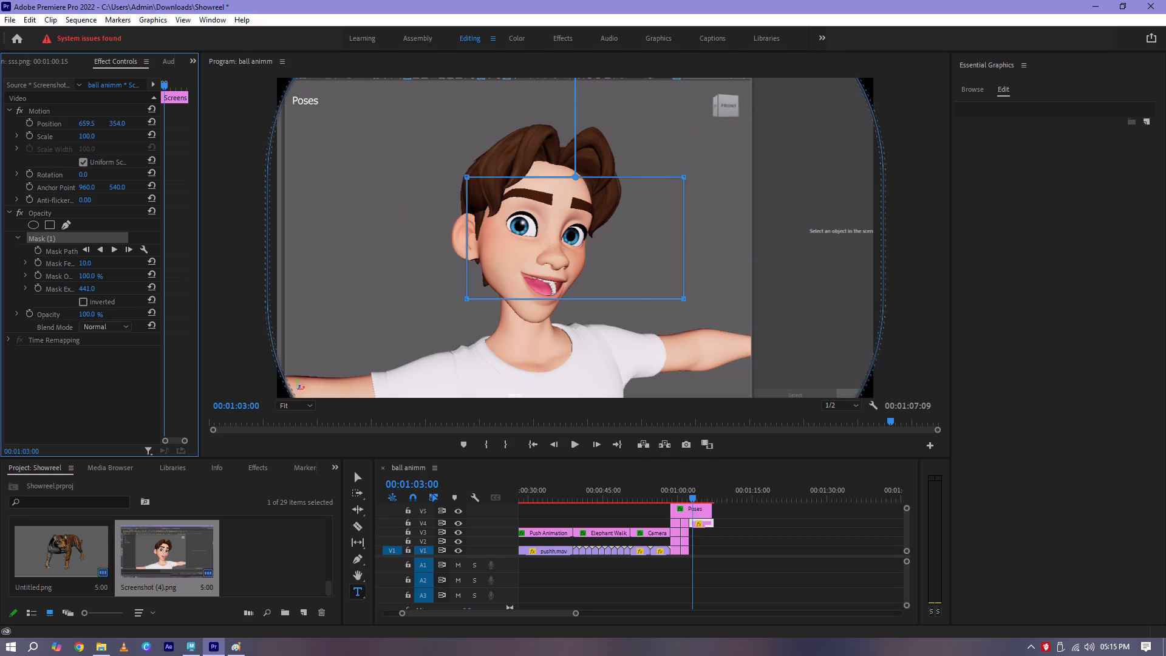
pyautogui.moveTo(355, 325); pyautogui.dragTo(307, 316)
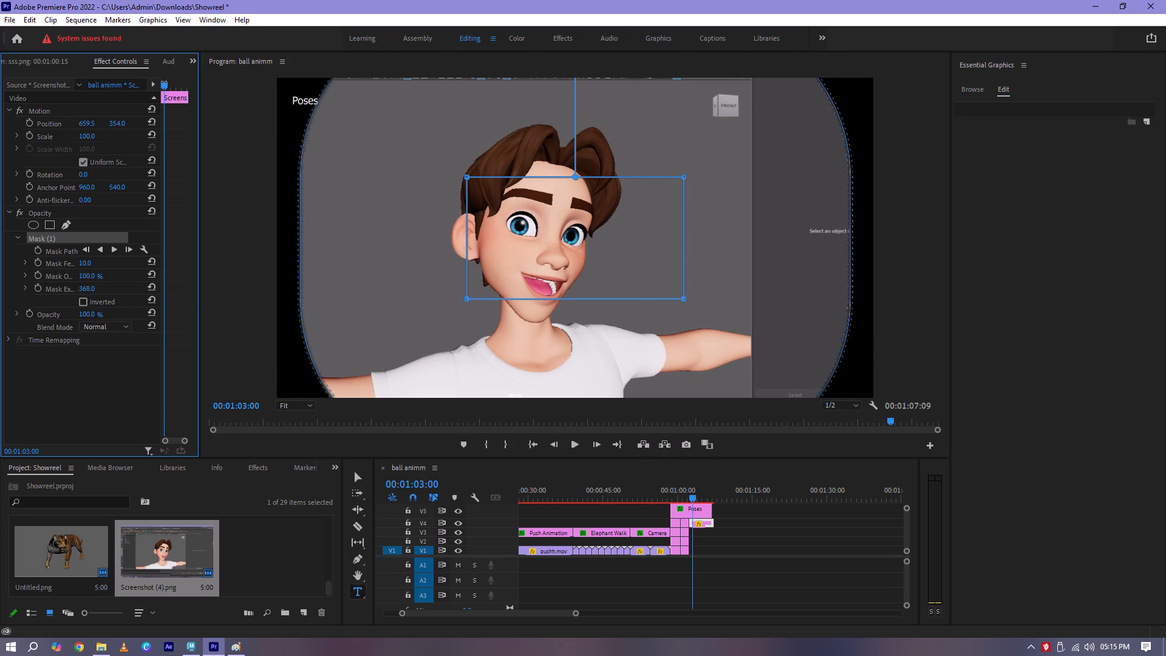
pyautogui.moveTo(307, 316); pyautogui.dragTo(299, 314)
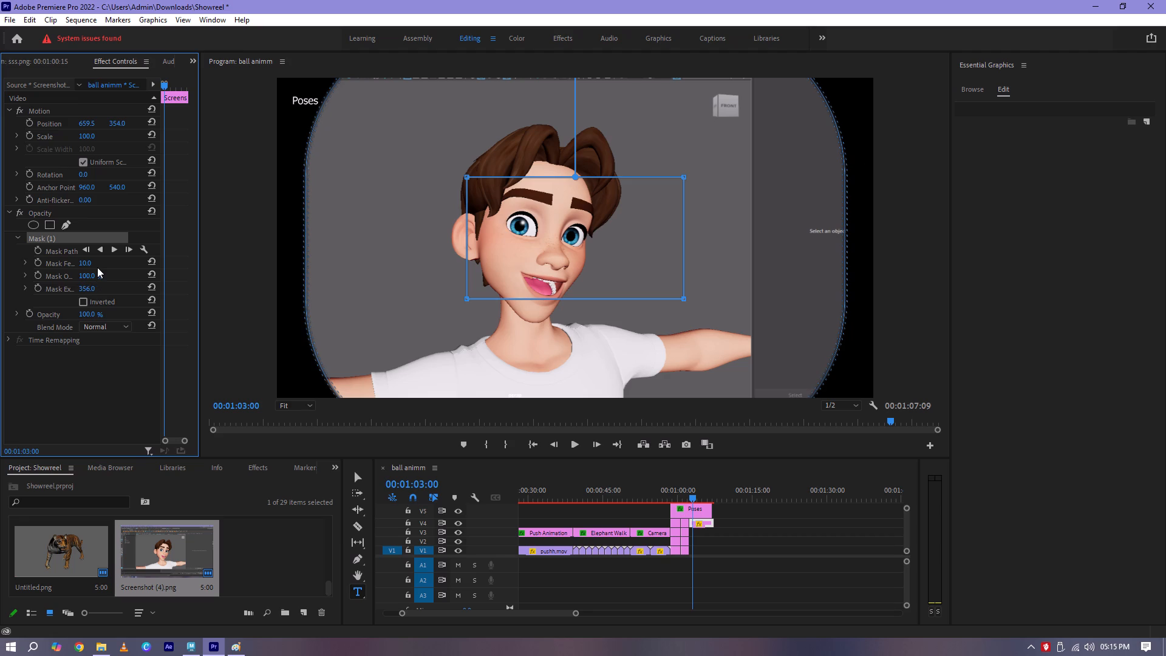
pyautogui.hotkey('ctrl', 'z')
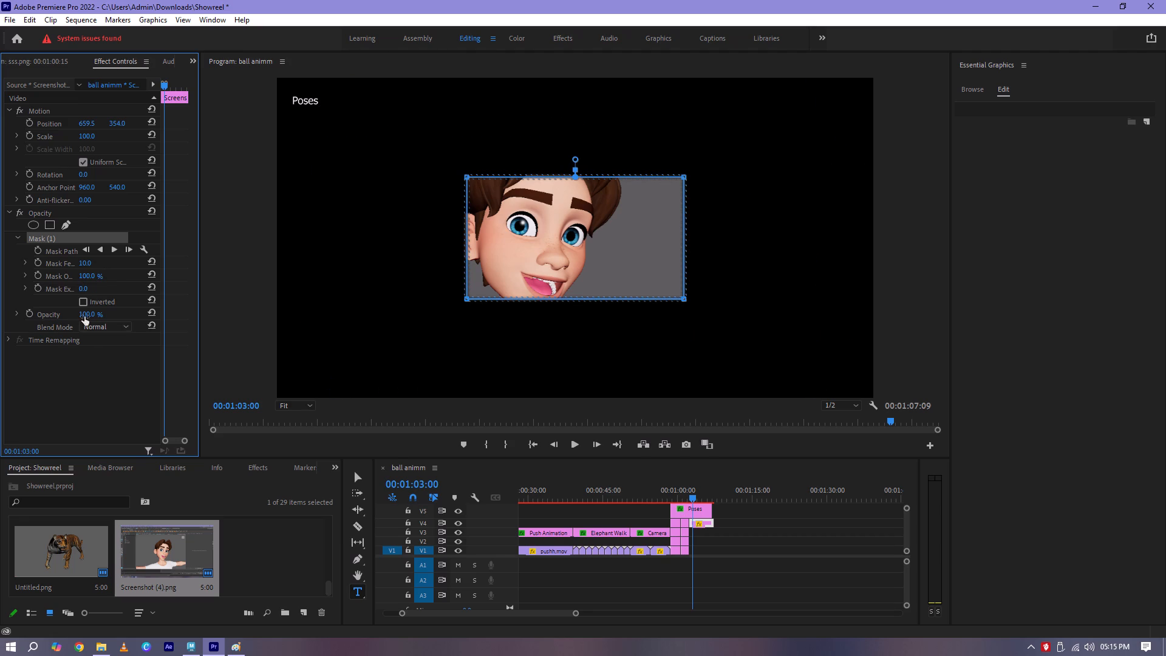
# Set the mask feather to 0 for a hard edge on the Screenshot (4) mask.
pyautogui.moveTo(87, 262); pyautogui.dragTo(115, 265)
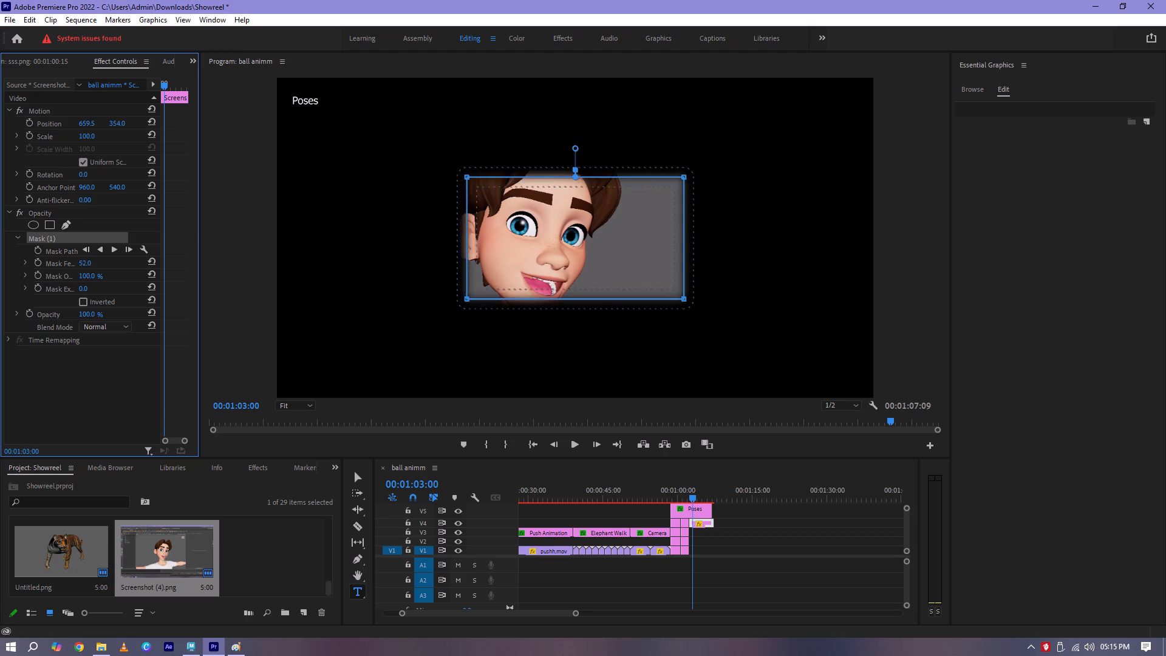
pyautogui.moveTo(115, 265); pyautogui.dragTo(740, 283)
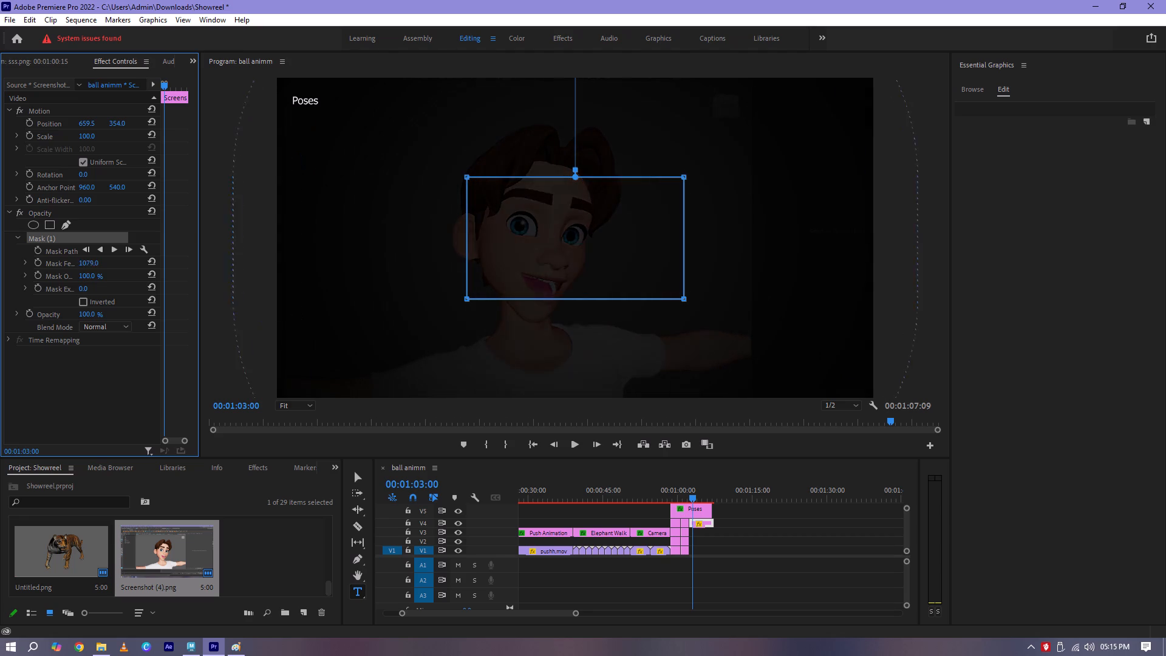
pyautogui.moveTo(740, 283); pyautogui.dragTo(68, 261)
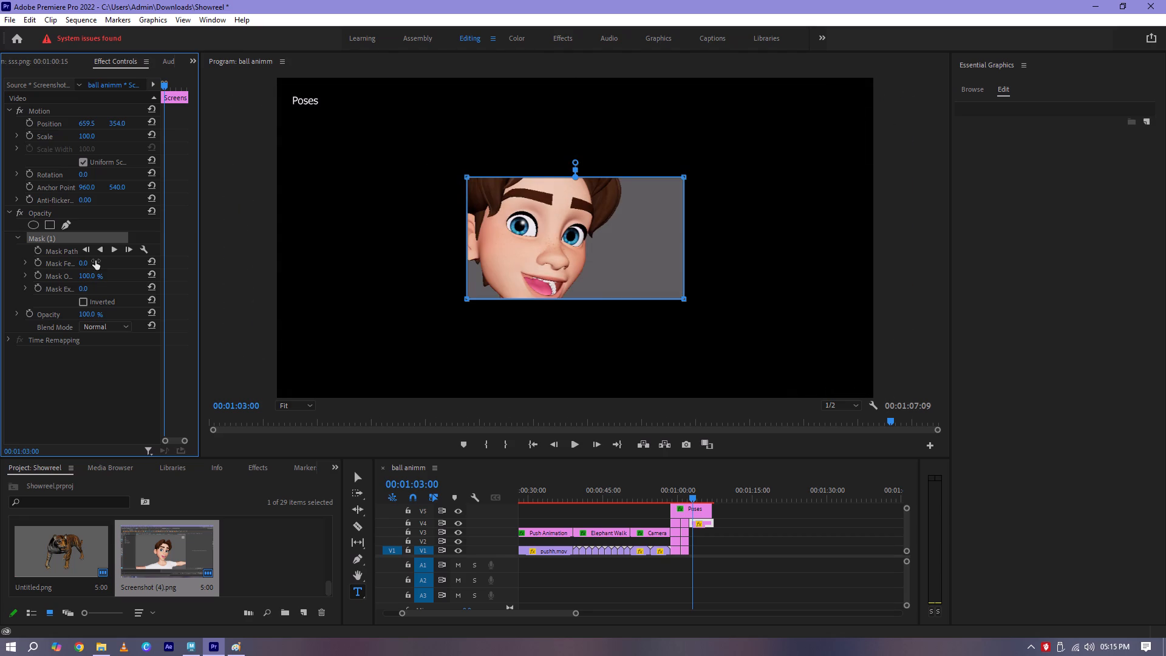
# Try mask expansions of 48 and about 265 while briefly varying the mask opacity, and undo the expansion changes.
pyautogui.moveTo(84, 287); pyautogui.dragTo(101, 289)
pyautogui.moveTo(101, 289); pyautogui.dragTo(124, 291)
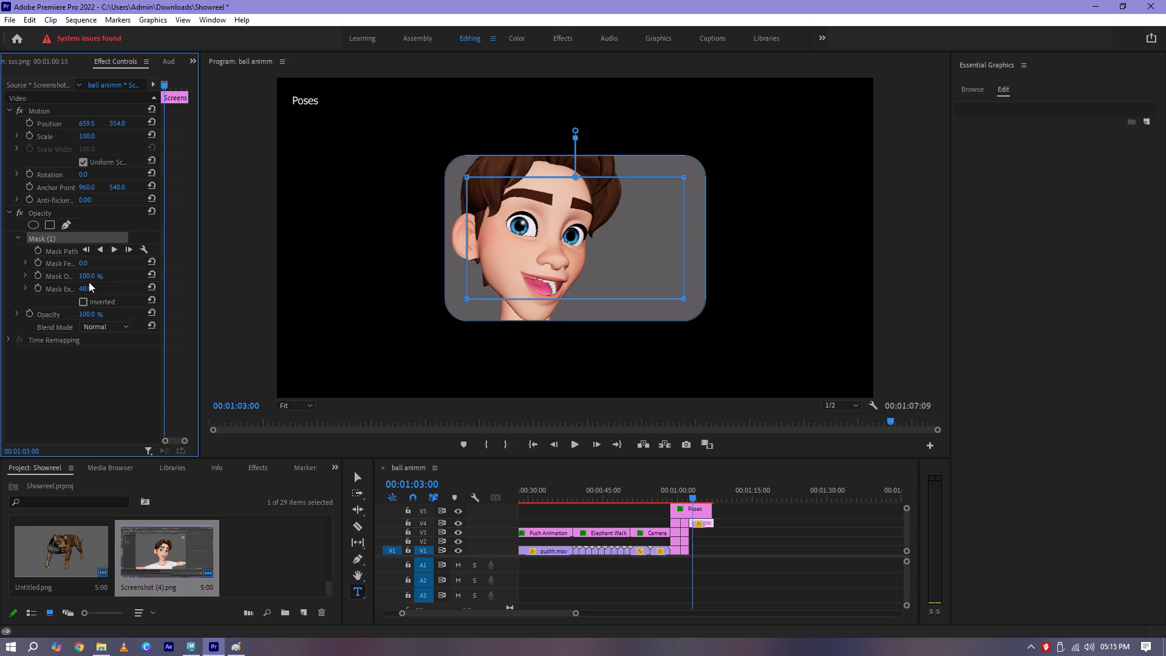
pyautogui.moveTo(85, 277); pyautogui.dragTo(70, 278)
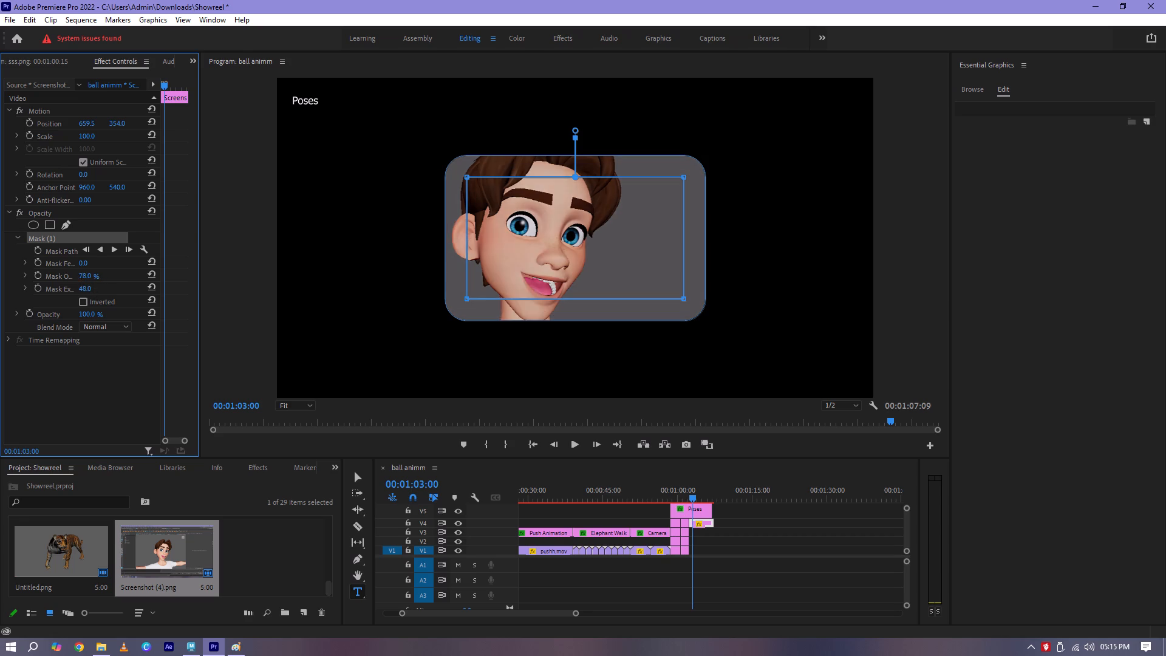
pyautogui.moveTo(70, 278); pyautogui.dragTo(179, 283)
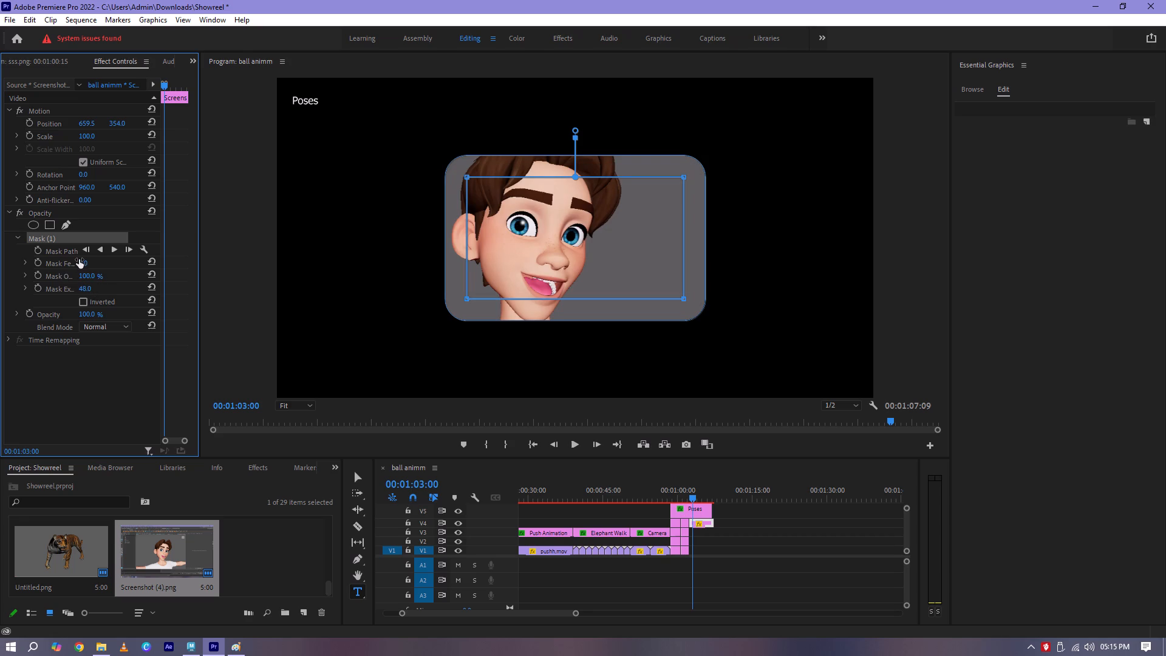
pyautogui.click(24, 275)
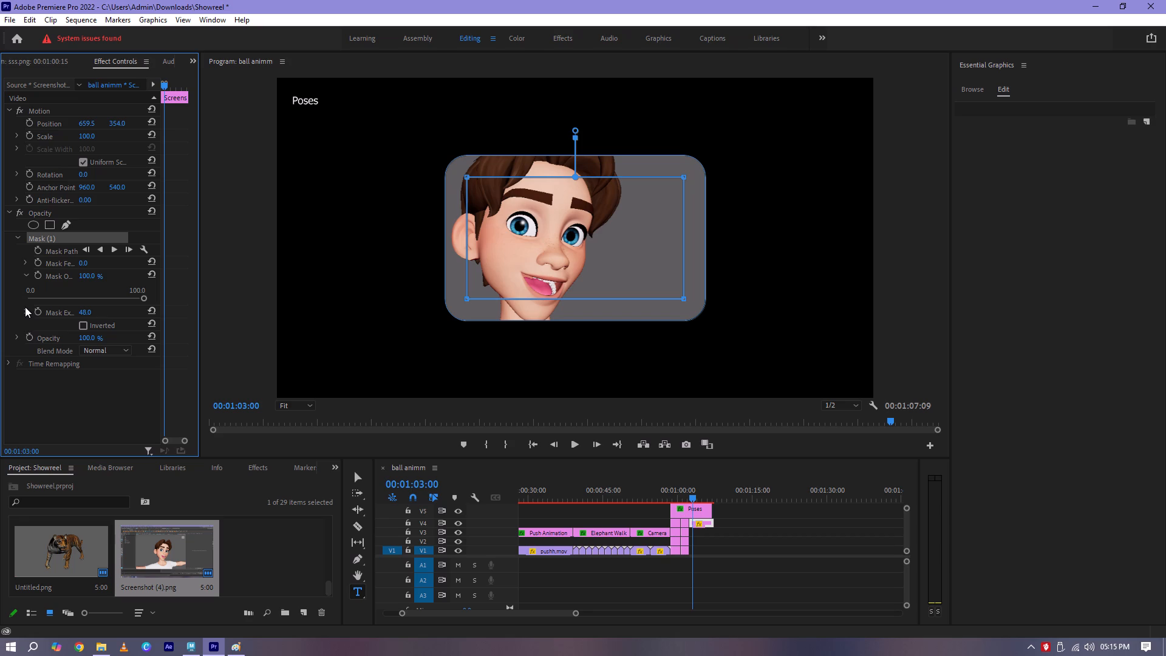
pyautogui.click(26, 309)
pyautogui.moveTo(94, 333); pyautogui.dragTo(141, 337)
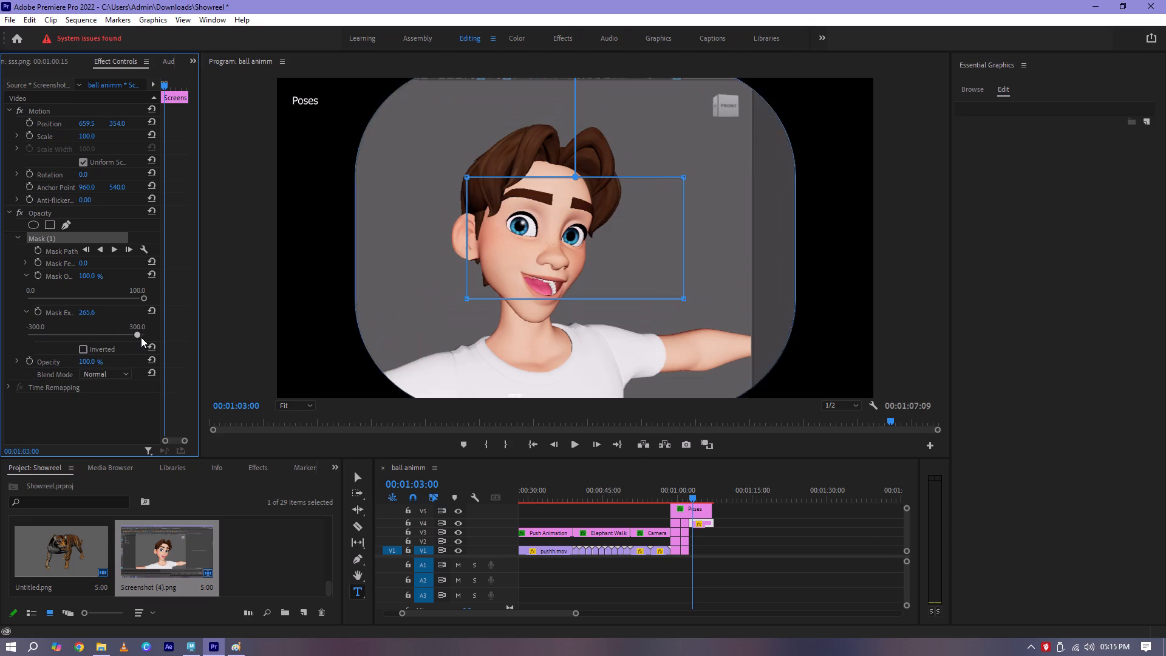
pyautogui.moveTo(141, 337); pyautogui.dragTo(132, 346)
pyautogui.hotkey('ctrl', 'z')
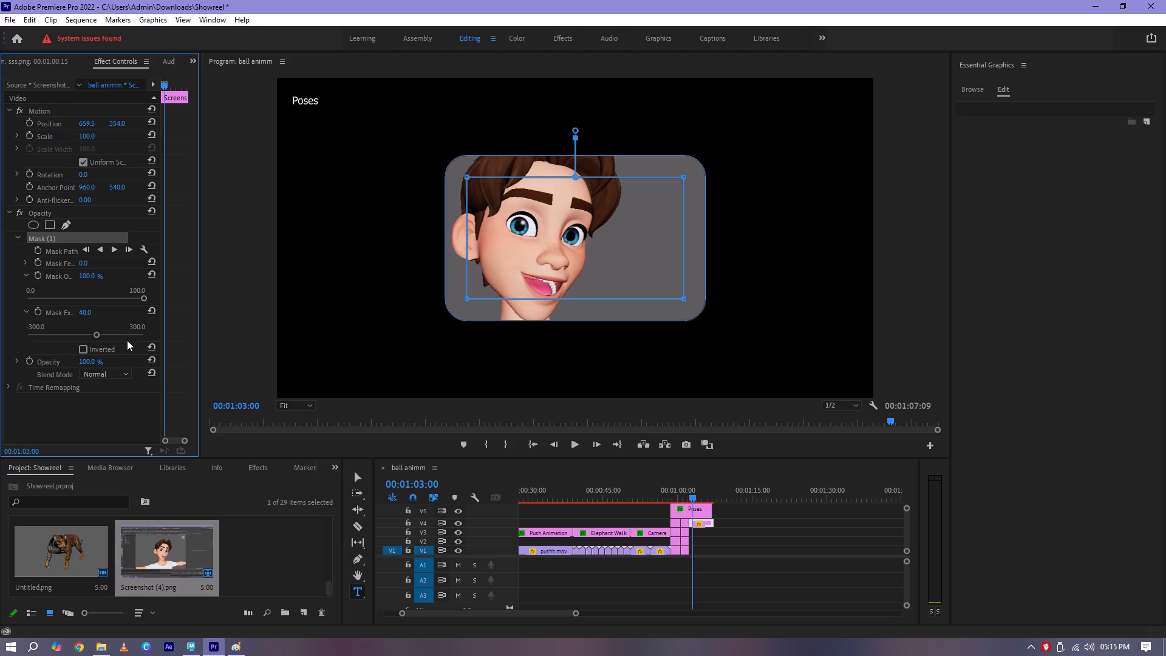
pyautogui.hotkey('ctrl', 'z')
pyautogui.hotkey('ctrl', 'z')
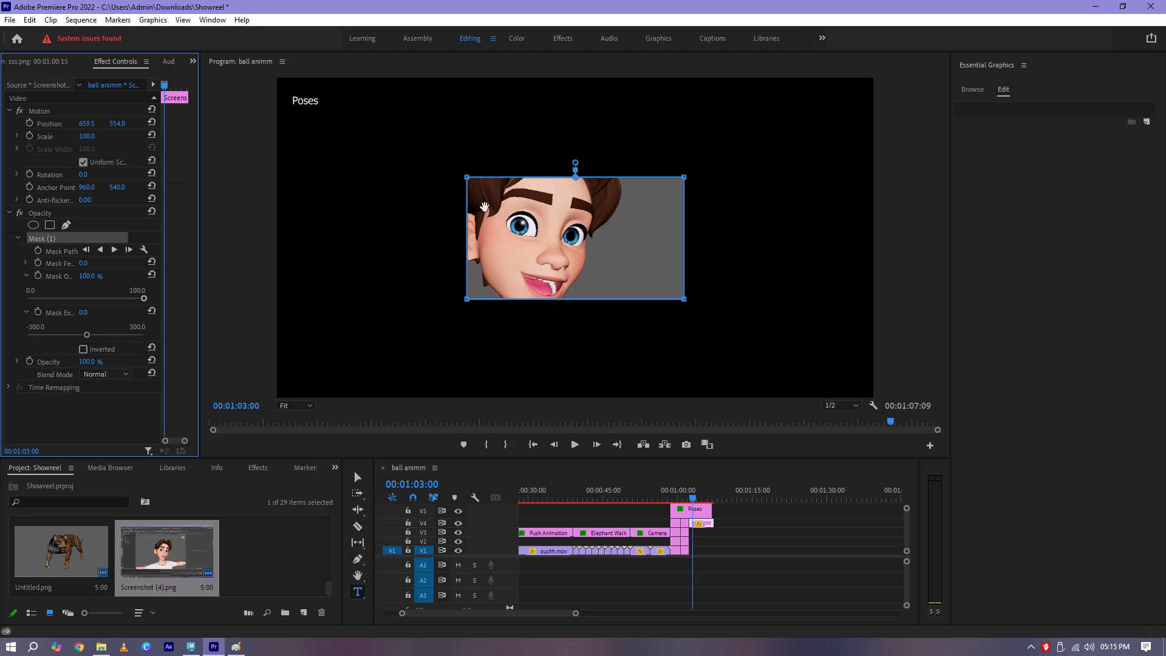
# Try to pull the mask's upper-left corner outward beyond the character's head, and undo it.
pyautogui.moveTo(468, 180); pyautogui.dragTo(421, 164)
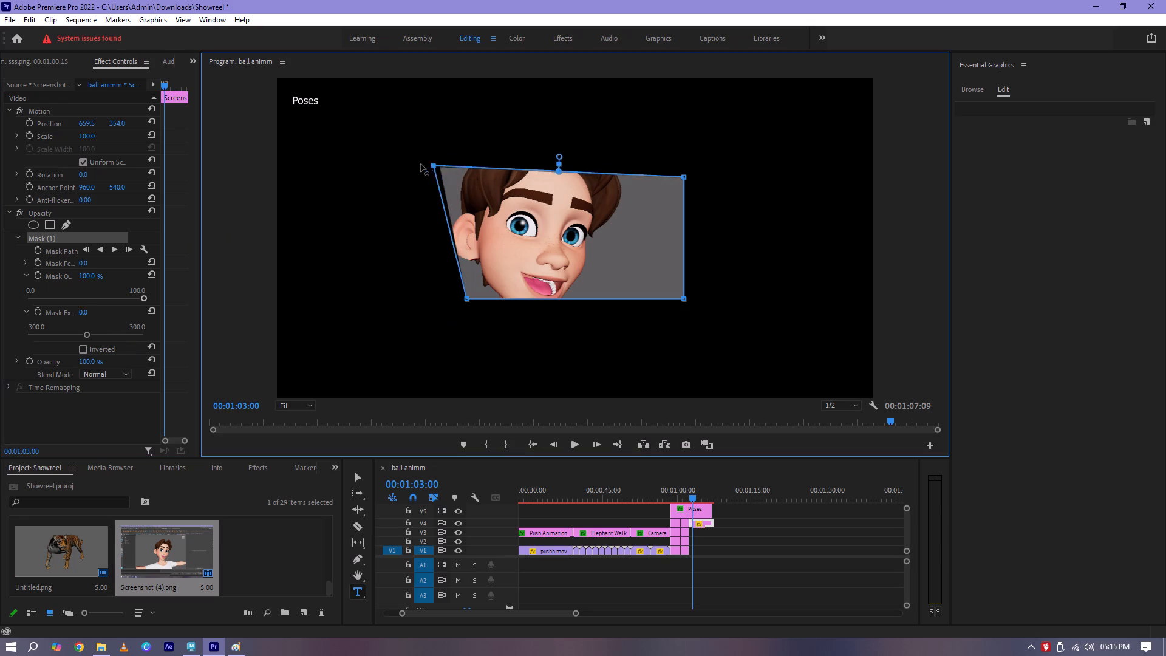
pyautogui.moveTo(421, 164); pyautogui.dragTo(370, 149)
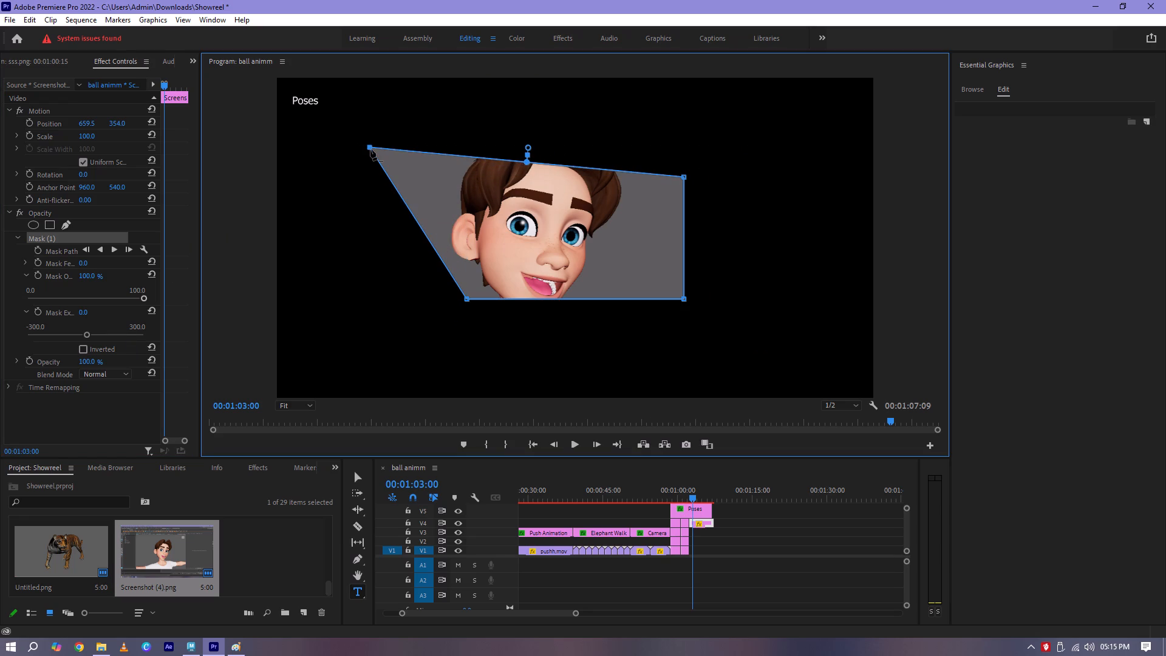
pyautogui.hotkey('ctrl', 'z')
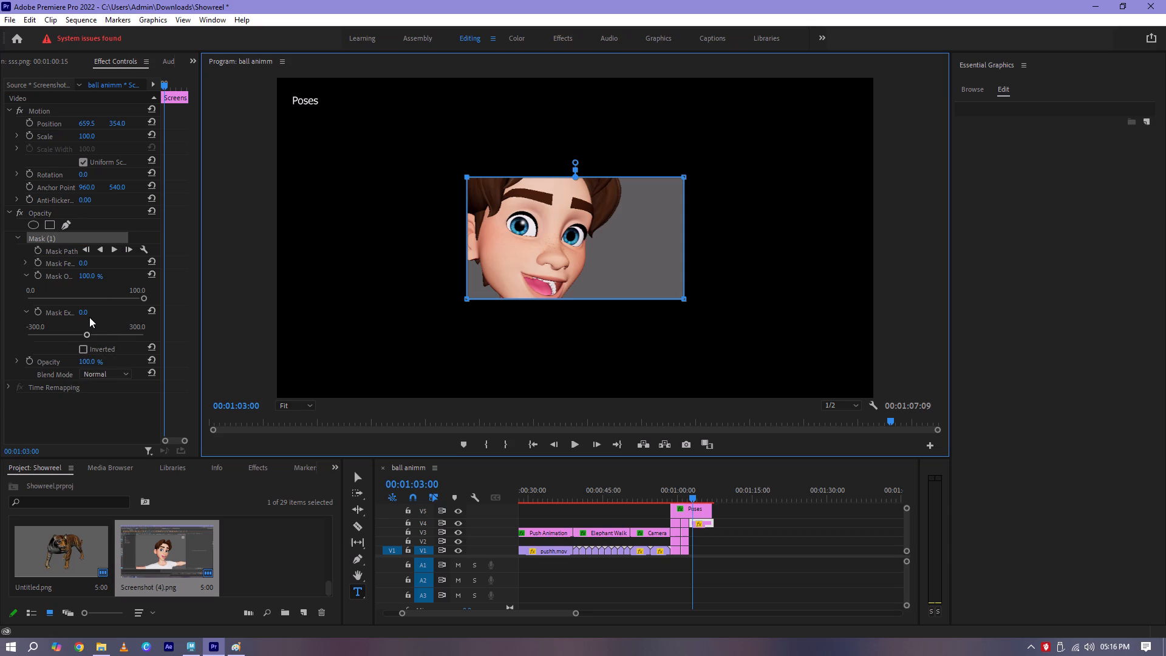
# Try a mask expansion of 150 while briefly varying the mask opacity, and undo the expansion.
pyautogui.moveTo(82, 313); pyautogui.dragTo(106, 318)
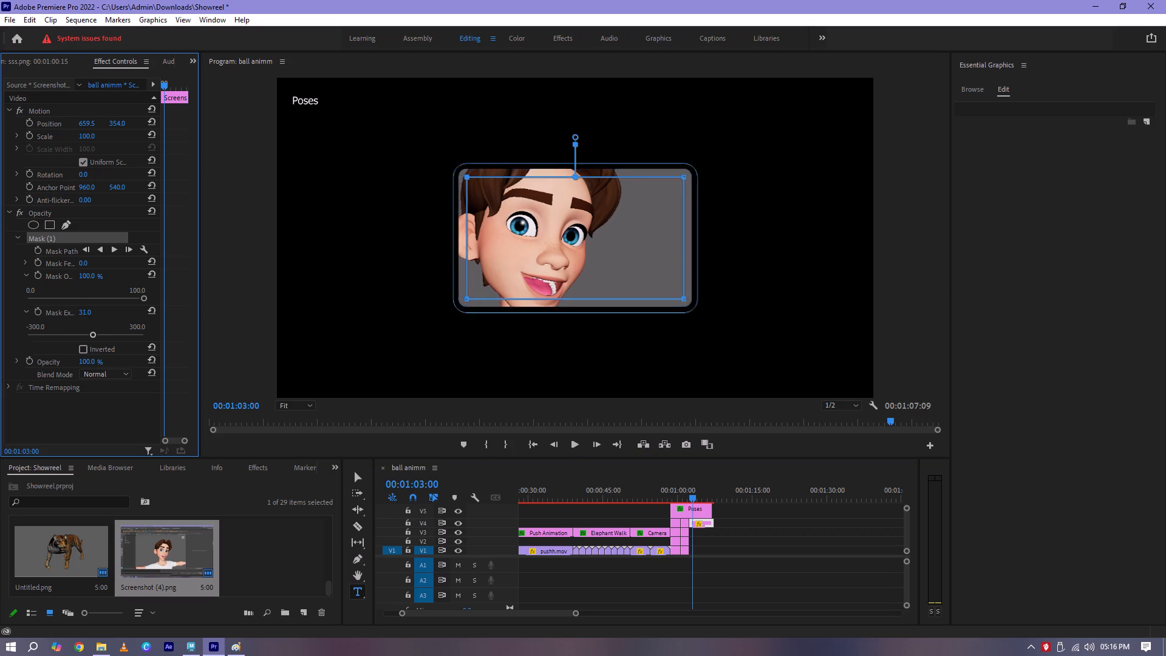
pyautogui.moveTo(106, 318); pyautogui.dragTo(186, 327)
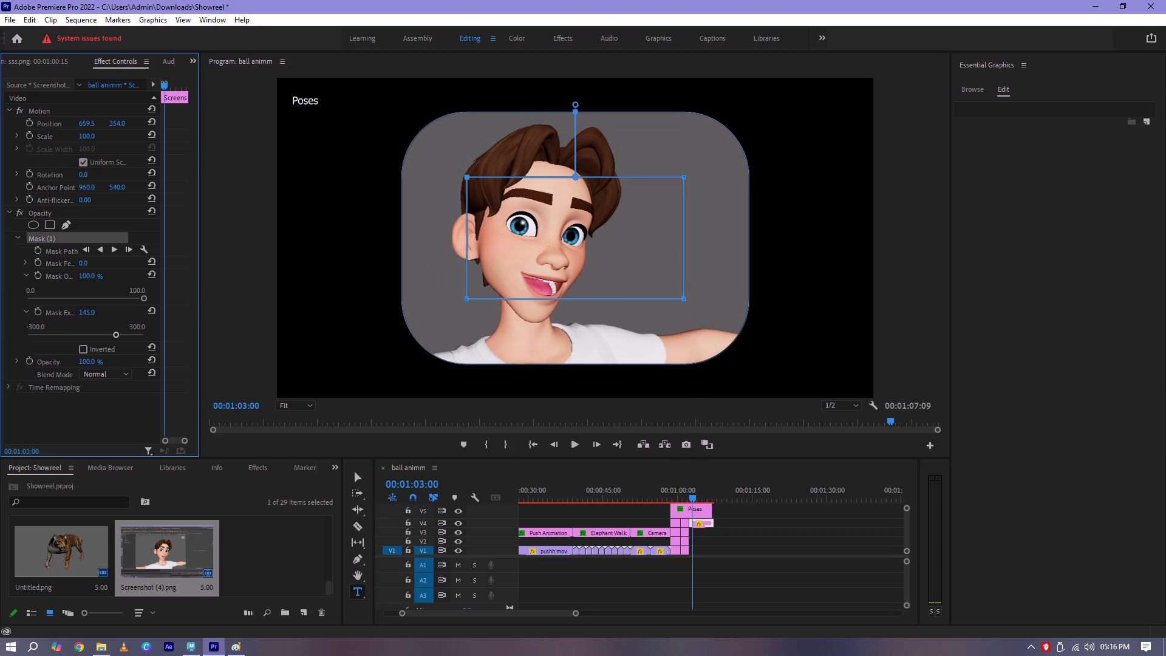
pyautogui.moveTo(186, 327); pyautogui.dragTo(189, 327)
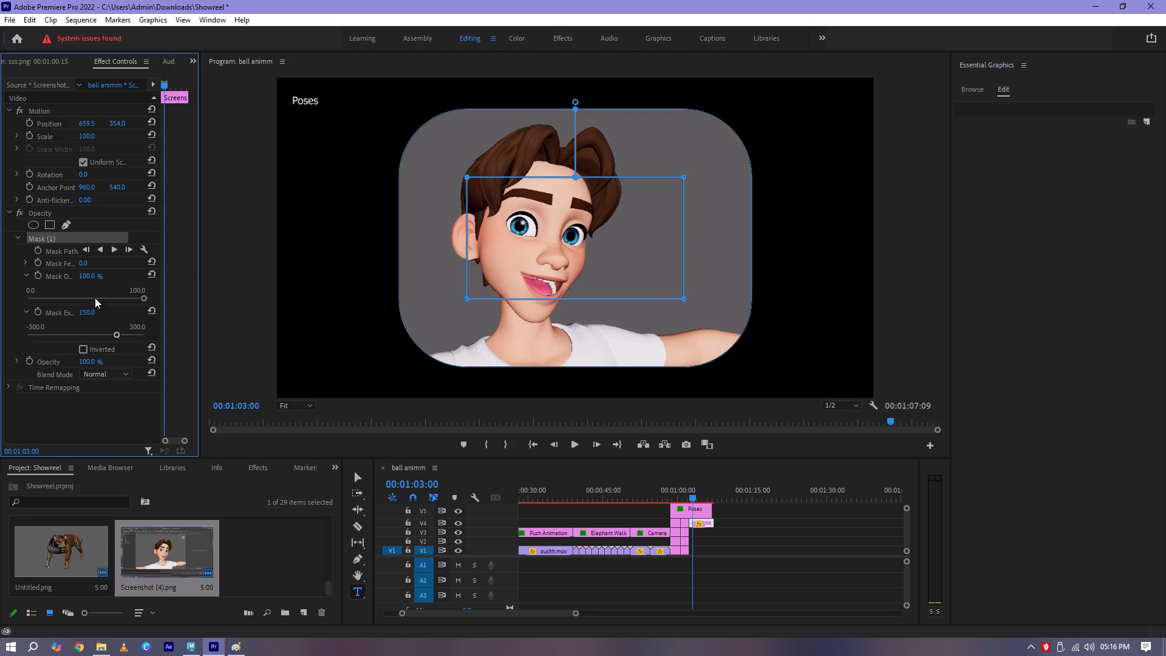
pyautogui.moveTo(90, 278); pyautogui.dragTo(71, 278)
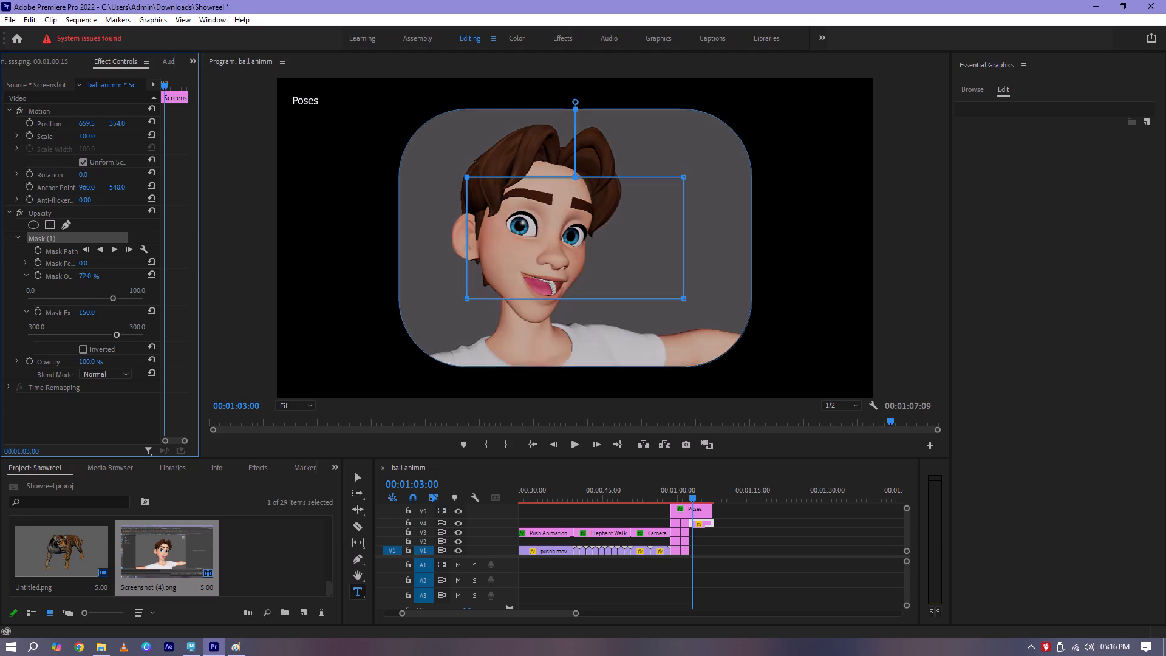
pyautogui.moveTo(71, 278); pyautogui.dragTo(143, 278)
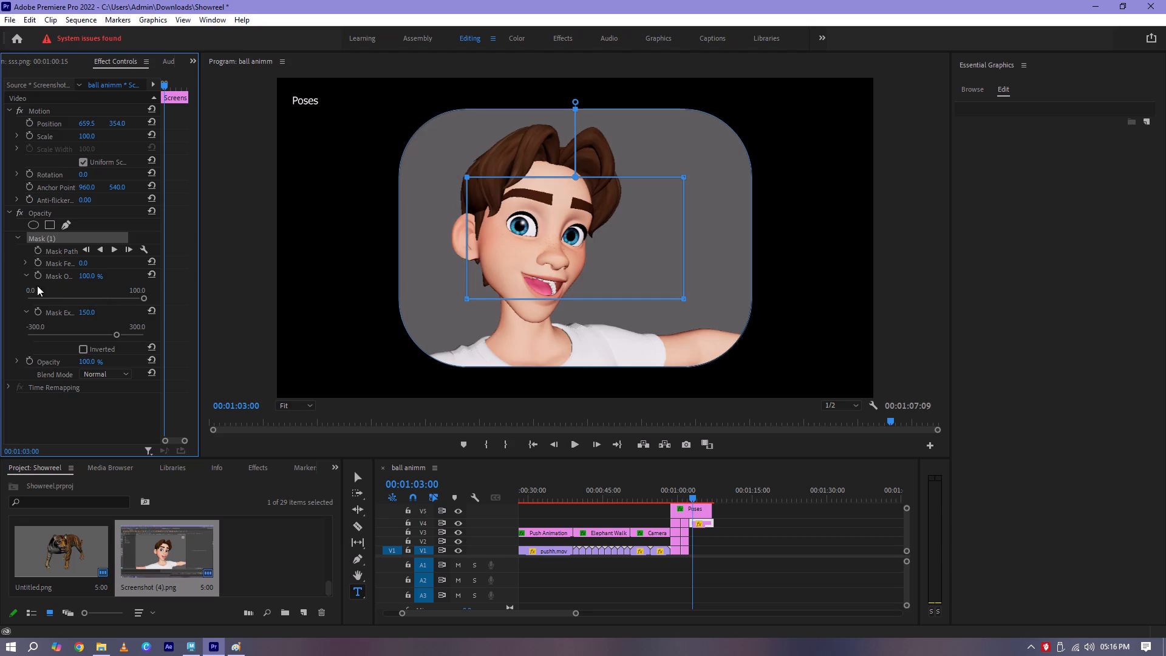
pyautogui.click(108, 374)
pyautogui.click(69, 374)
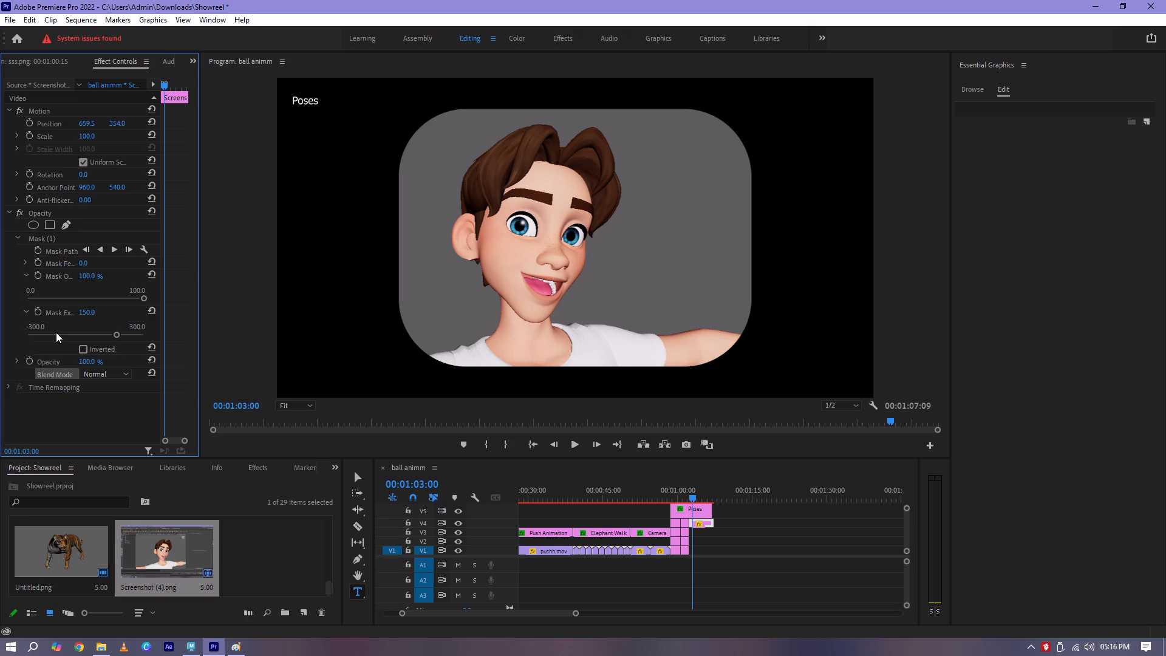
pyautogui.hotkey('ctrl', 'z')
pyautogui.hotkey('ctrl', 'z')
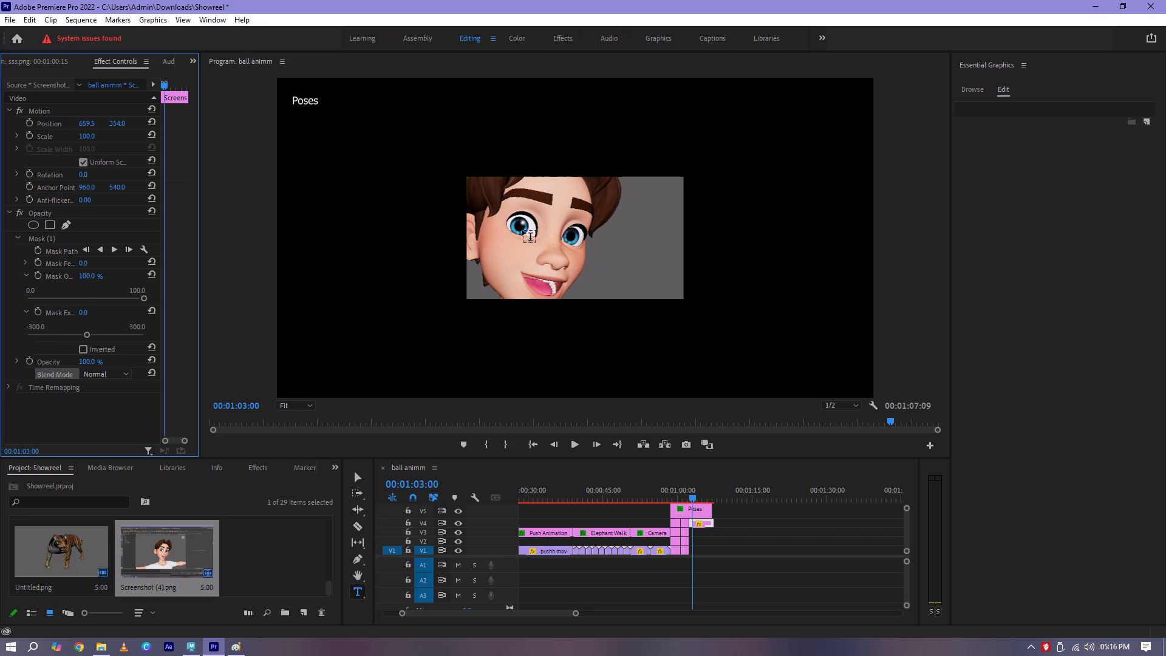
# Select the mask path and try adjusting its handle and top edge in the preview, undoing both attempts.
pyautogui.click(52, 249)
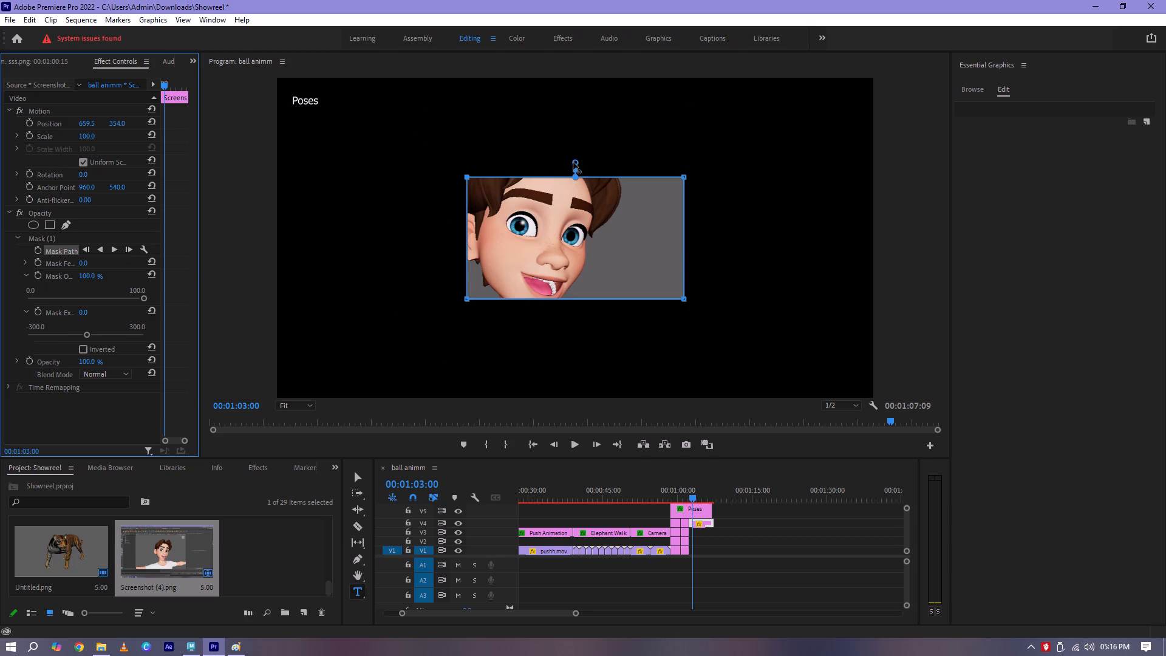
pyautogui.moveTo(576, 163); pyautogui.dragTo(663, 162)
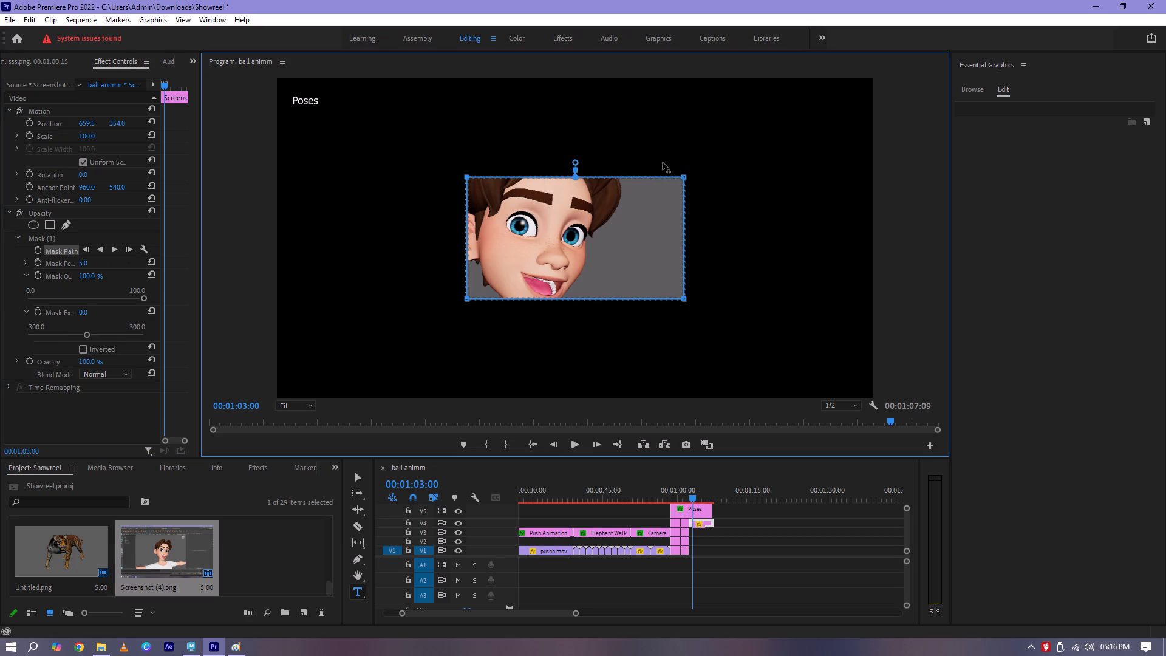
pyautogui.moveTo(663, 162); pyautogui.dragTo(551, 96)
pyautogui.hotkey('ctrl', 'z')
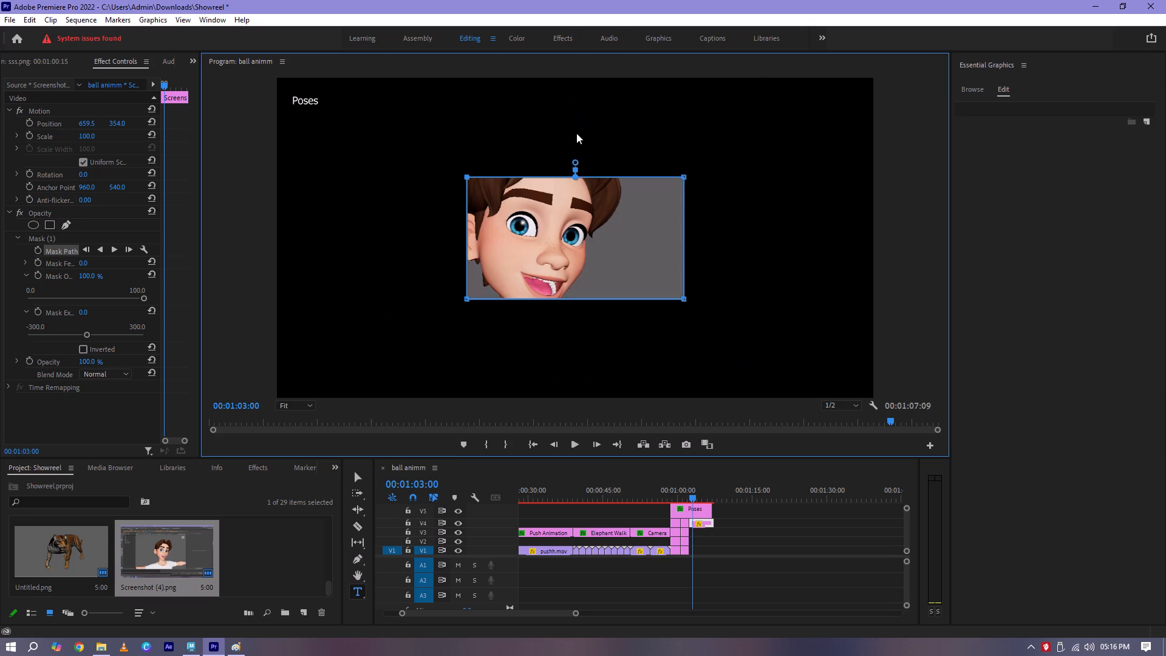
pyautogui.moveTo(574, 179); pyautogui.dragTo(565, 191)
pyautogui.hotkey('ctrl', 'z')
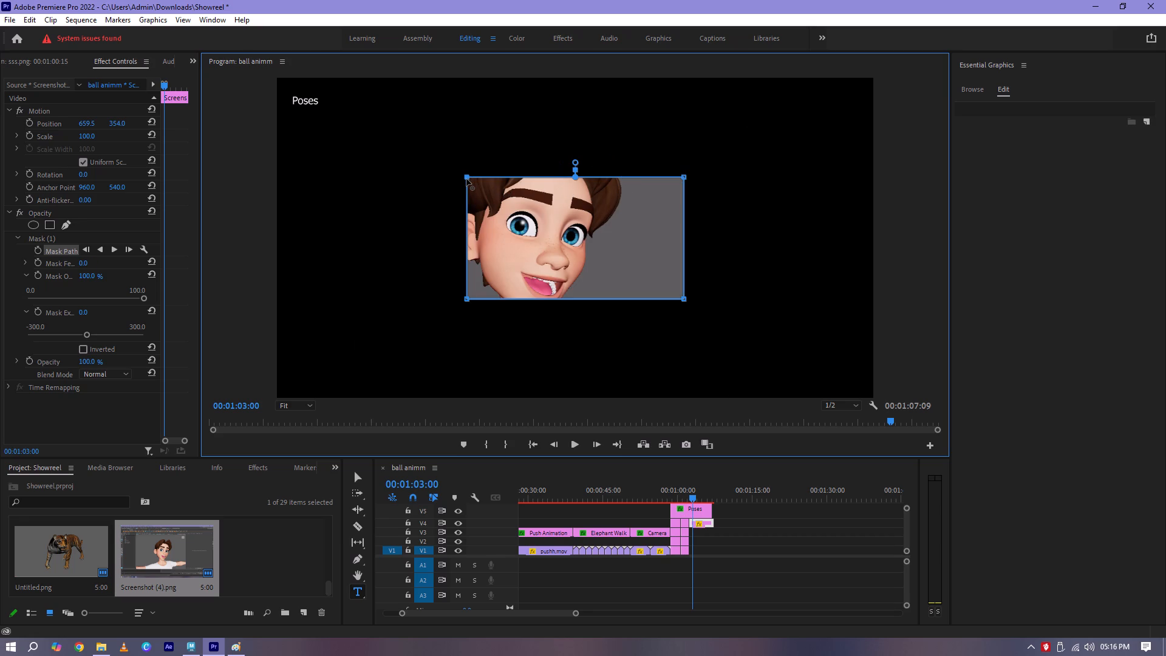
# Shift the mask left and pull its four corners outward into a near-rectangle framing the boy's head, shoulders and surrounding grey background.
pyautogui.click(466, 179)
pyautogui.moveTo(581, 245); pyautogui.dragTo(562, 245)
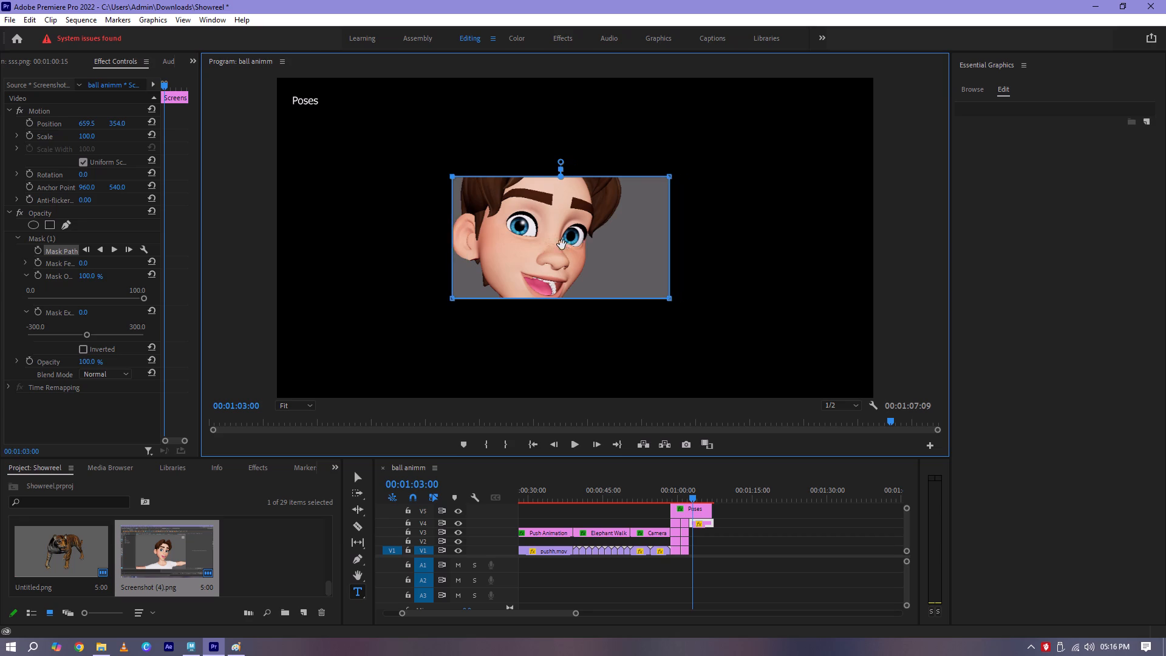
pyautogui.moveTo(562, 245); pyautogui.dragTo(548, 243)
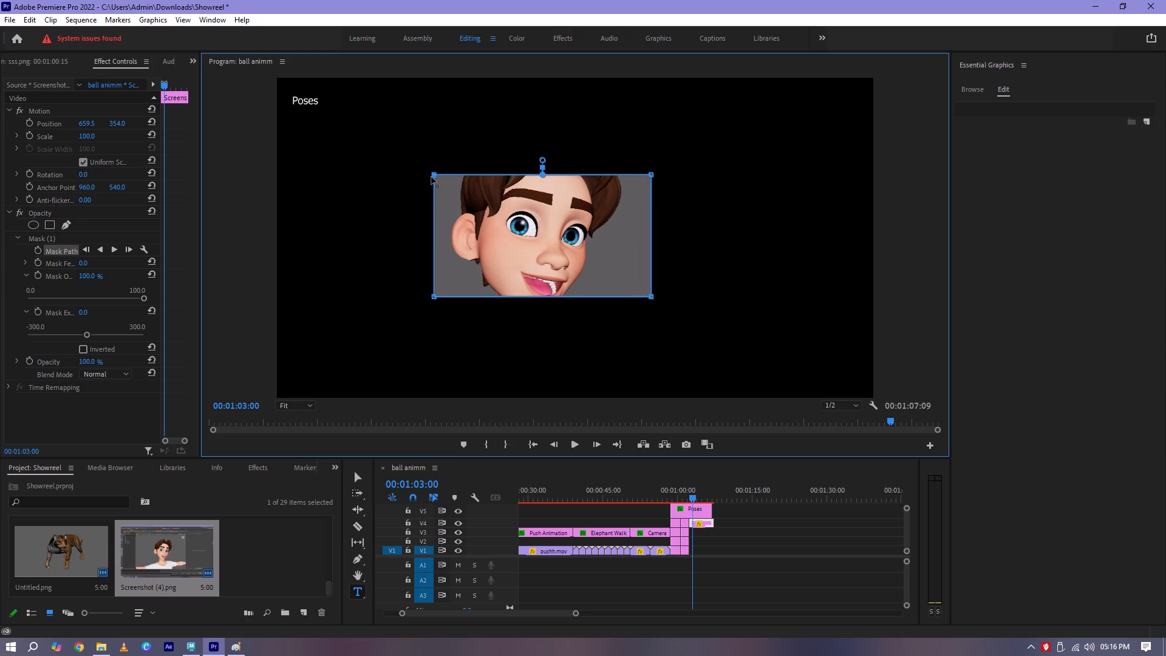
pyautogui.moveTo(431, 176); pyautogui.dragTo(341, 127)
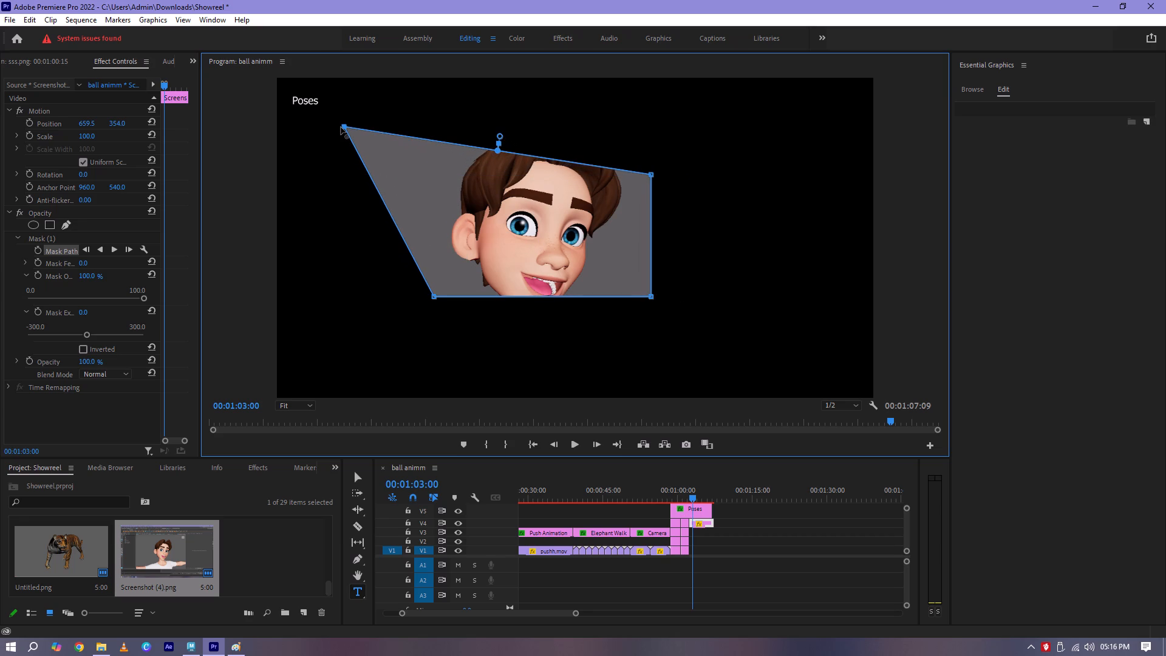
pyautogui.moveTo(341, 127); pyautogui.dragTo(338, 125)
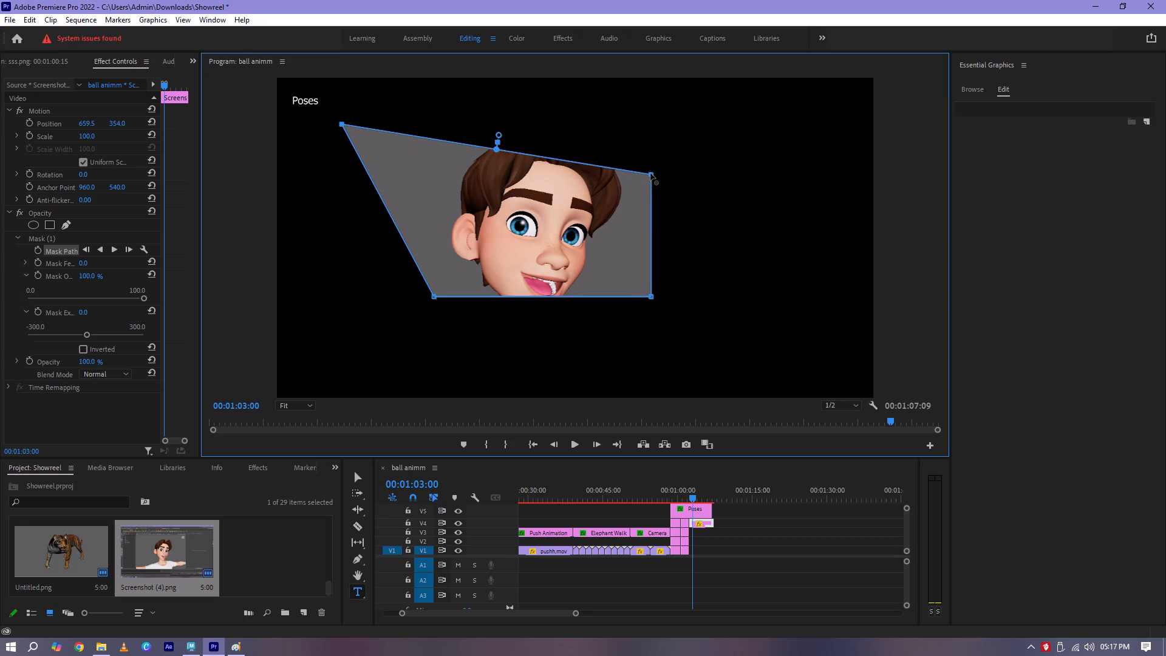
pyautogui.moveTo(650, 173); pyautogui.dragTo(752, 108)
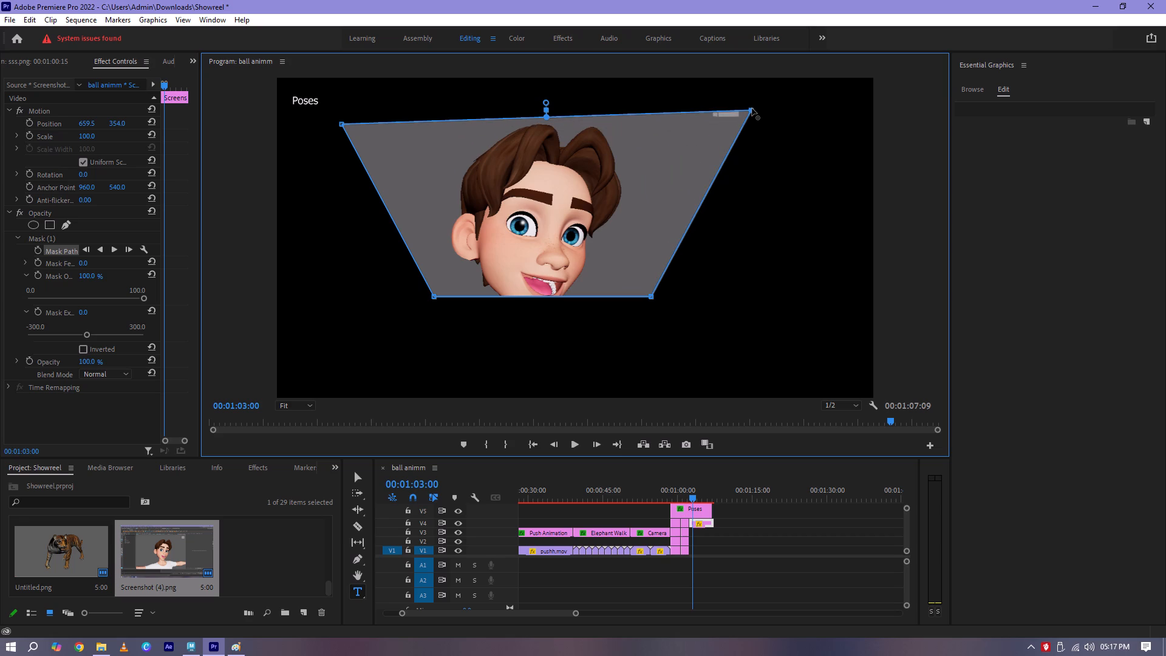
pyautogui.moveTo(752, 108); pyautogui.dragTo(754, 115)
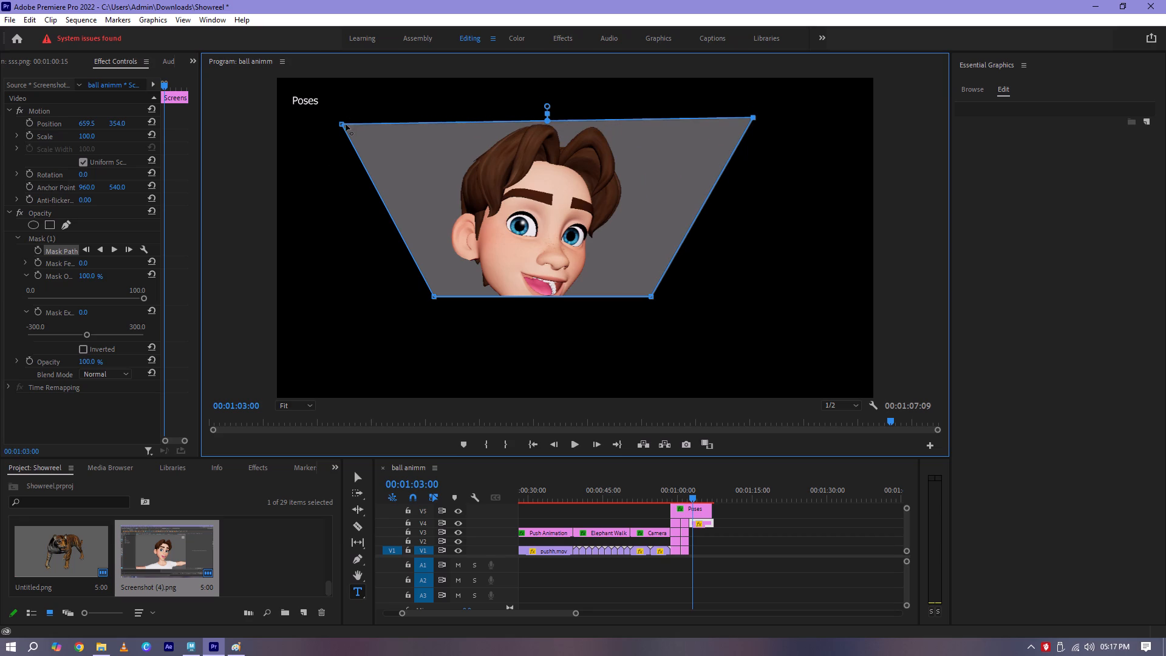
pyautogui.moveTo(343, 124); pyautogui.dragTo(334, 118)
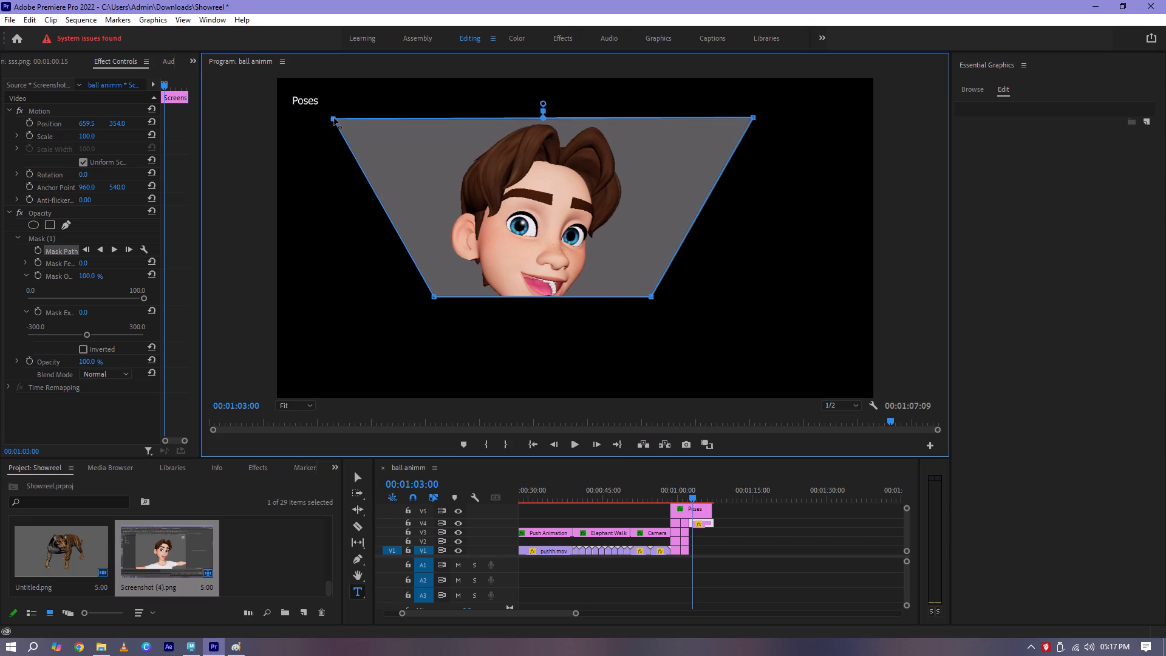
pyautogui.moveTo(334, 118); pyautogui.dragTo(334, 118)
pyautogui.moveTo(434, 297); pyautogui.dragTo(330, 355)
pyautogui.moveTo(651, 298); pyautogui.dragTo(752, 357)
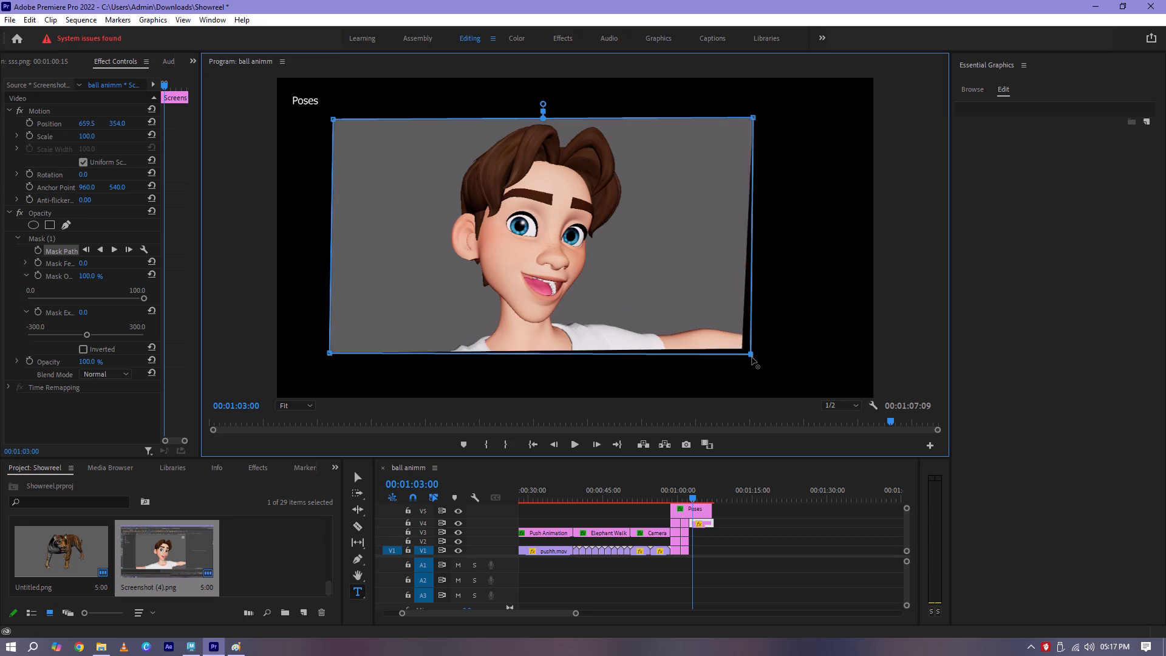
pyautogui.moveTo(752, 357); pyautogui.dragTo(751, 358)
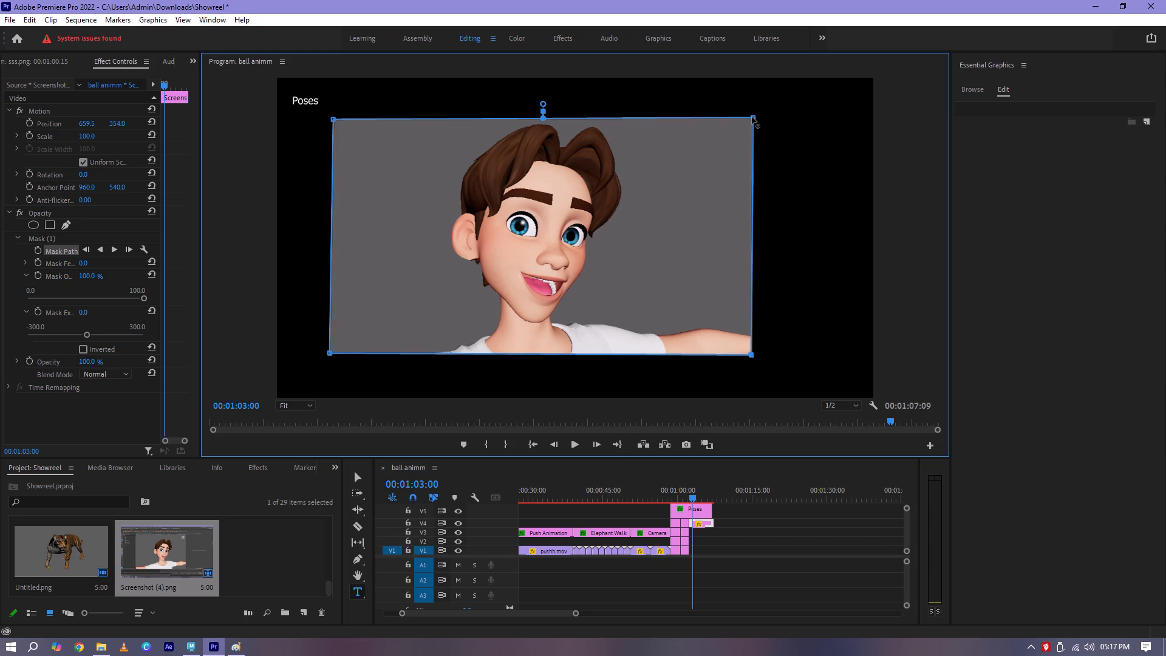
pyautogui.click(752, 117)
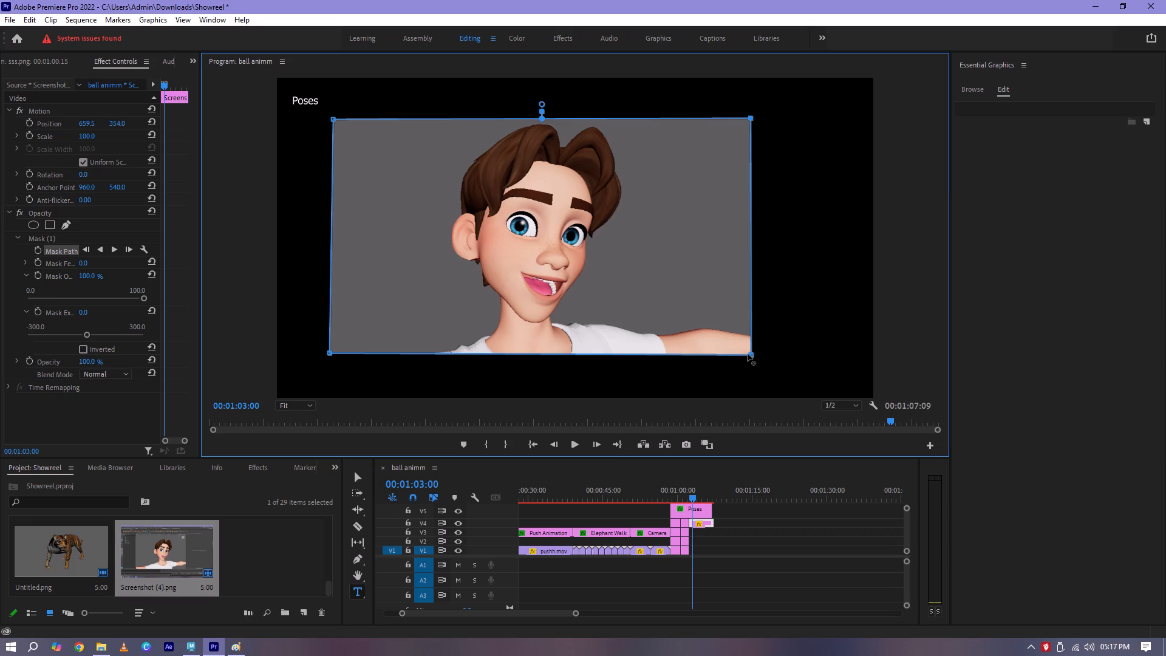
pyautogui.click(751, 356)
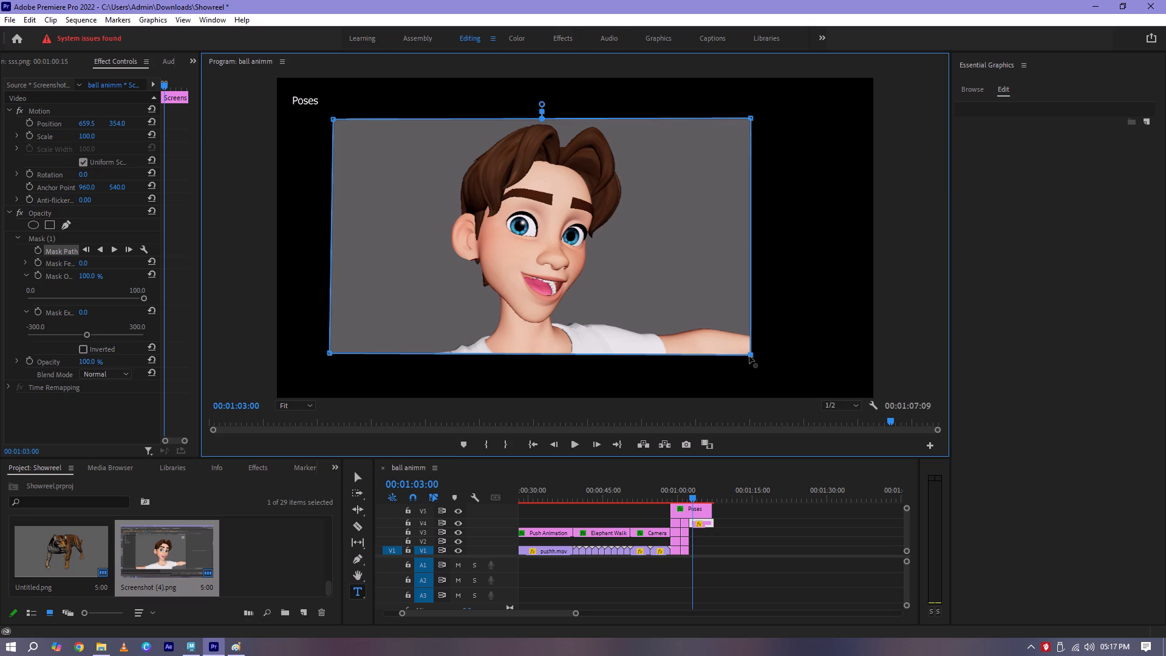
# Scale the masked Screenshot (4) clip to 60 and position it at 319.5, 158.0, in the frame's upper-left corner.
pyautogui.click(698, 496)
pyautogui.click(703, 522)
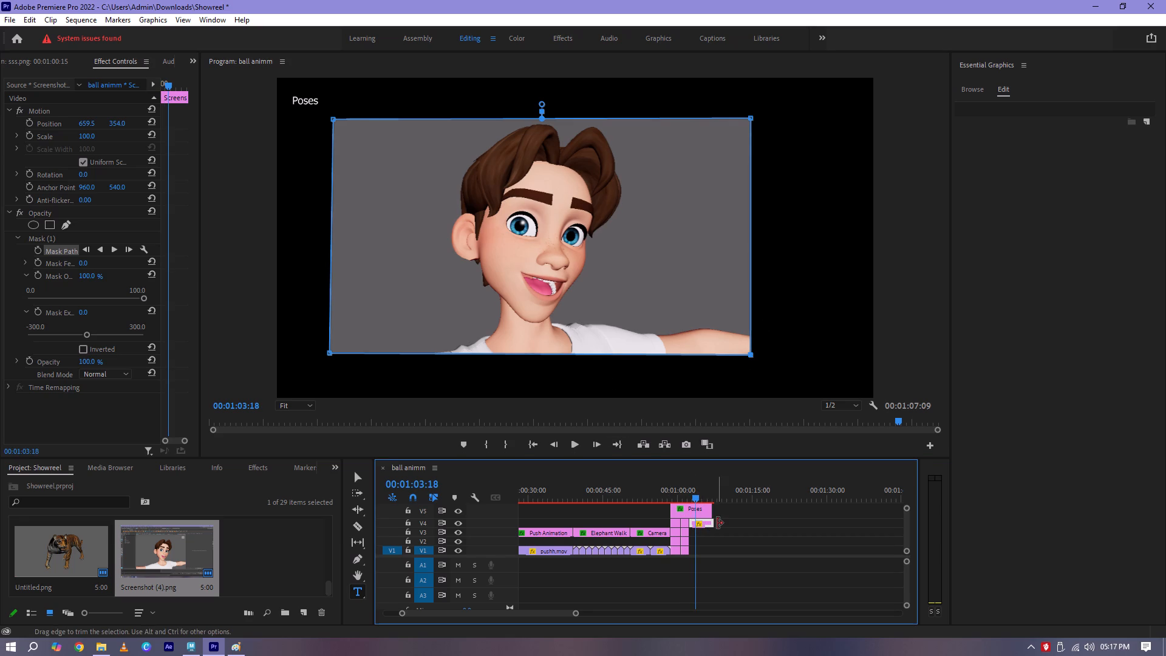
pyautogui.click(742, 542)
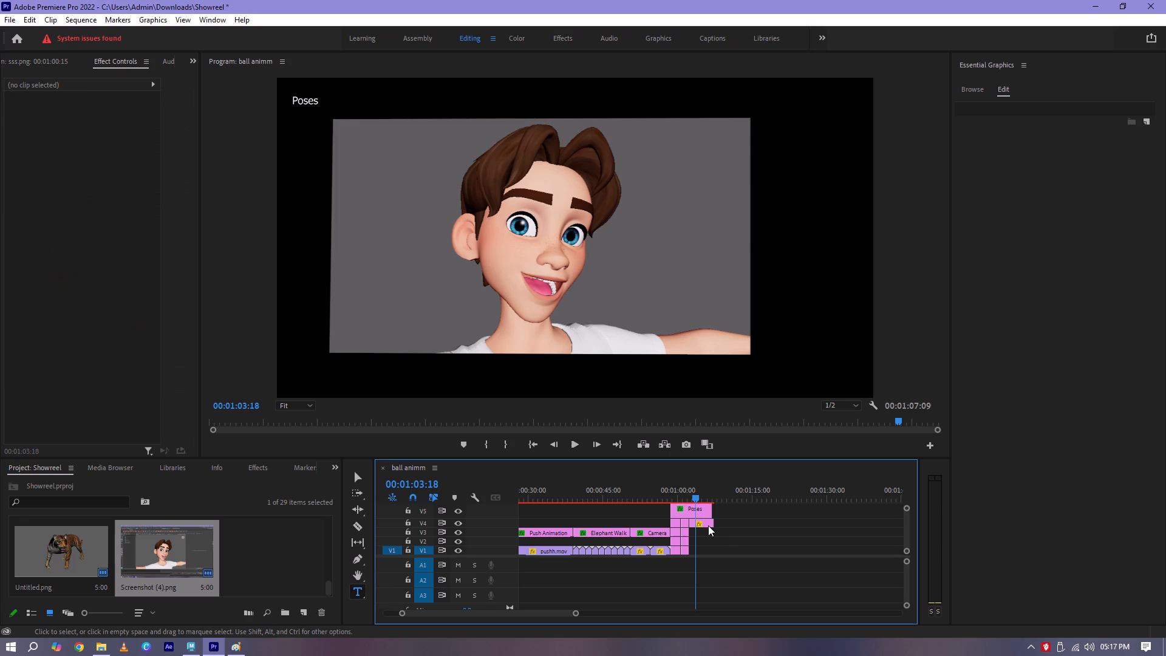
pyautogui.click(708, 525)
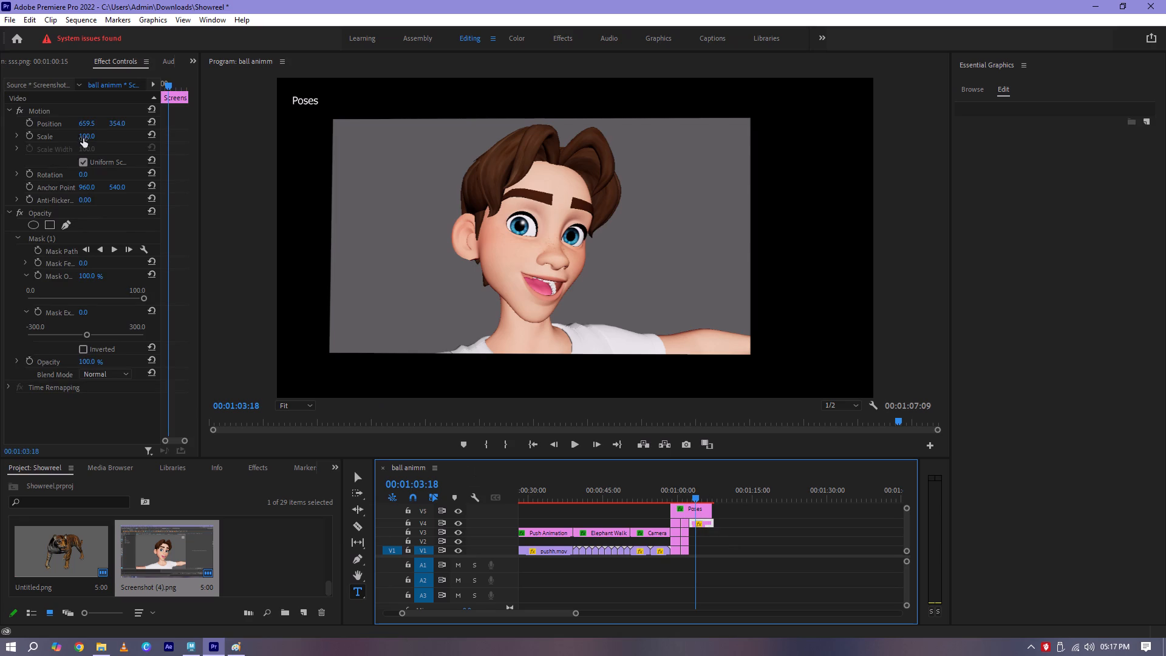
pyautogui.moveTo(83, 138); pyautogui.dragTo(52, 138)
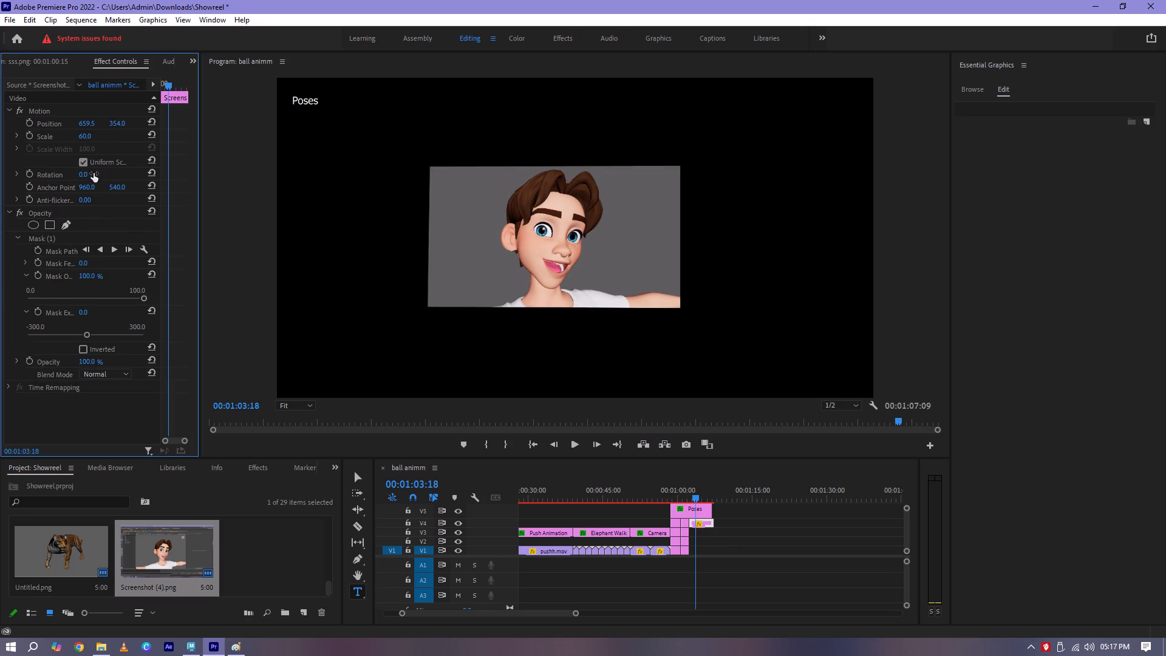
pyautogui.moveTo(88, 123); pyautogui.dragTo(77, 123)
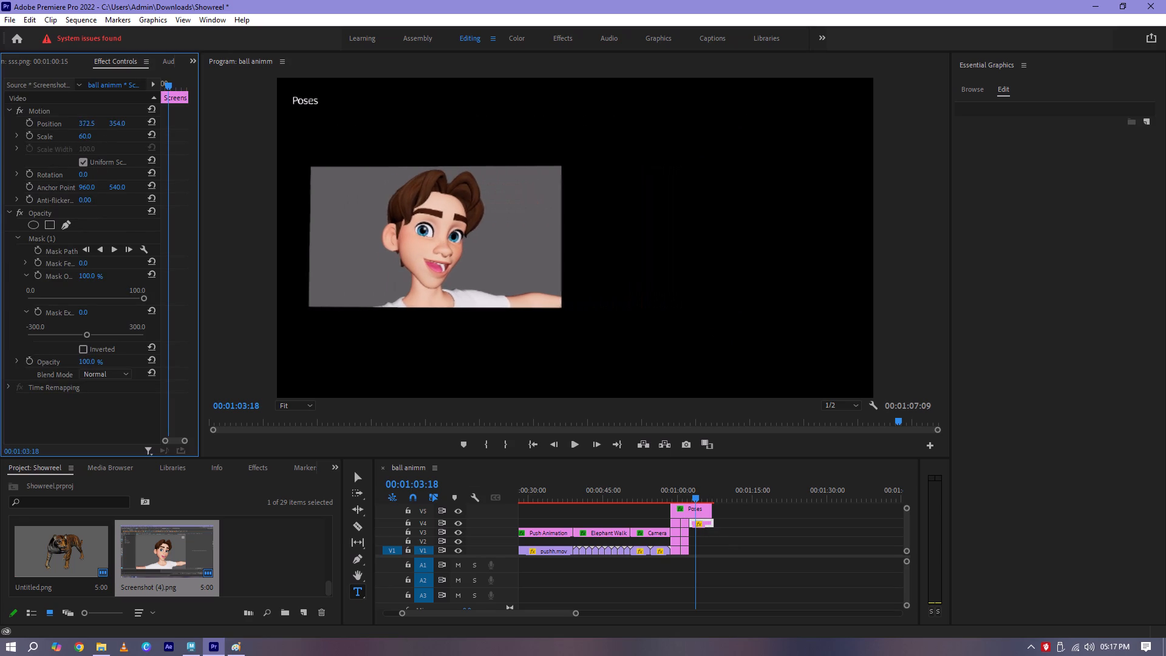
pyautogui.moveTo(77, 123); pyautogui.dragTo(56, 123)
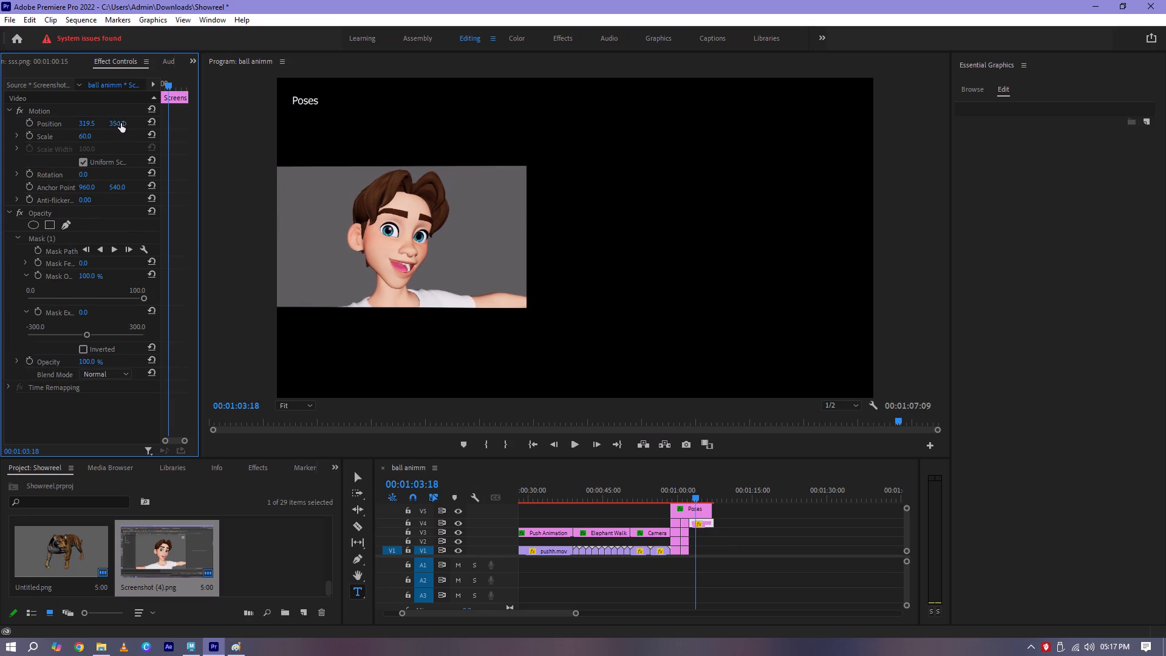
pyautogui.moveTo(118, 123); pyautogui.dragTo(136, 135)
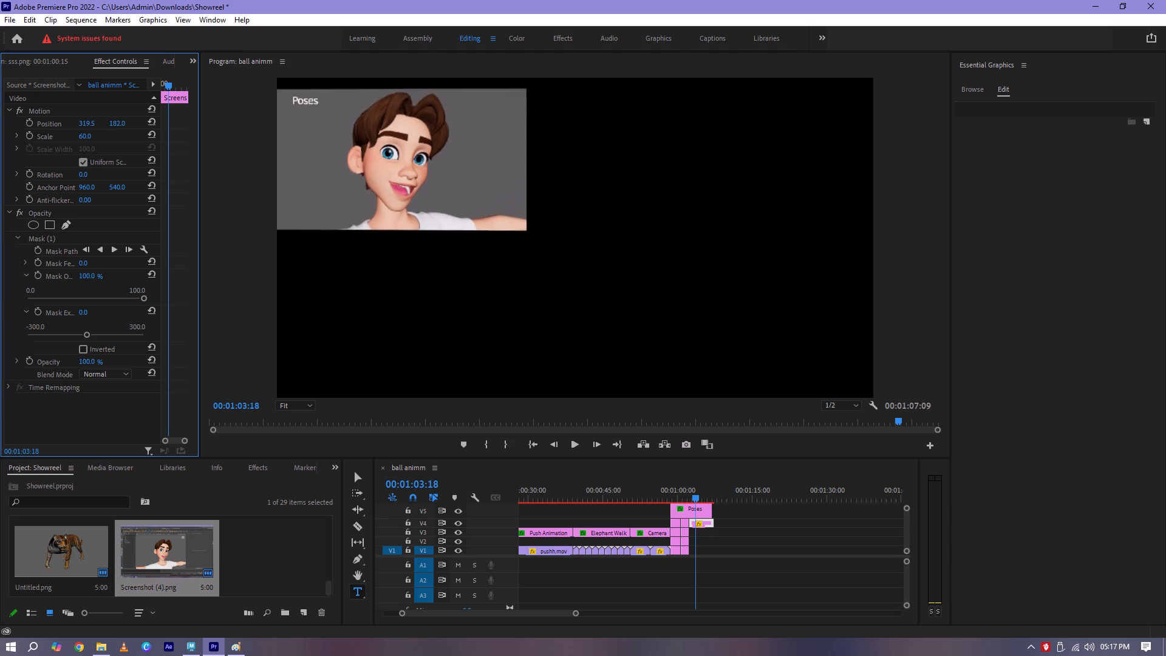
pyautogui.moveTo(136, 135); pyautogui.dragTo(112, 128)
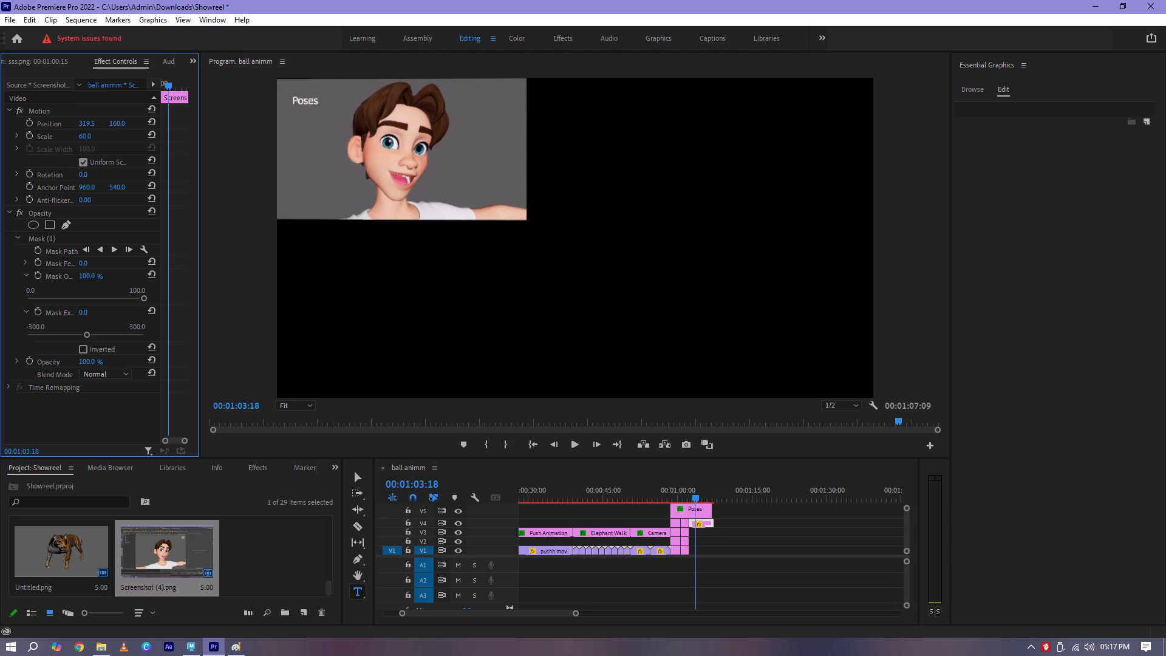
pyautogui.moveTo(112, 128); pyautogui.dragTo(109, 128)
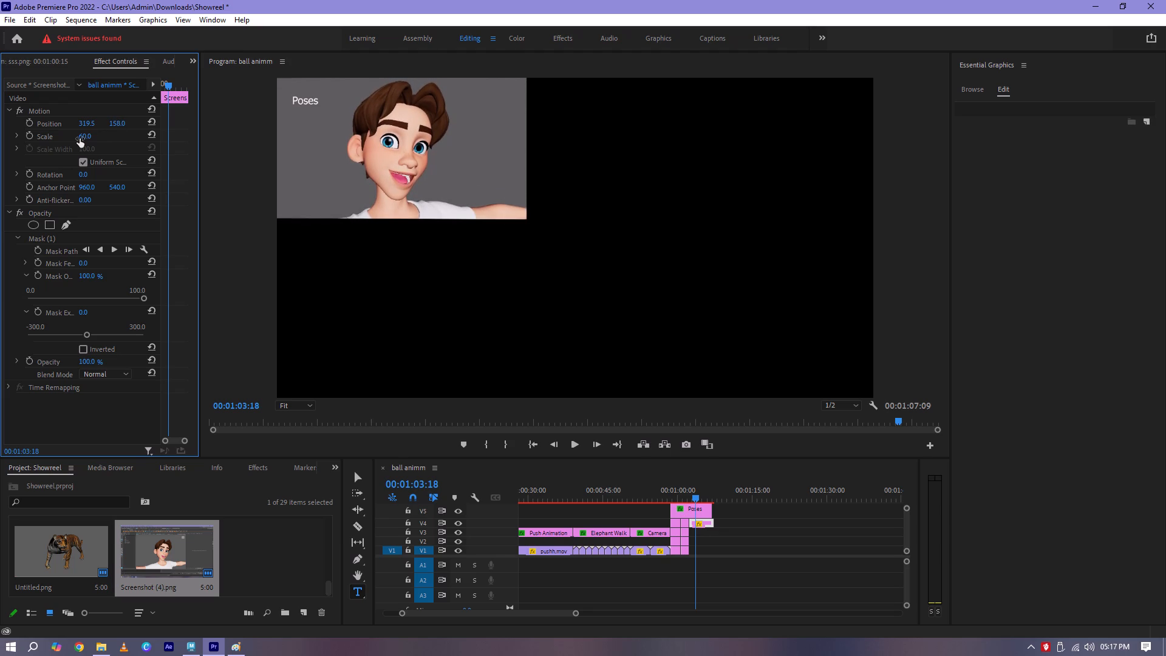
# Enlarge the masked Screenshot (4) clip to scale 72 and reposition it at 380.5, 187.0 in the frame's upper-left quarter.
pyautogui.moveTo(80, 138); pyautogui.dragTo(94, 138)
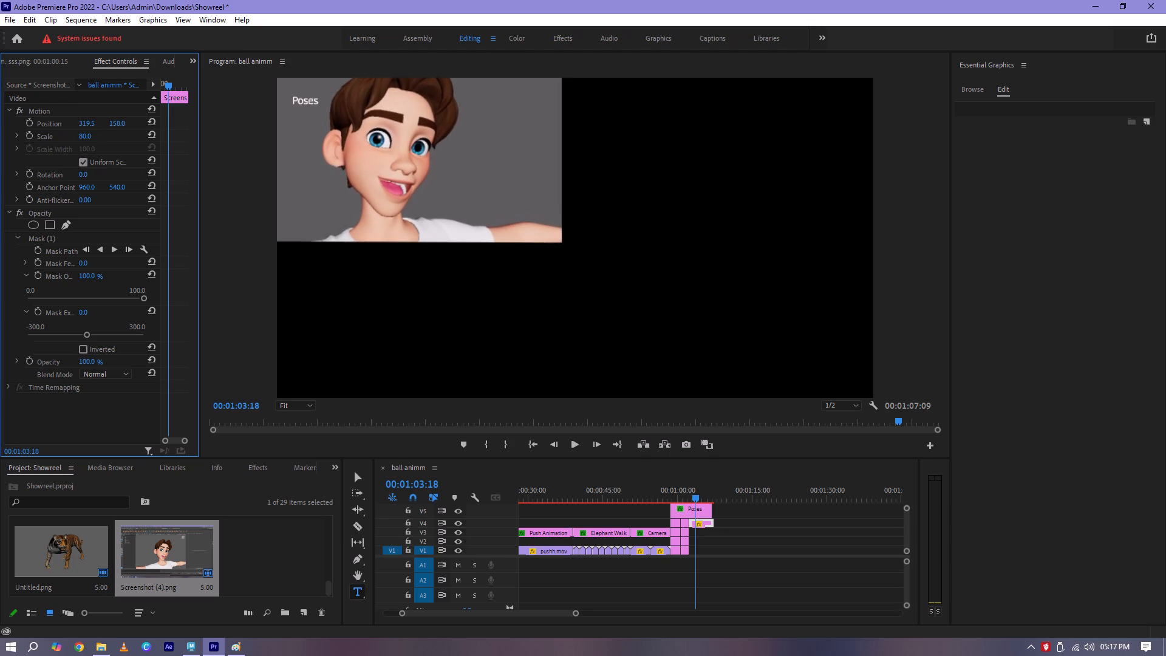
pyautogui.moveTo(94, 138); pyautogui.dragTo(91, 136)
pyautogui.moveTo(89, 121); pyautogui.dragTo(101, 123)
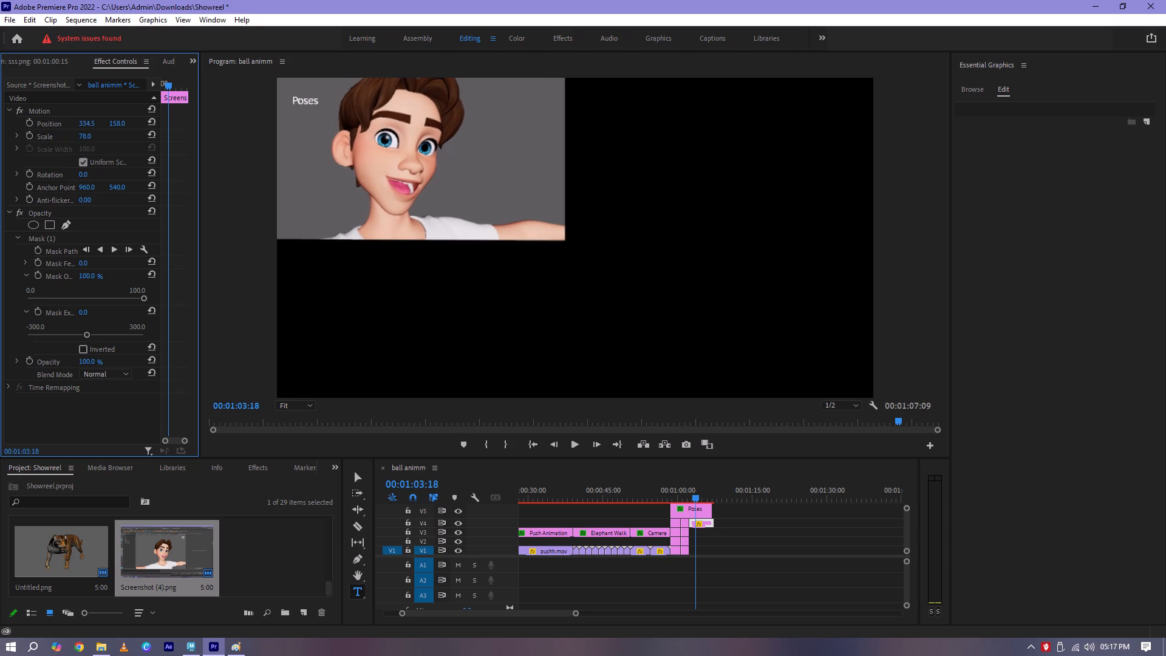
pyautogui.moveTo(101, 123); pyautogui.dragTo(139, 128)
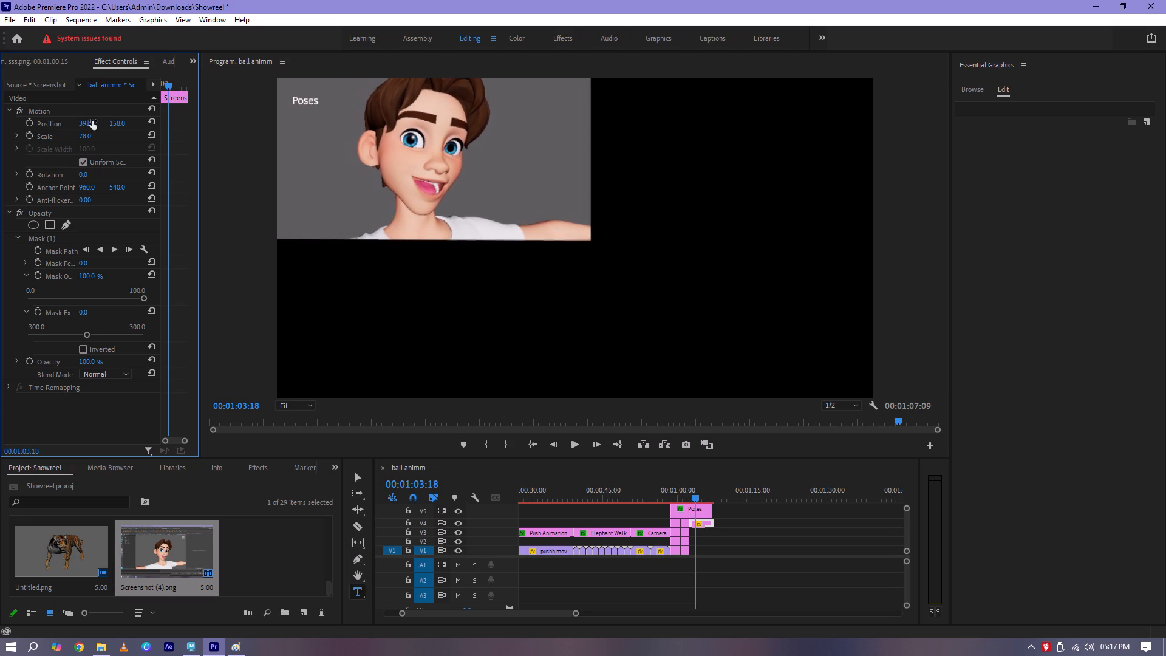
pyautogui.moveTo(117, 122); pyautogui.dragTo(141, 127)
pyautogui.moveTo(84, 135); pyautogui.dragTo(69, 134)
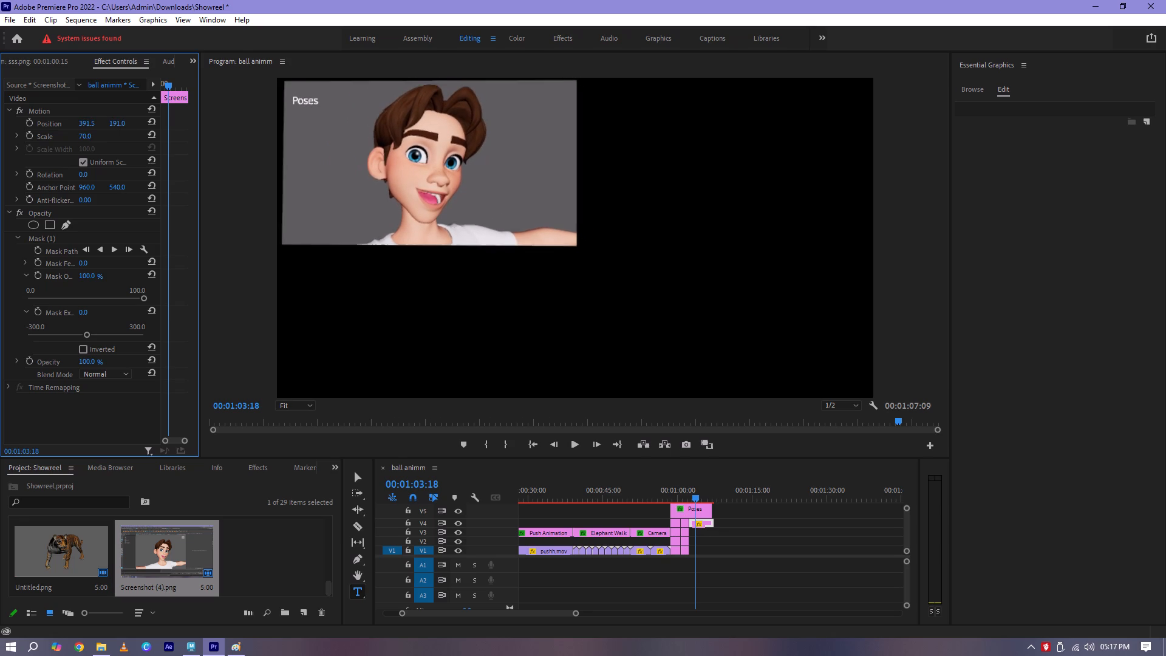
pyautogui.moveTo(69, 134); pyautogui.dragTo(70, 134)
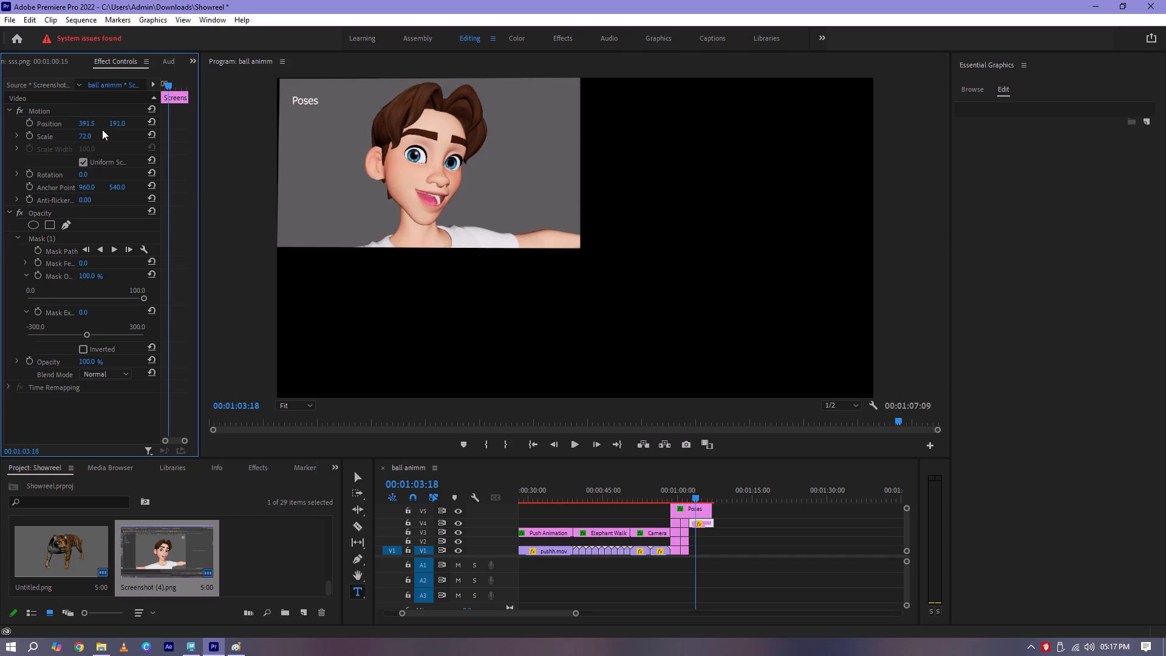
pyautogui.moveTo(87, 125); pyautogui.dragTo(75, 125)
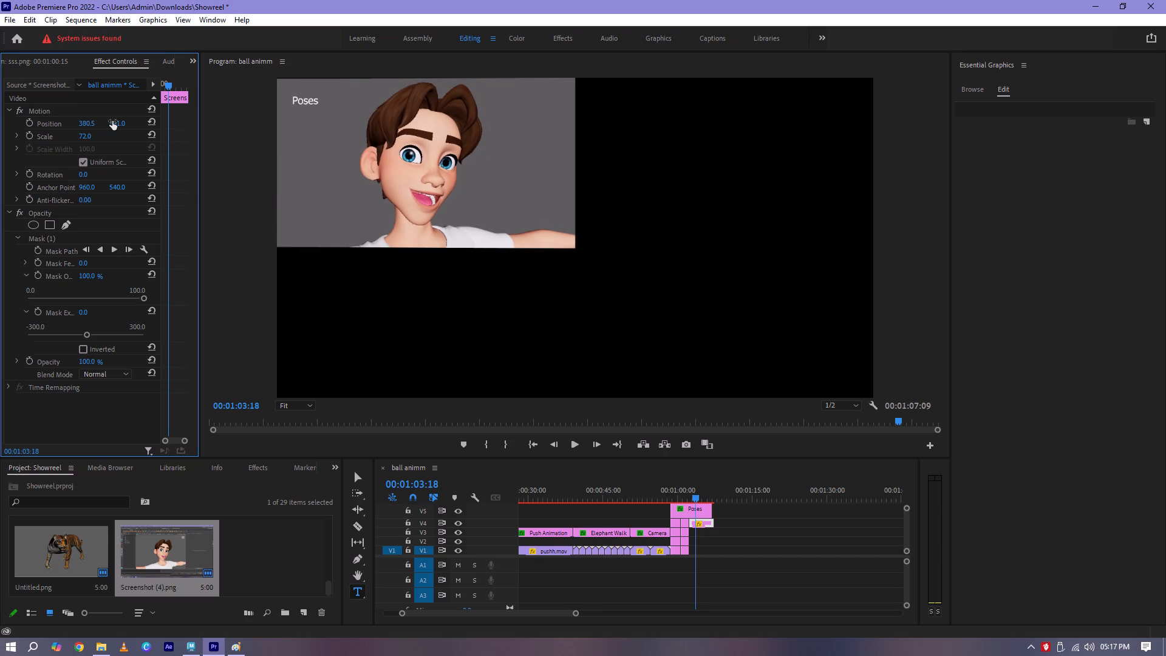
pyautogui.moveTo(120, 122); pyautogui.dragTo(126, 123)
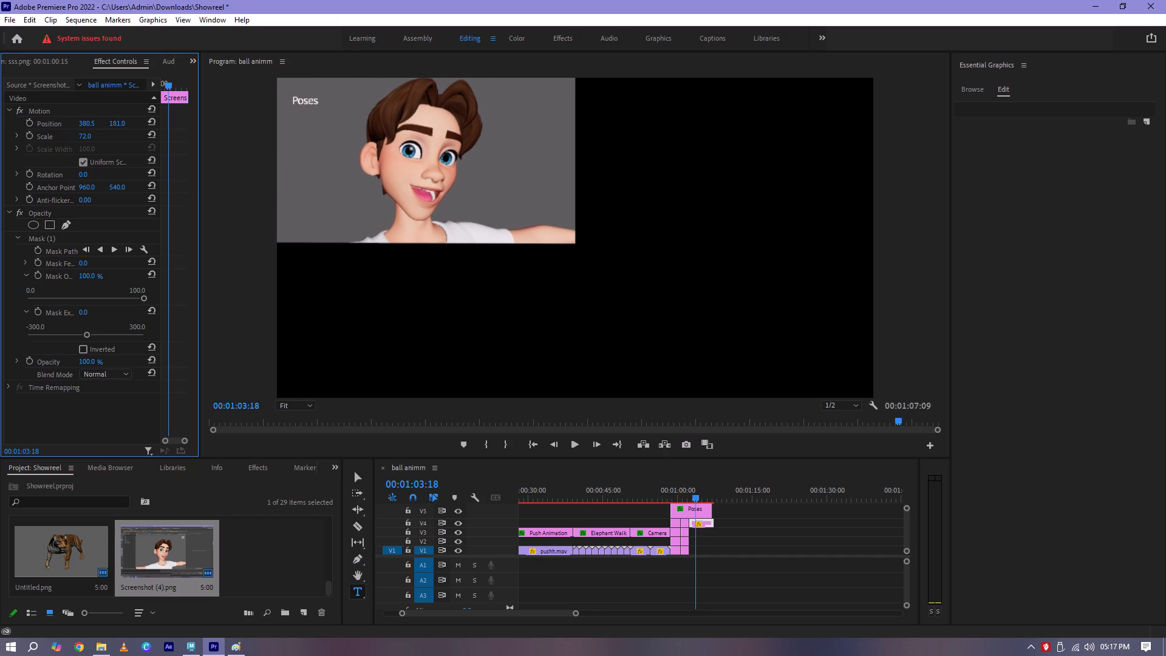
pyautogui.moveTo(126, 123); pyautogui.dragTo(131, 123)
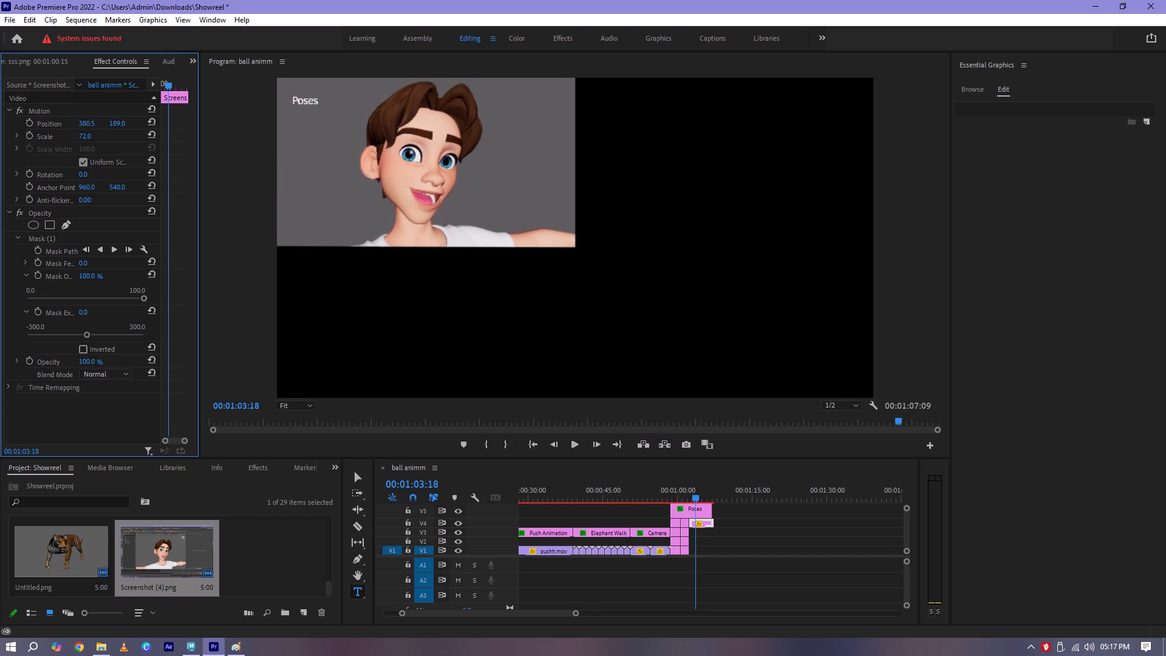
pyautogui.moveTo(131, 123); pyautogui.dragTo(130, 123)
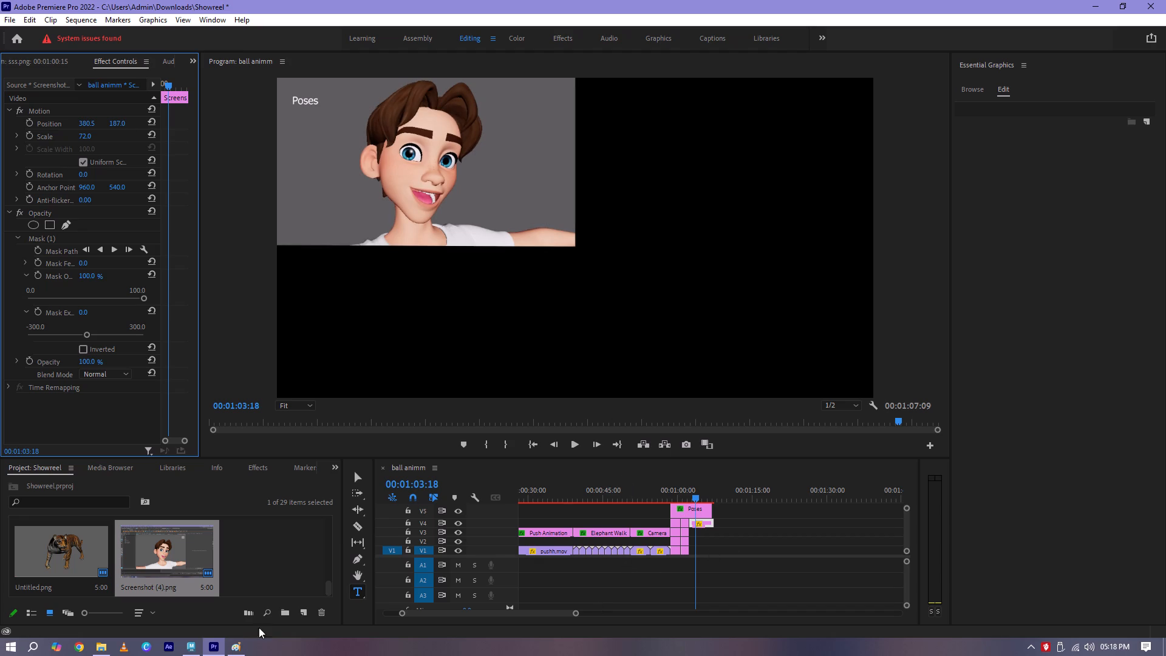
# Bring Screenshot (5) from the Screenshots folder in File Explorer into the Premiere Pro timeline on V3, directly beneath the Screenshot (4) clip.
pyautogui.click(107, 646)
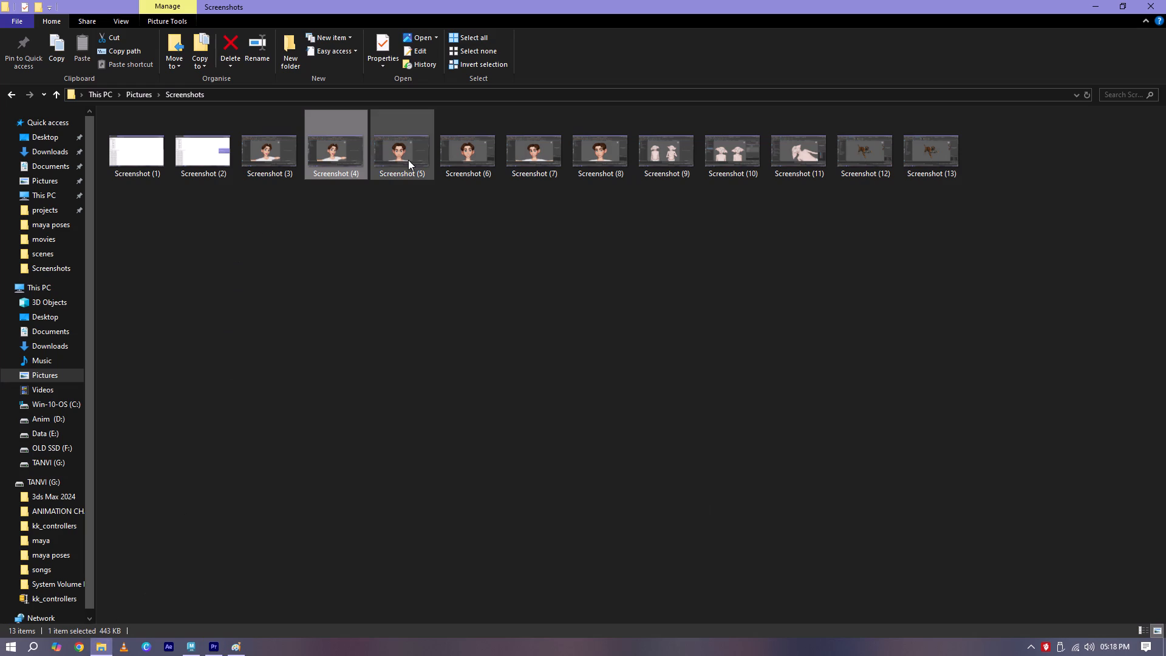
pyautogui.moveTo(408, 160); pyautogui.dragTo(439, 226)
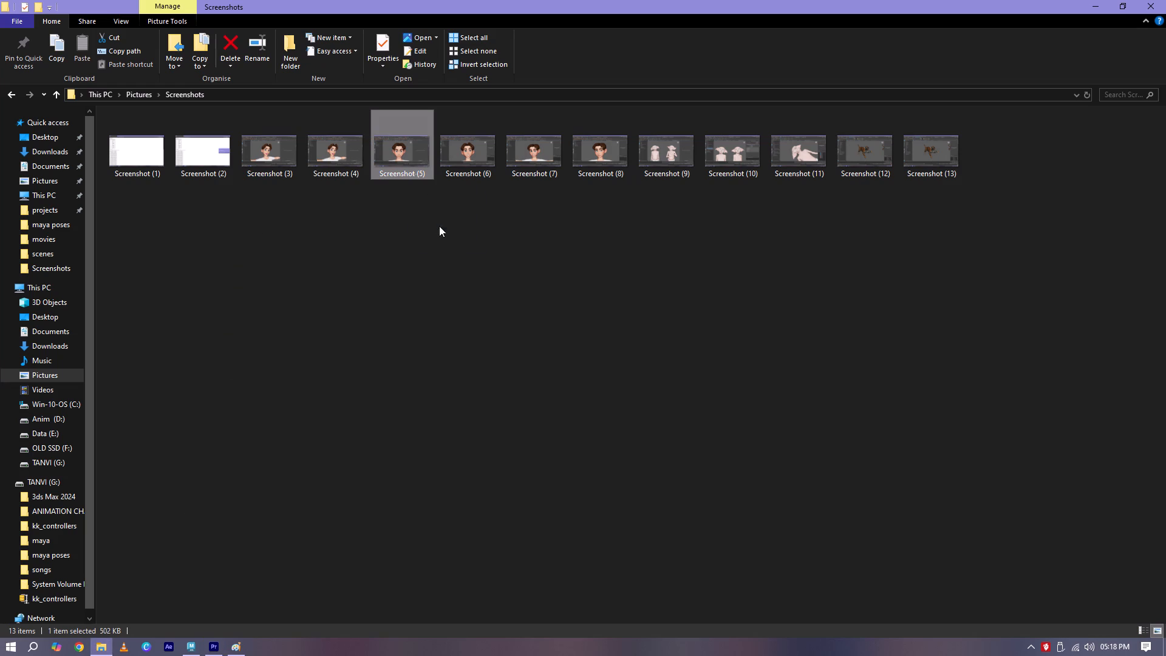
pyautogui.moveTo(439, 226); pyautogui.dragTo(211, 643)
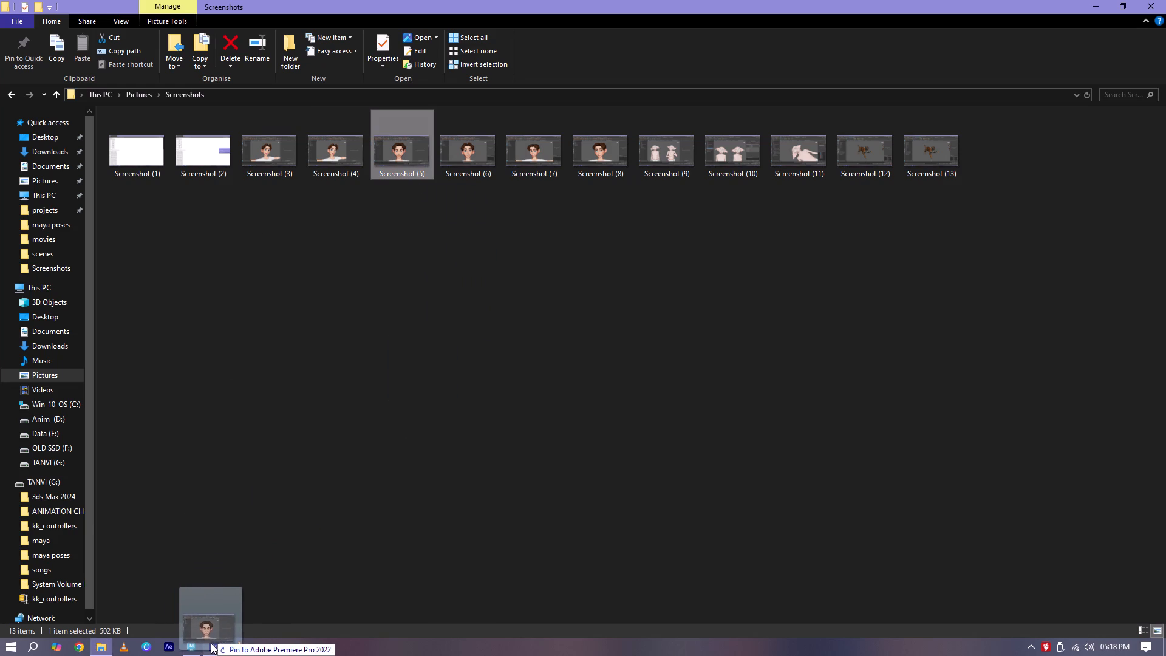
pyautogui.moveTo(211, 643); pyautogui.dragTo(697, 532)
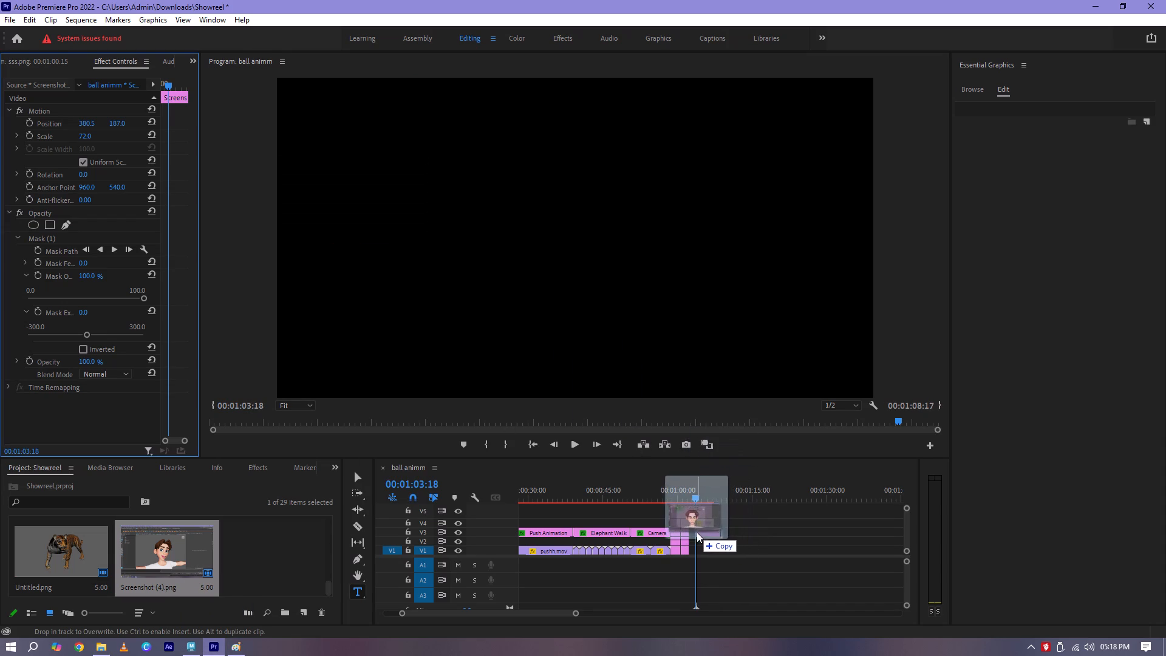
pyautogui.moveTo(697, 532); pyautogui.dragTo(690, 533)
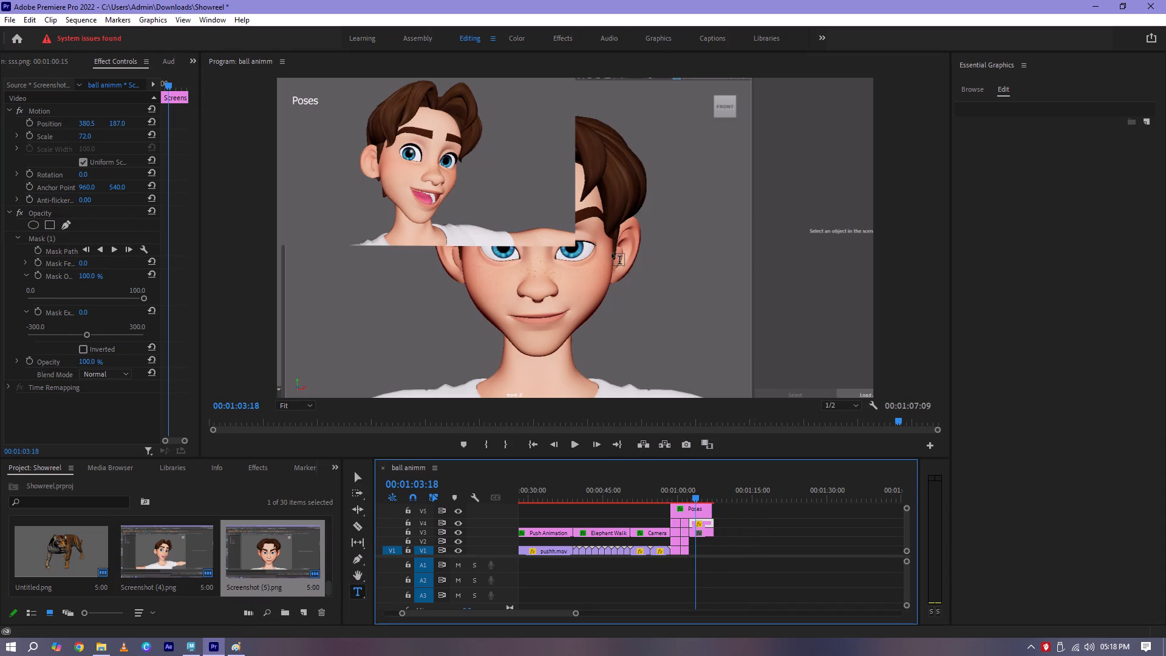
# Add a four-point polygon mask to the Screenshot (5) clip and pull its corners outward to frame the boy's head and surrounding grey background.
pyautogui.click(707, 535)
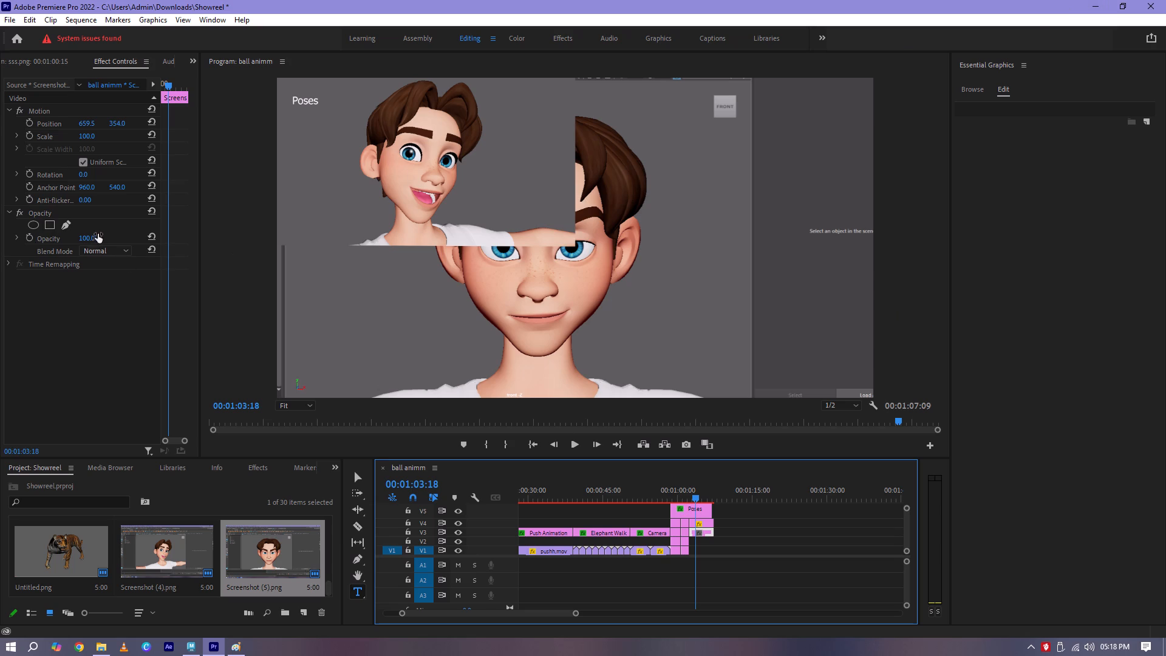
pyautogui.click(50, 227)
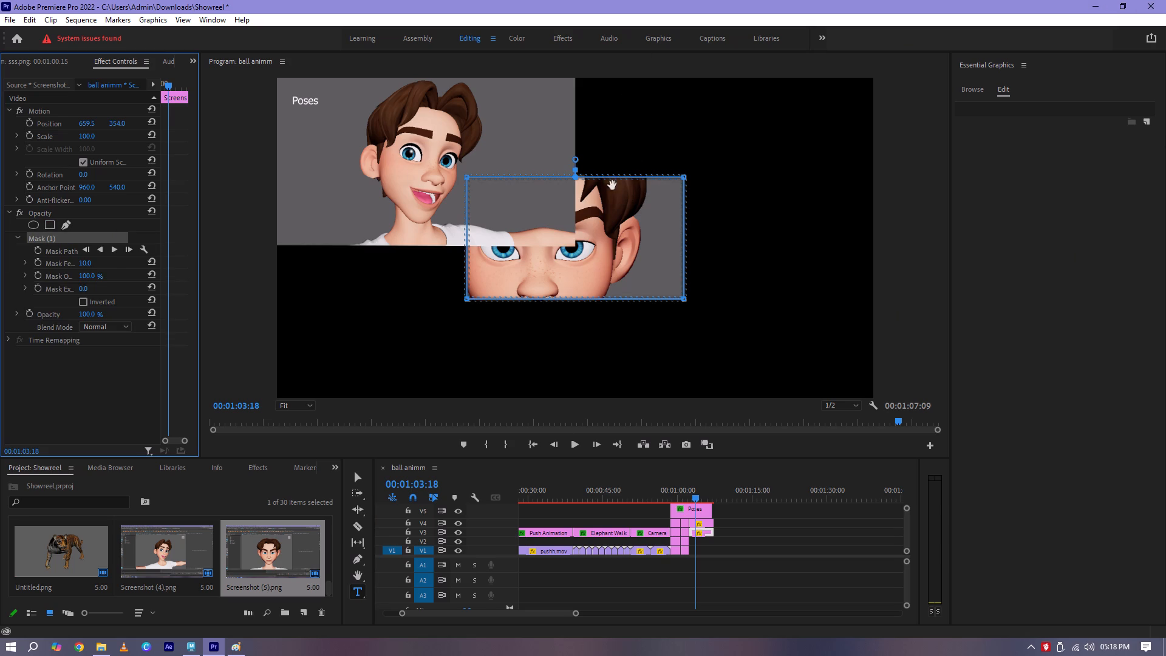
pyautogui.moveTo(469, 303); pyautogui.dragTo(376, 347)
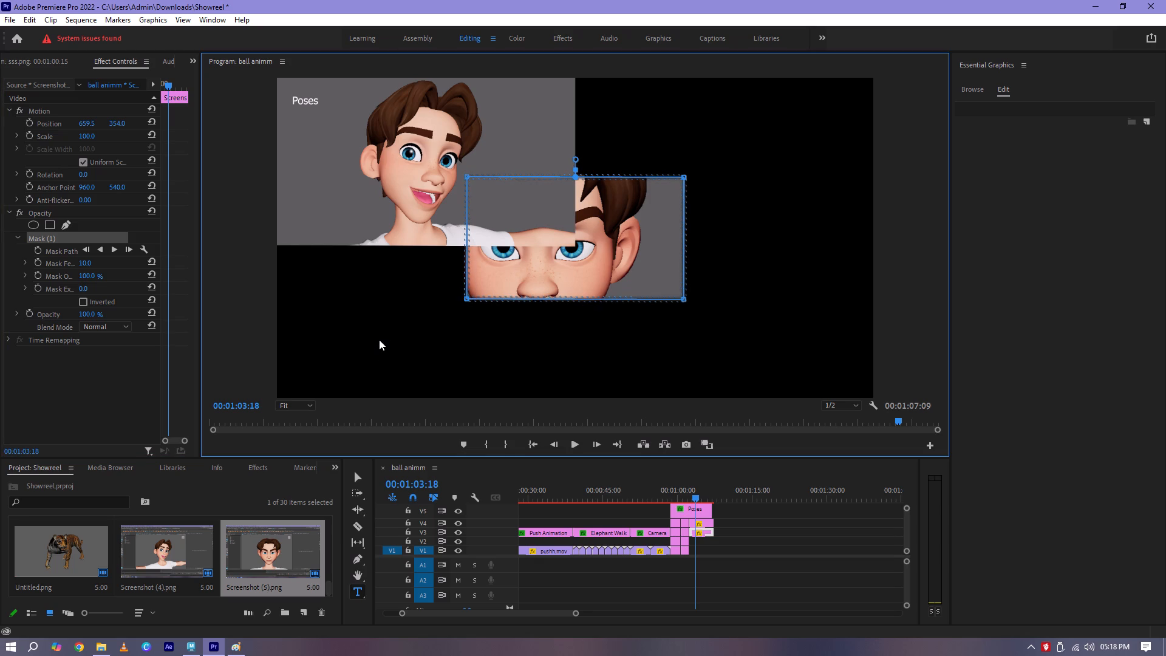
pyautogui.hotkey('ctrl', 'z')
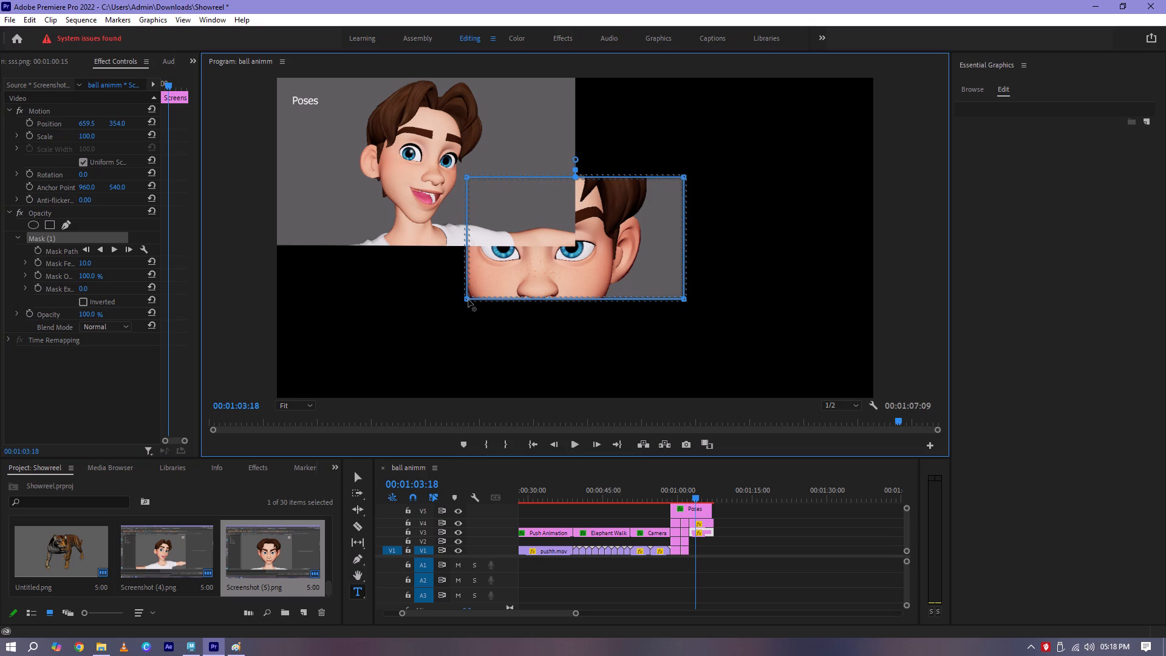
pyautogui.moveTo(467, 299); pyautogui.dragTo(361, 361)
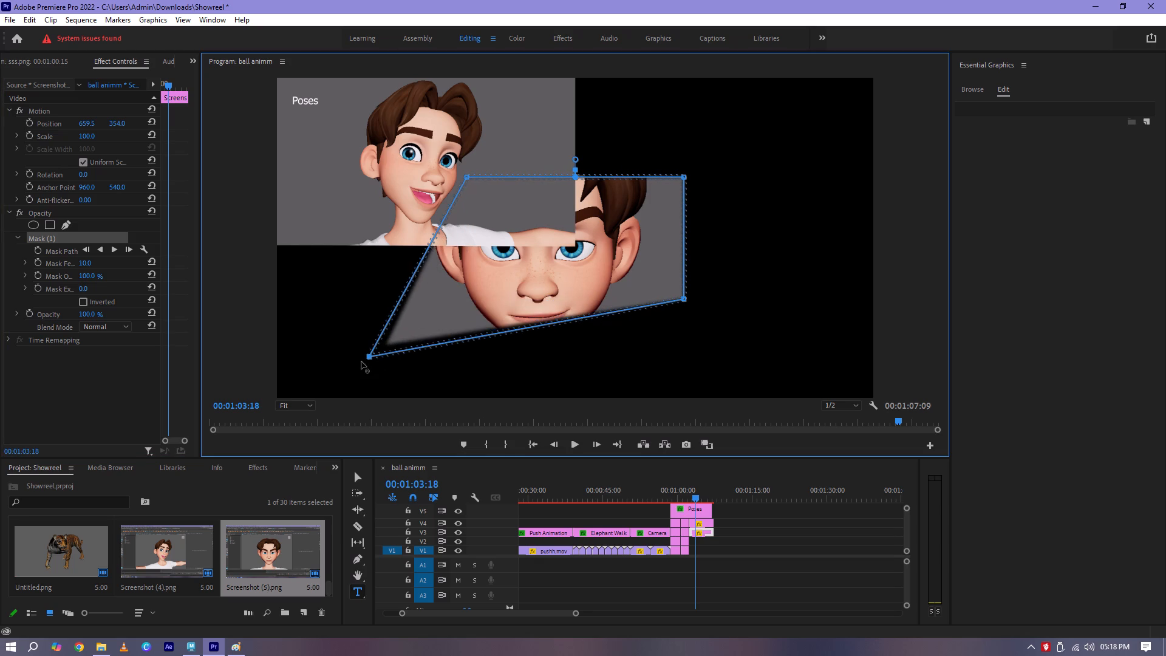
pyautogui.moveTo(361, 361); pyautogui.dragTo(316, 374)
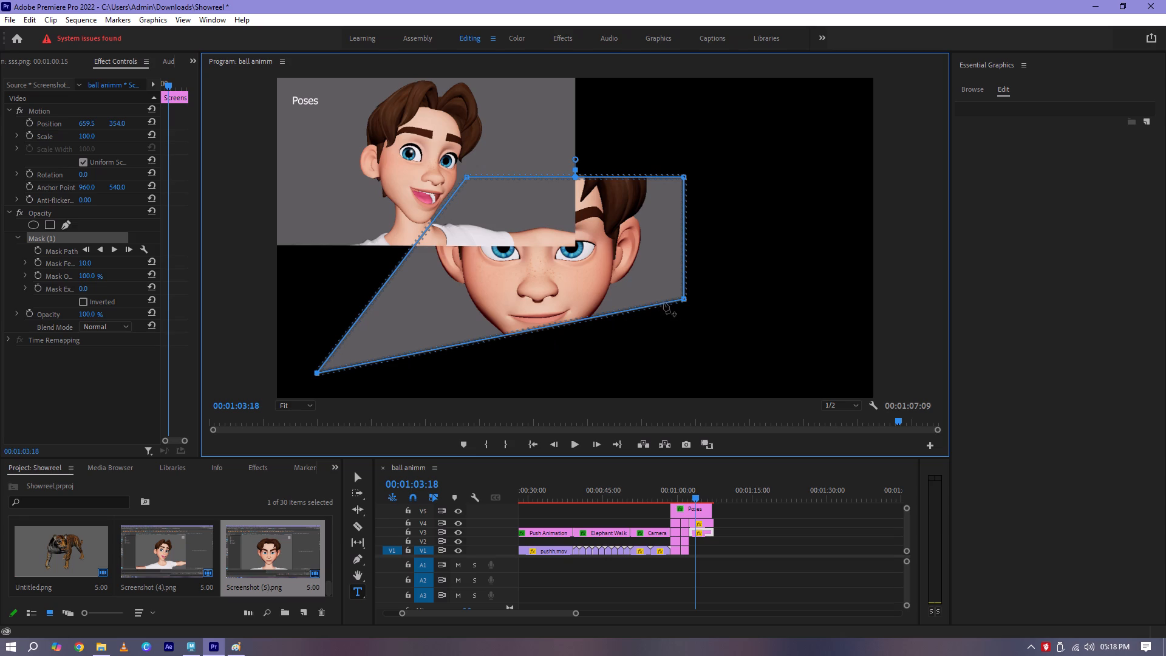
pyautogui.moveTo(684, 299); pyautogui.dragTo(750, 381)
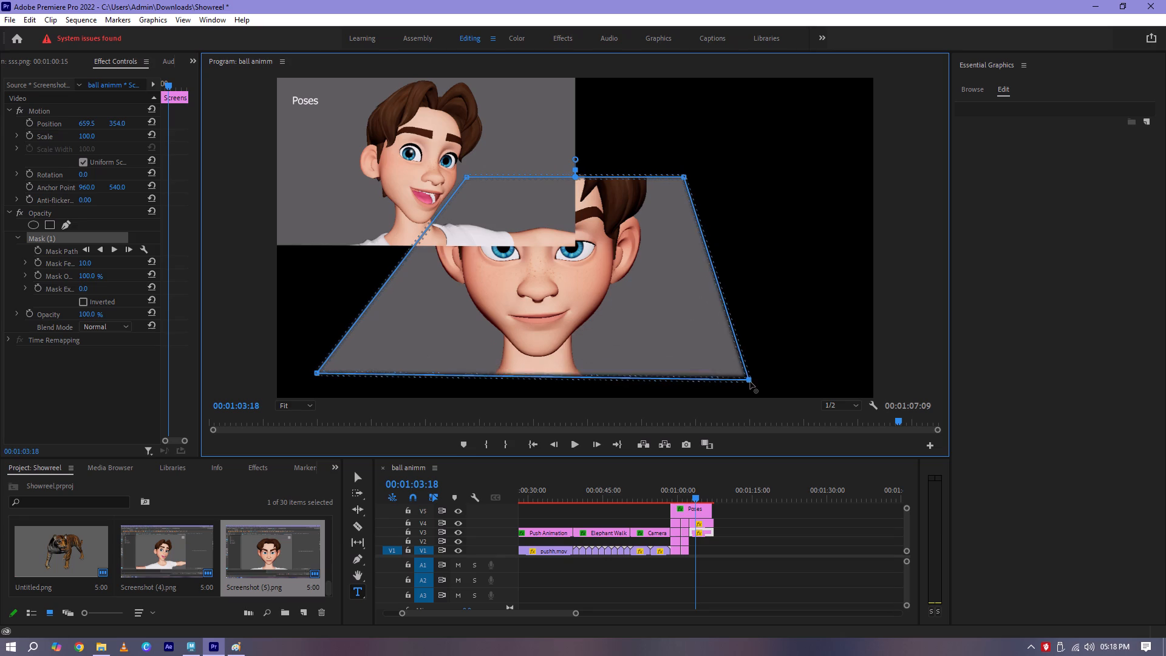
pyautogui.moveTo(750, 381); pyautogui.dragTo(754, 377)
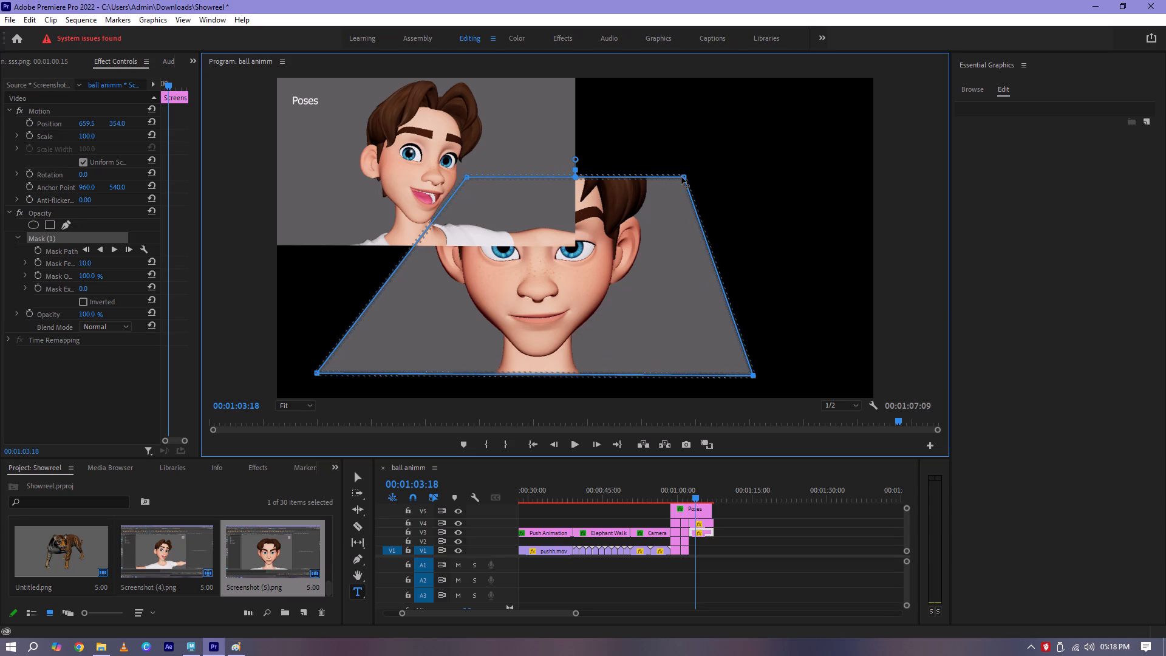
pyautogui.moveTo(686, 174); pyautogui.dragTo(758, 105)
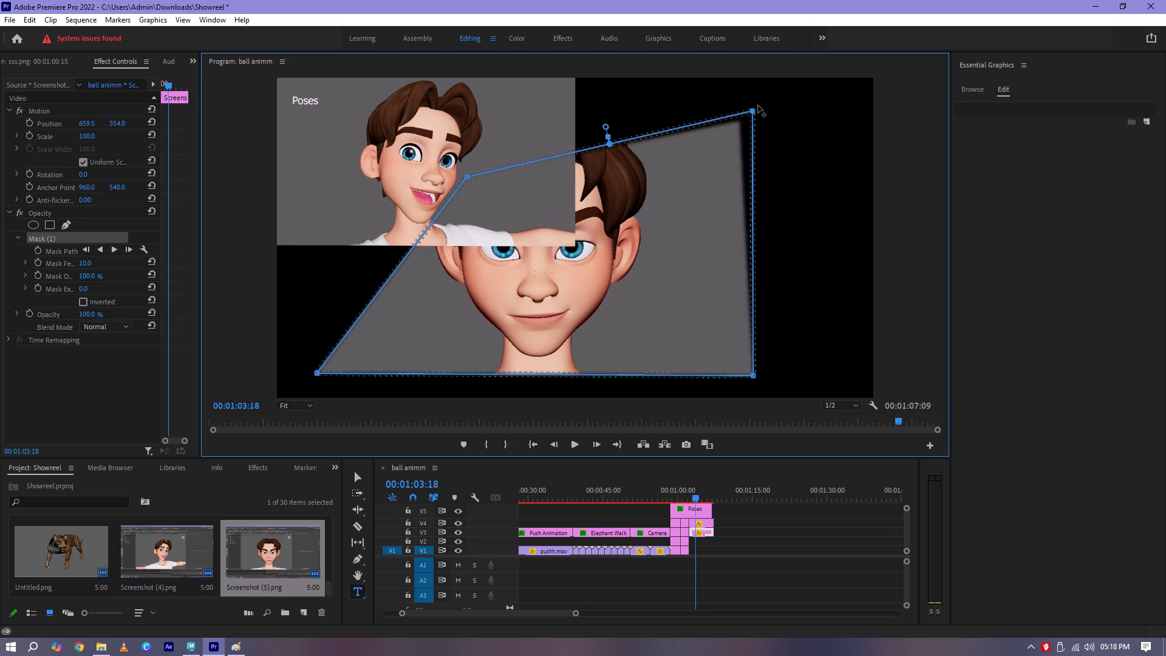
pyautogui.moveTo(758, 105); pyautogui.dragTo(753, 112)
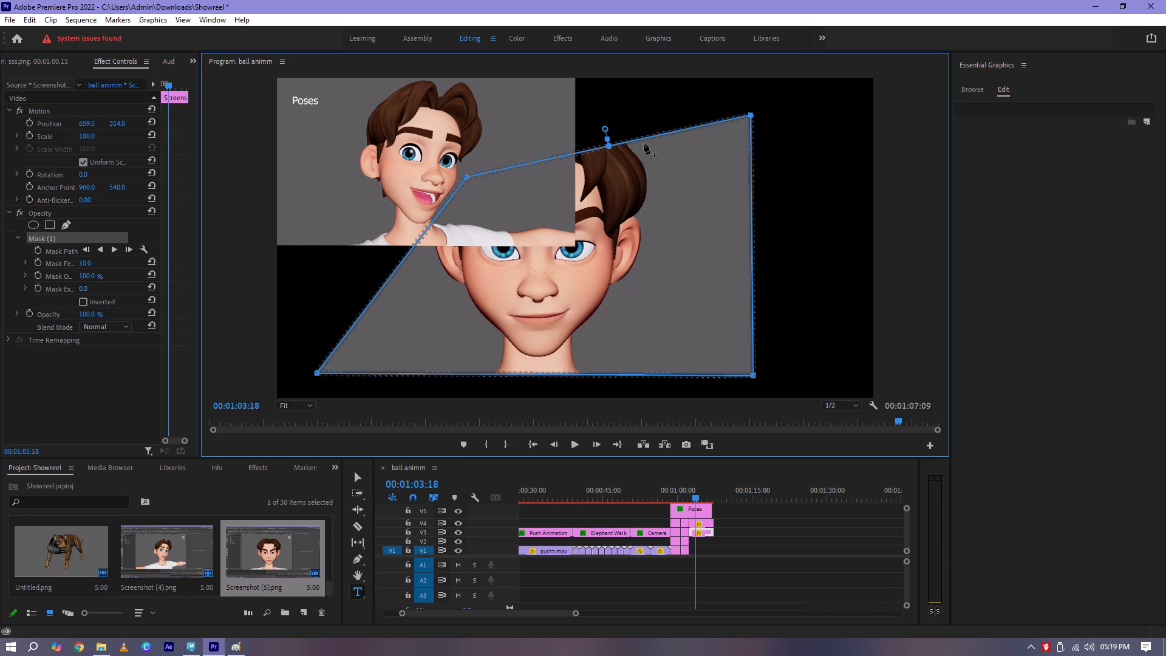
pyautogui.moveTo(466, 177); pyautogui.dragTo(374, 131)
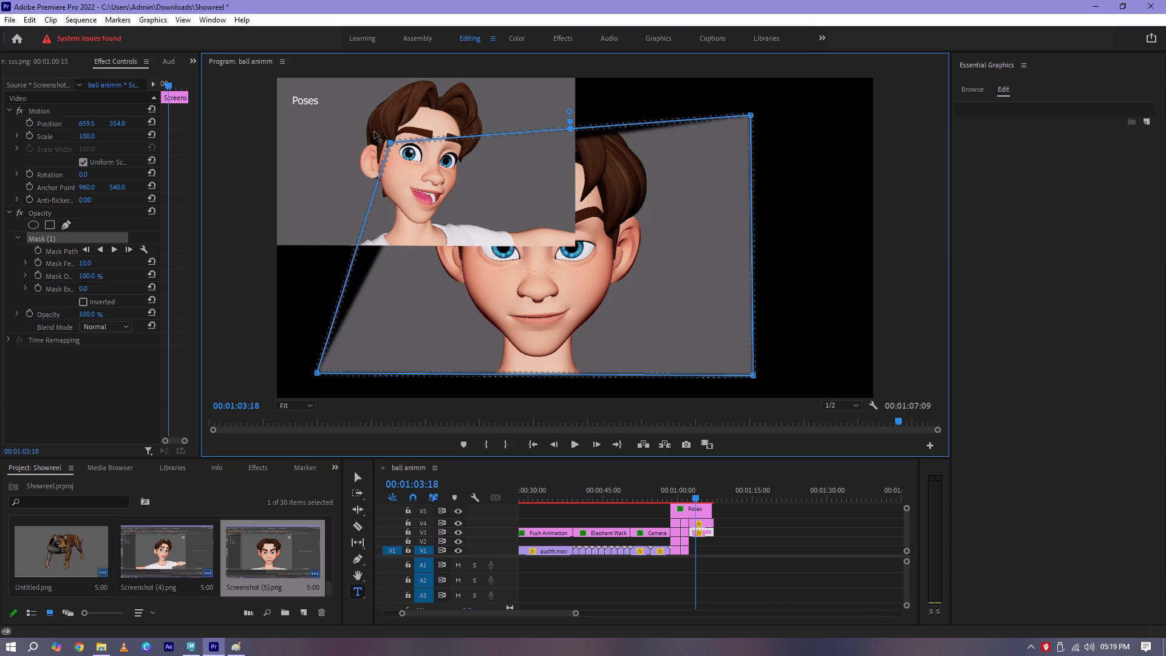
pyautogui.moveTo(374, 131); pyautogui.dragTo(318, 114)
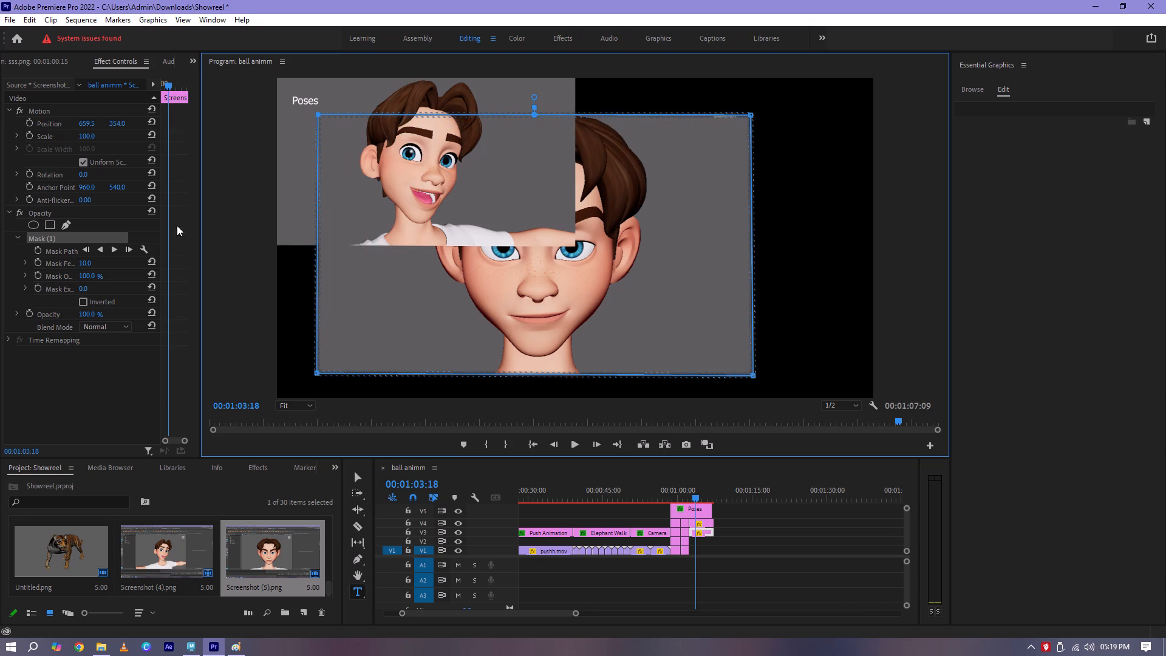
# Scale the masked Screenshot (5) clip to 51 and position it at 1022.5, 186.0, in the frame's upper-right quarter.
pyautogui.moveTo(91, 137); pyautogui.dragTo(53, 139)
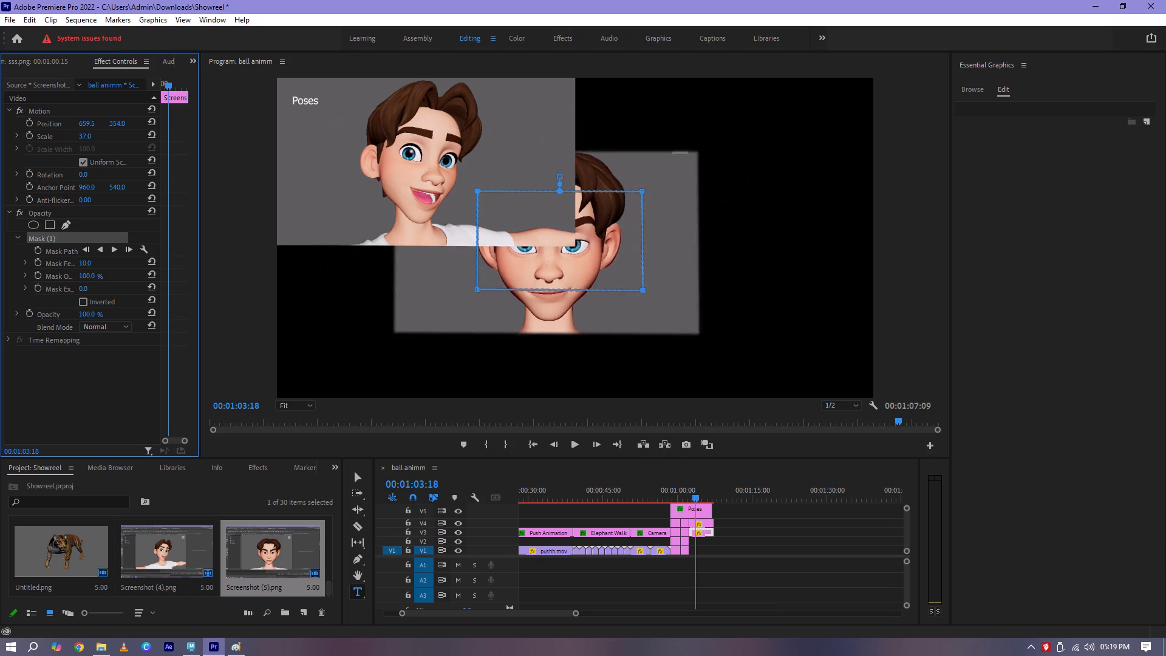
pyautogui.moveTo(53, 139); pyautogui.dragTo(58, 142)
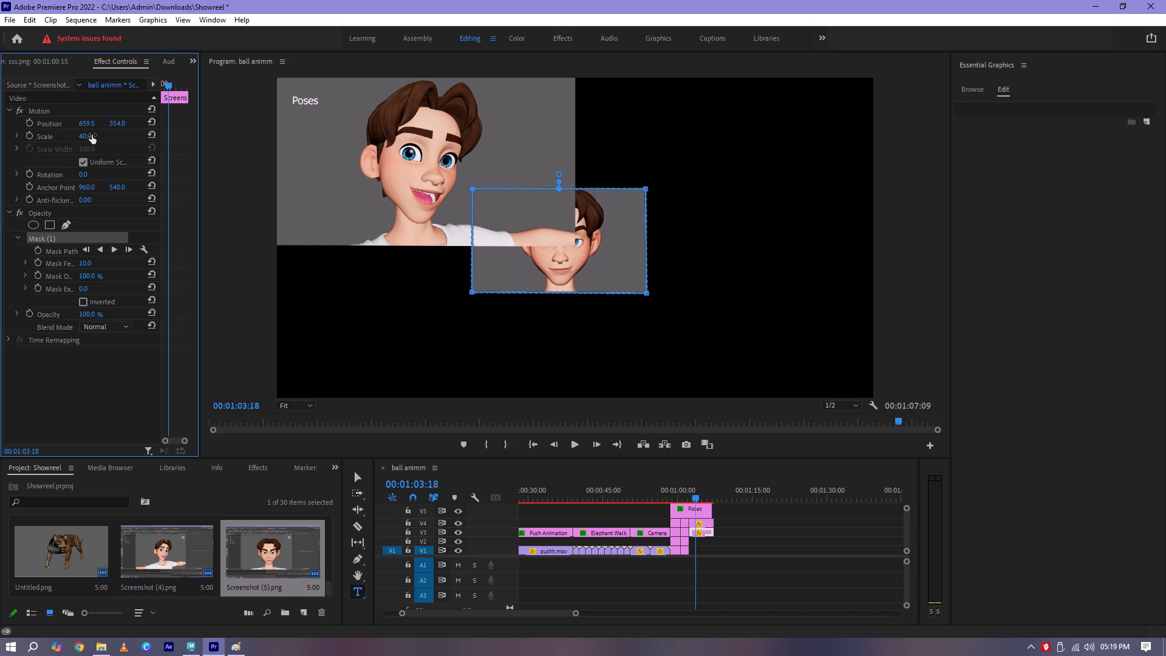
pyautogui.moveTo(88, 122); pyautogui.dragTo(200, 126)
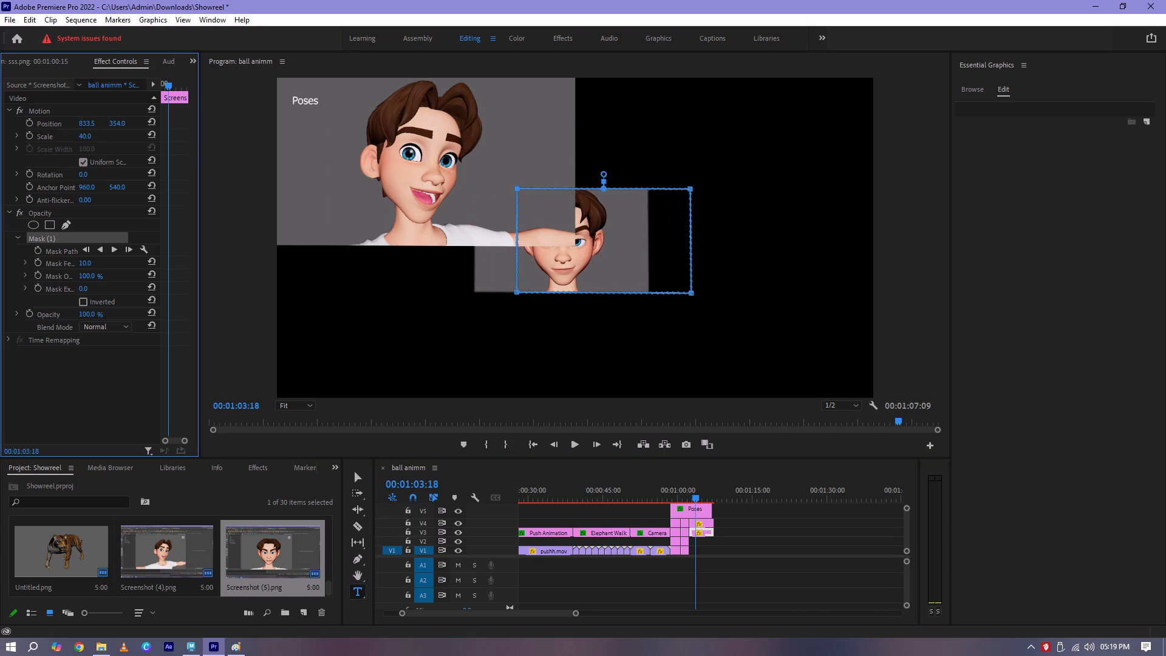
pyautogui.moveTo(200, 126); pyautogui.dragTo(256, 126)
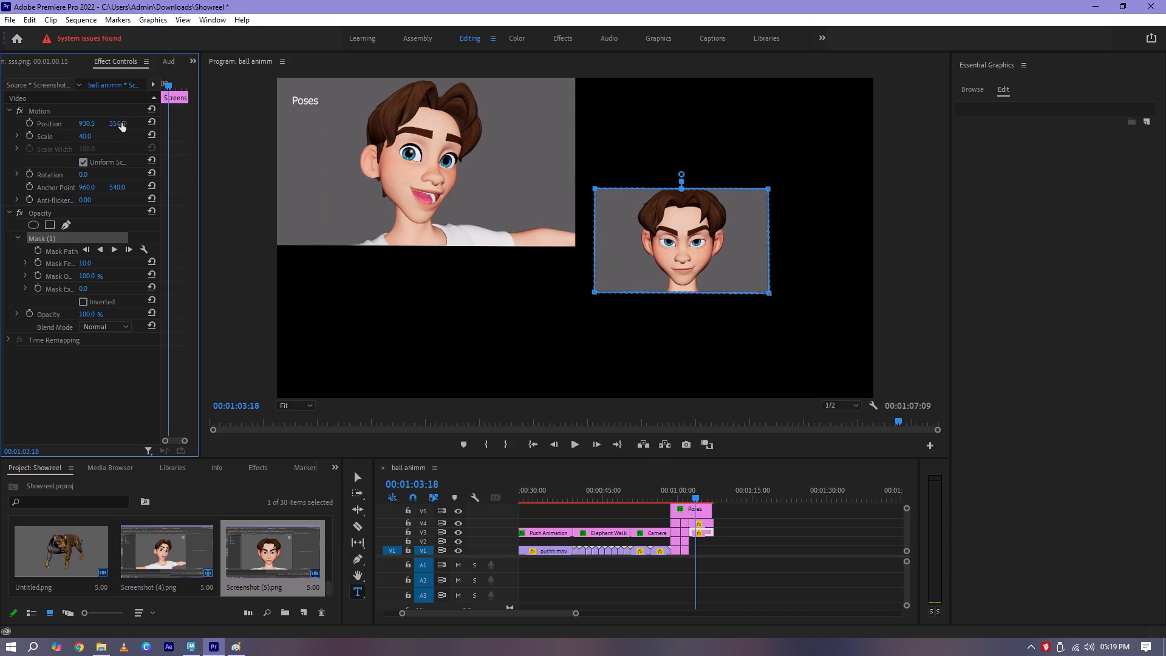
pyautogui.moveTo(121, 123); pyautogui.dragTo(50, 123)
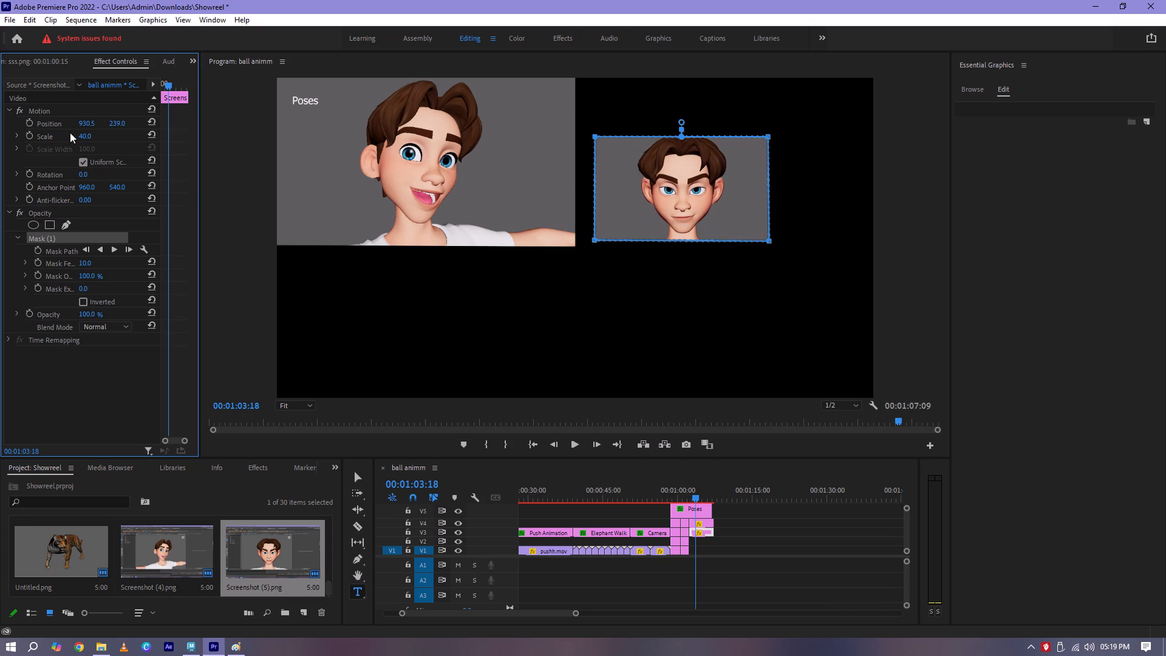
pyautogui.moveTo(87, 135); pyautogui.dragTo(103, 138)
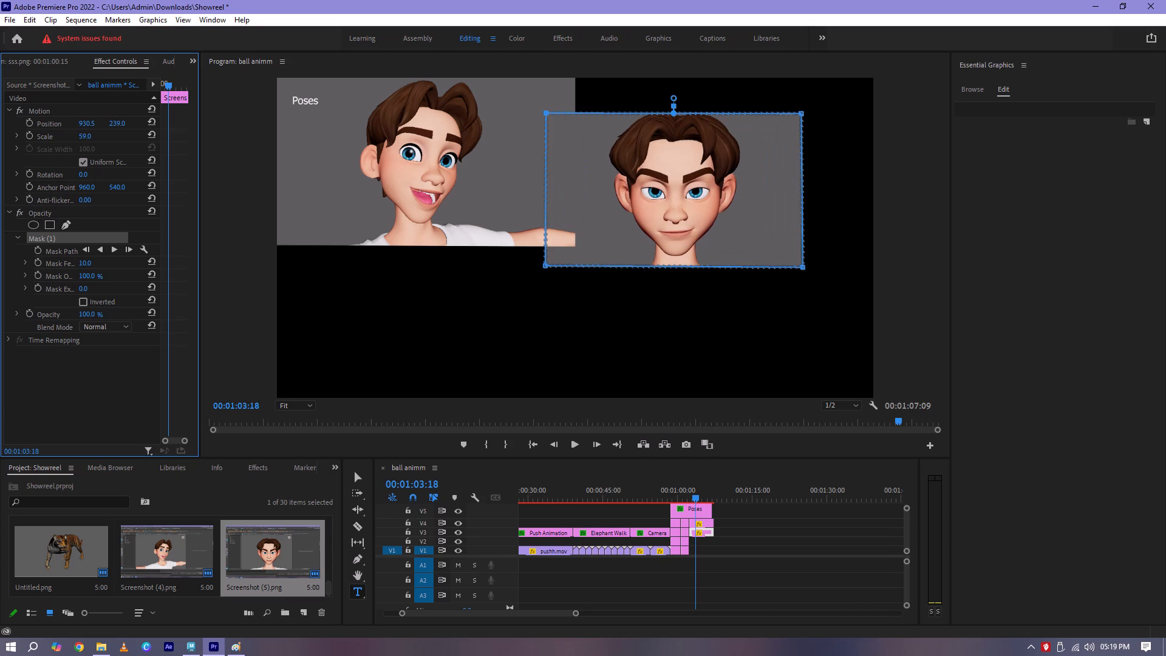
pyautogui.moveTo(103, 138); pyautogui.dragTo(99, 139)
pyautogui.moveTo(87, 122); pyautogui.dragTo(93, 122)
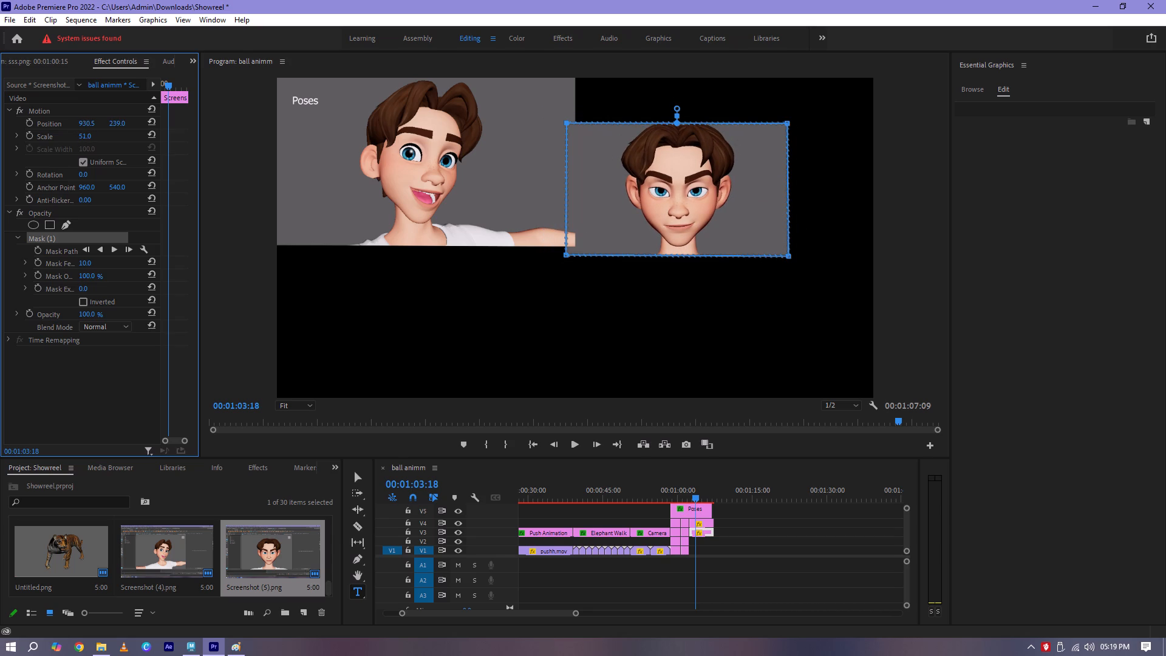
pyautogui.moveTo(93, 122); pyautogui.dragTo(159, 129)
pyautogui.moveTo(111, 123); pyautogui.dragTo(75, 127)
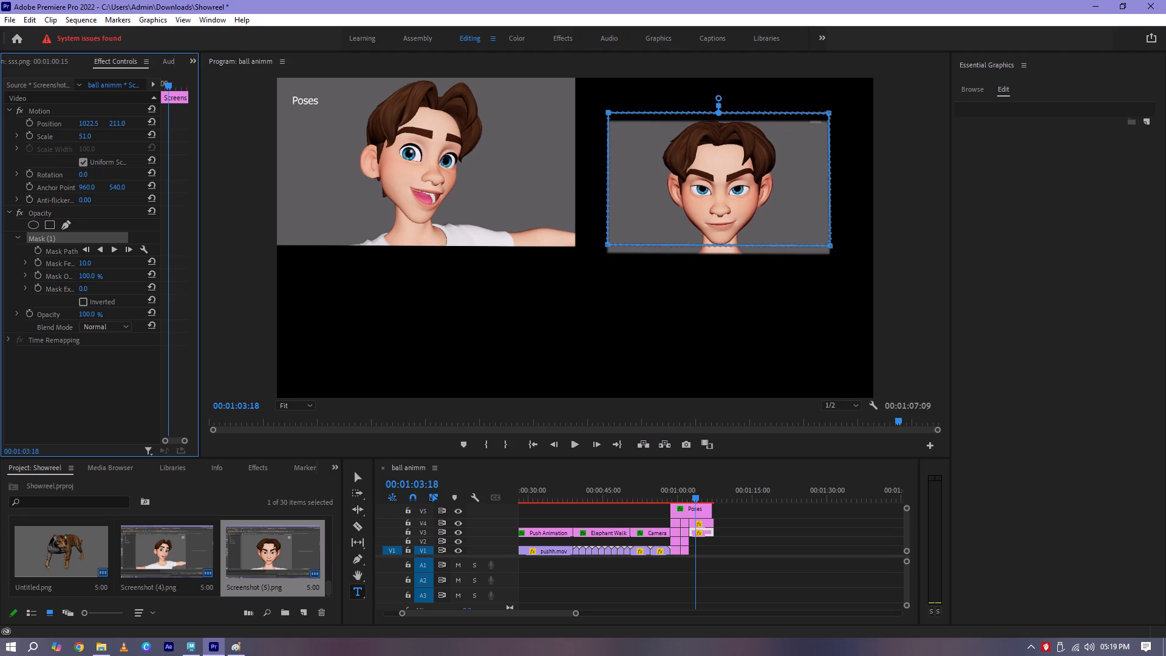
pyautogui.moveTo(75, 127); pyautogui.dragTo(65, 129)
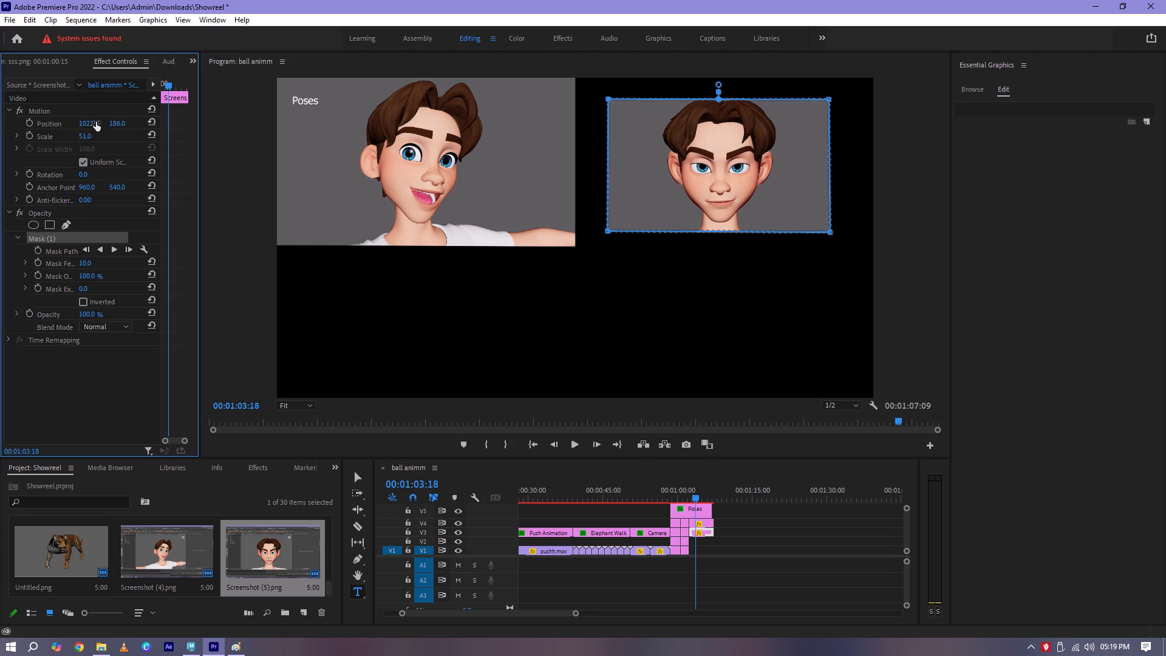
# Enlarge the Screenshot (5) clip to scale 67 and position it at 1046.5, 186.0, beside the Screenshot (4) image.
pyautogui.moveTo(83, 138); pyautogui.dragTo(94, 139)
pyautogui.moveTo(87, 125); pyautogui.dragTo(104, 125)
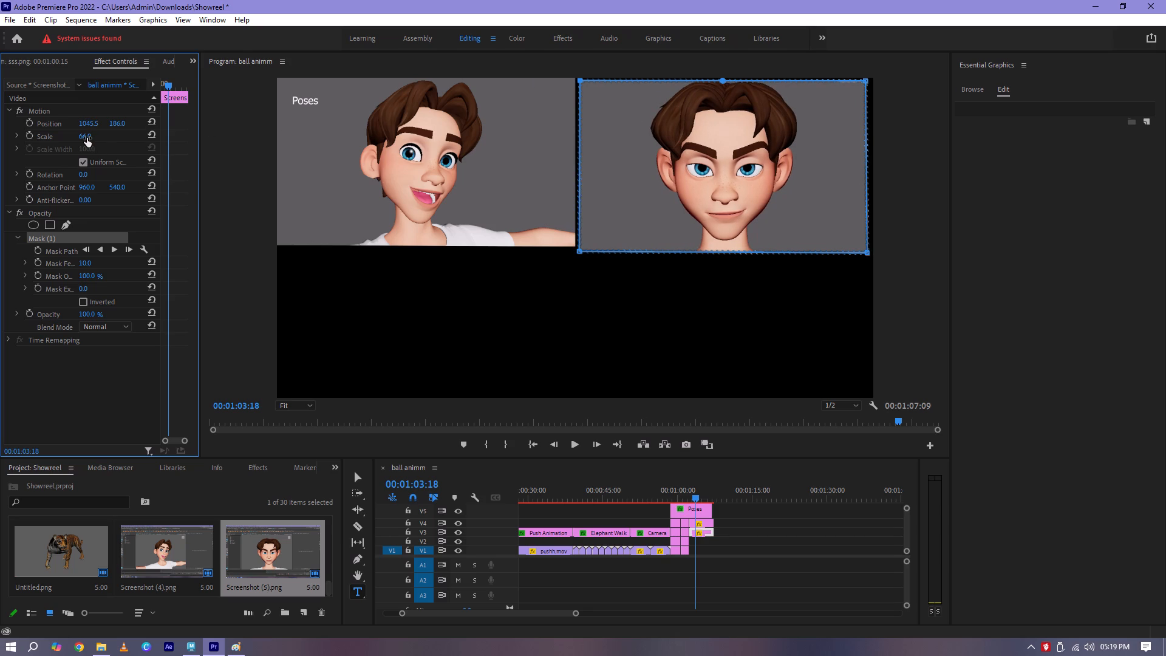
pyautogui.moveTo(87, 138); pyautogui.dragTo(95, 138)
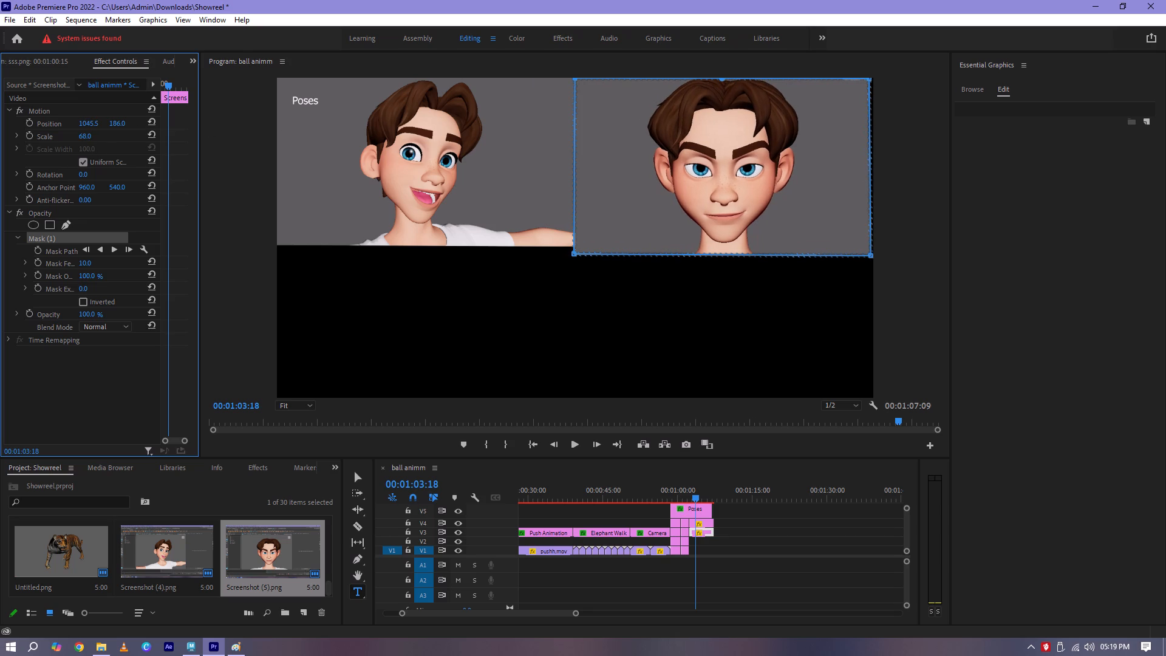
pyautogui.moveTo(95, 138); pyautogui.dragTo(95, 138)
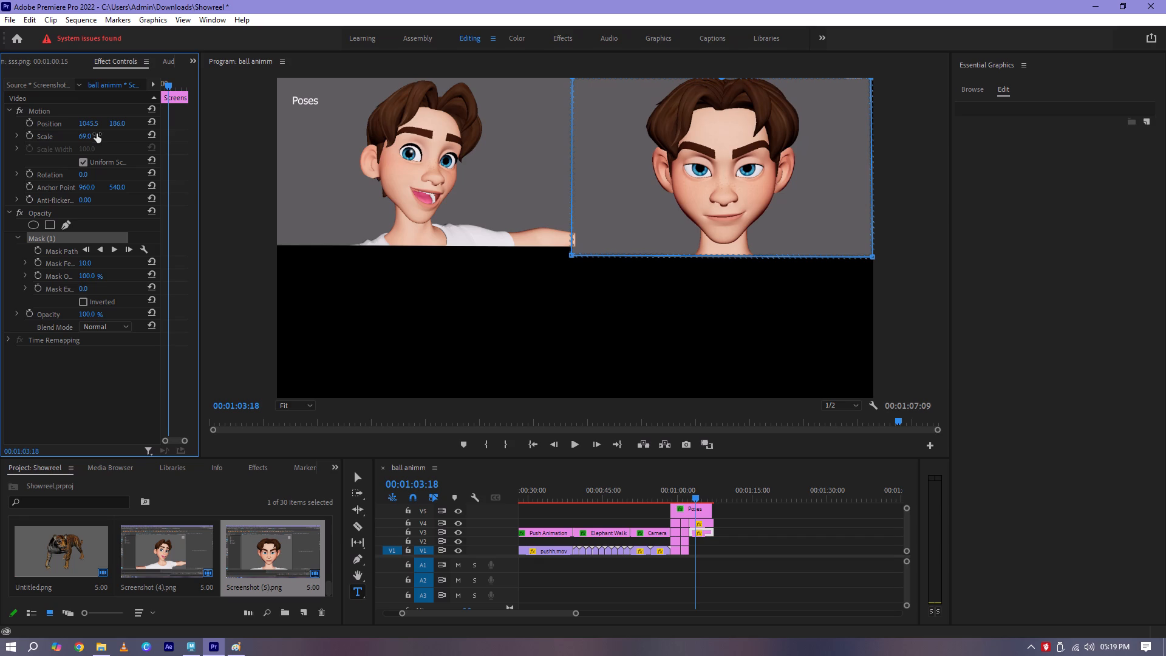
pyautogui.click(88, 121)
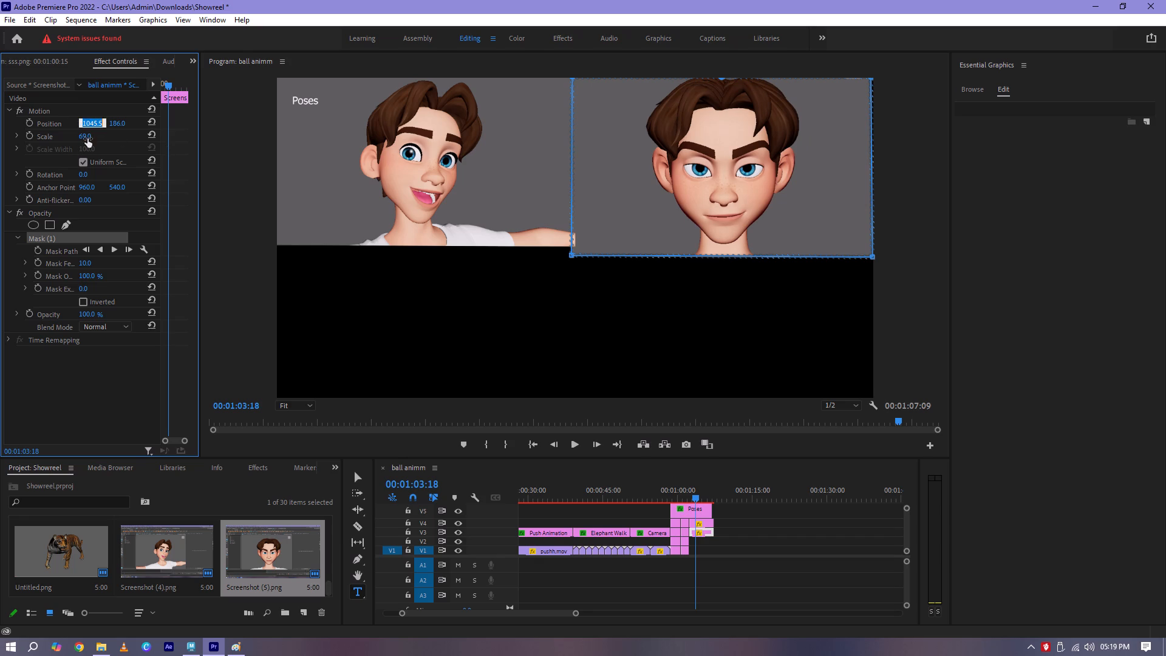
pyautogui.click(87, 139)
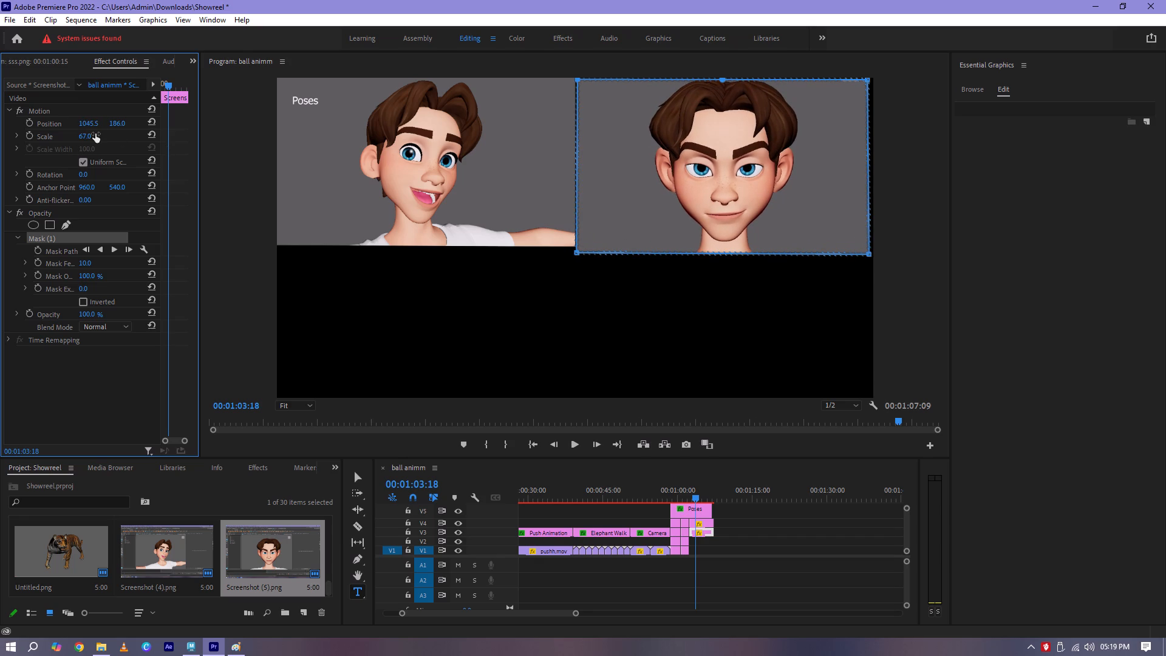
pyautogui.click(85, 125)
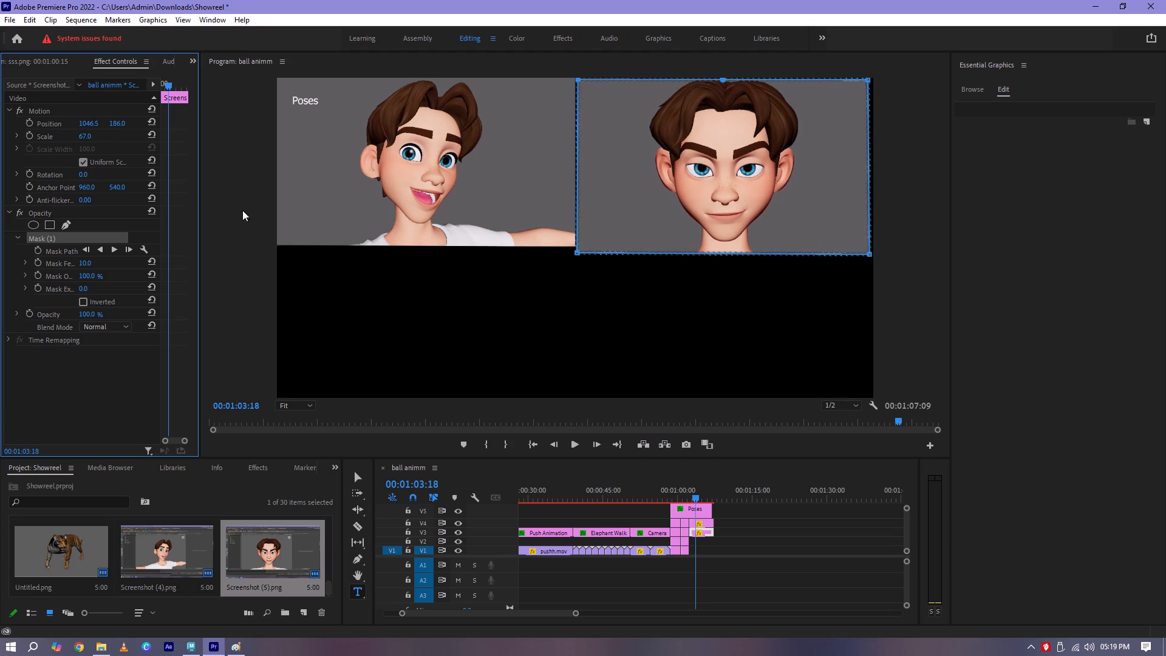
# Extend the two left corners of the Screenshot (5) mask outward so its edge reaches under the Screenshot (4) image.
pyautogui.moveTo(577, 252); pyautogui.dragTo(568, 251)
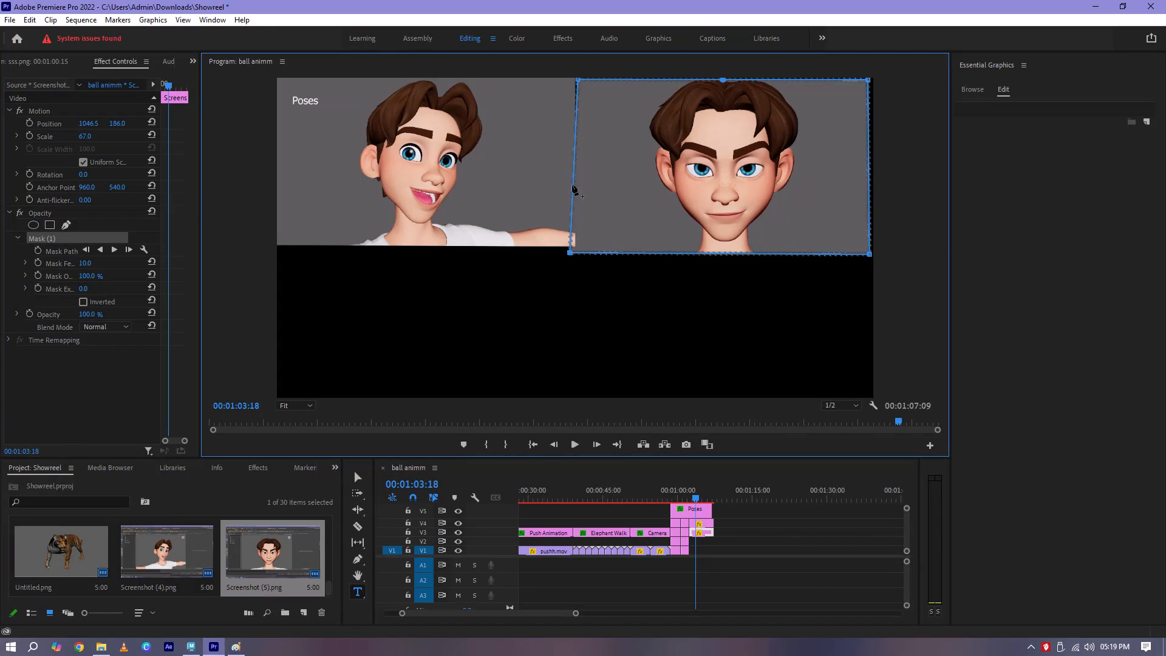
pyautogui.moveTo(580, 80); pyautogui.dragTo(571, 77)
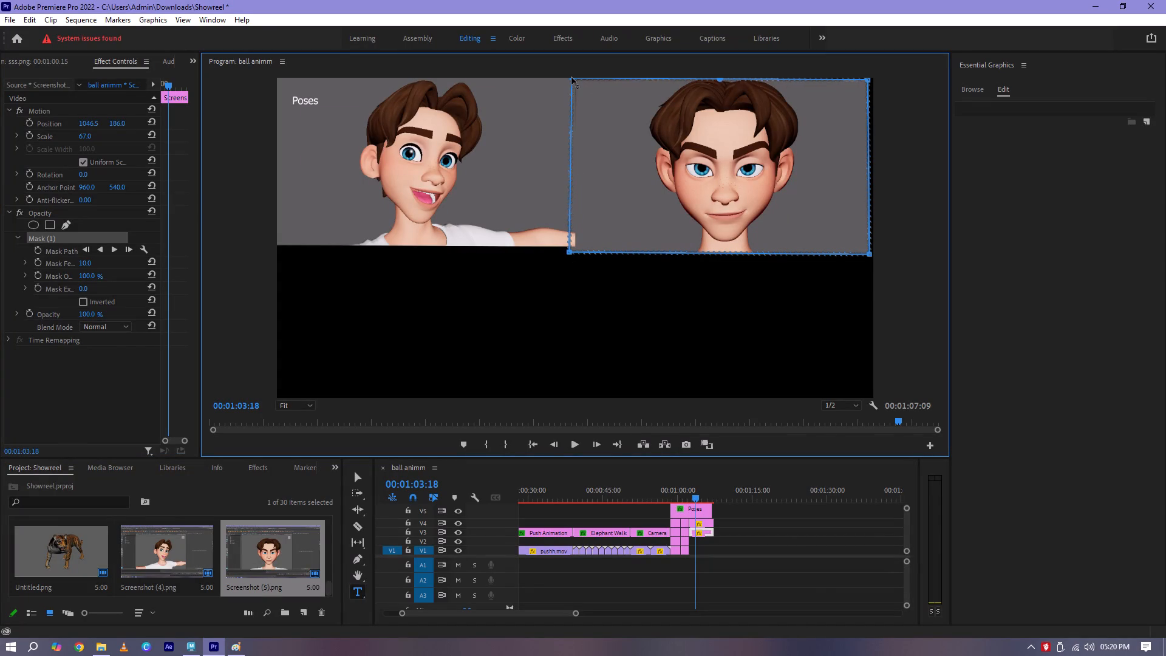
pyautogui.moveTo(571, 77); pyautogui.dragTo(571, 76)
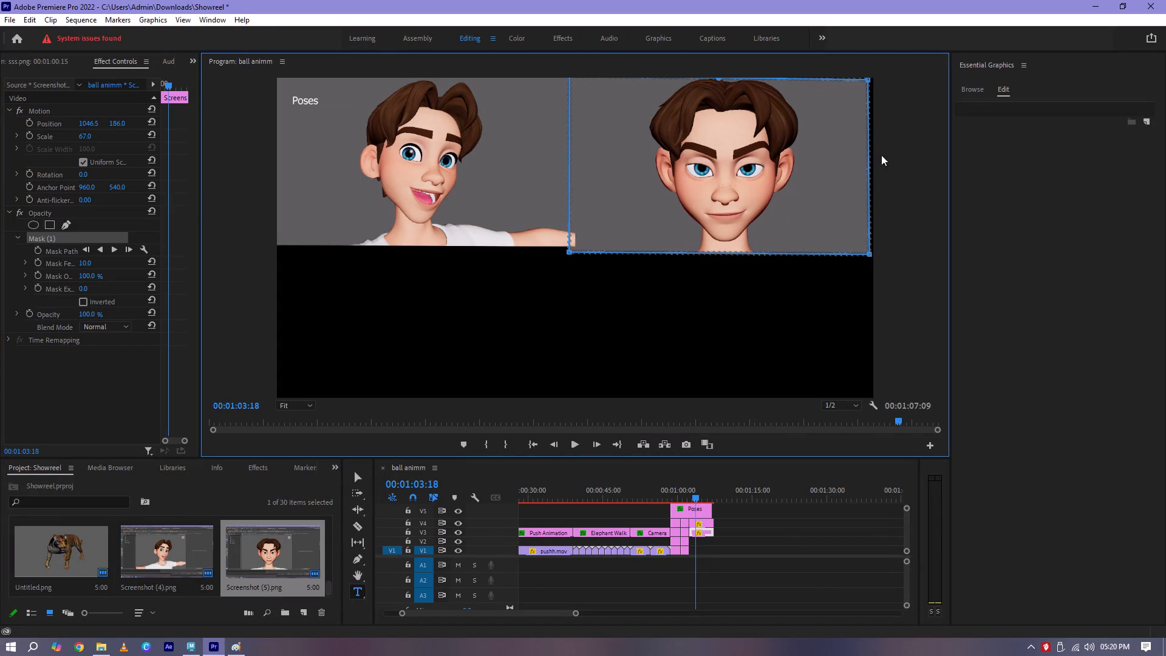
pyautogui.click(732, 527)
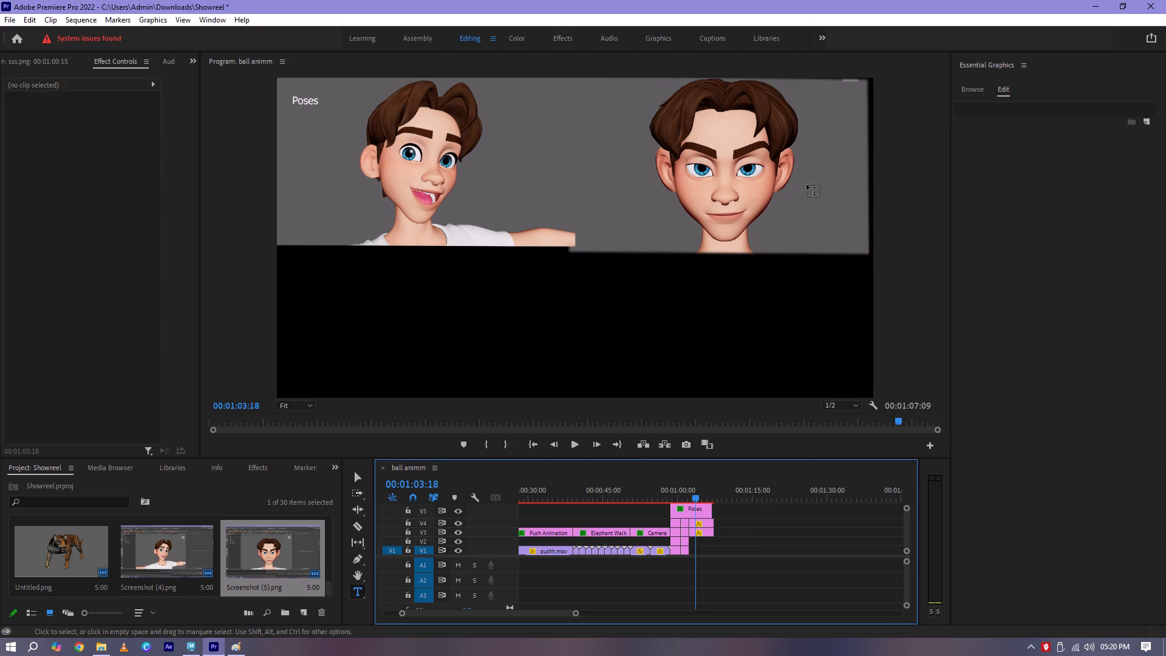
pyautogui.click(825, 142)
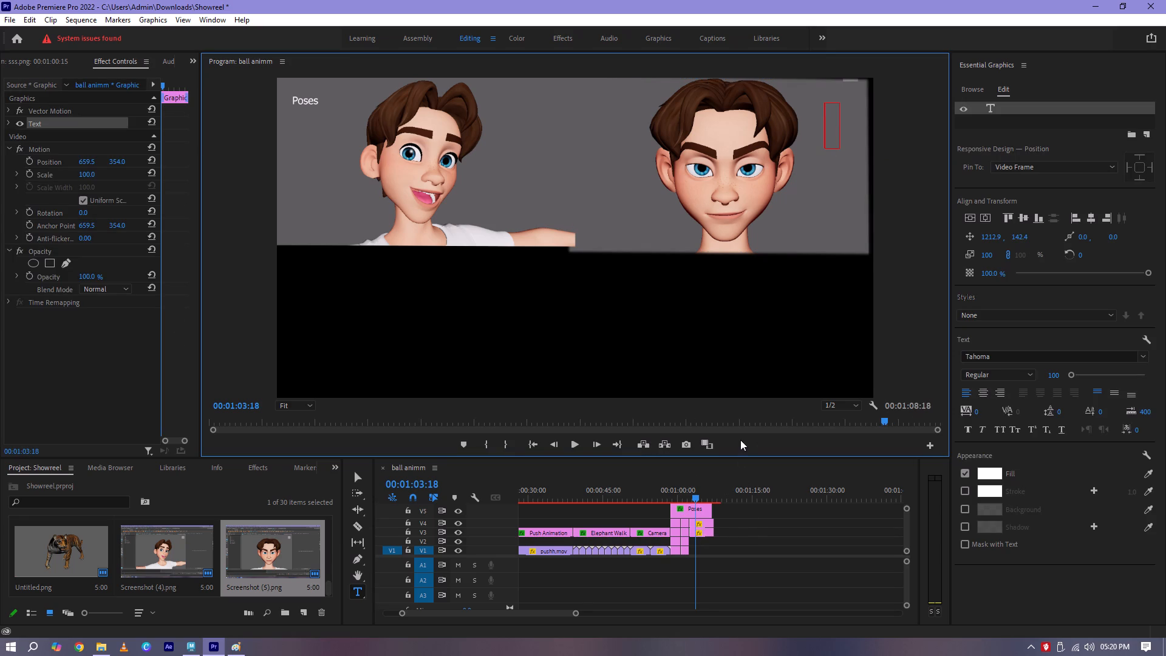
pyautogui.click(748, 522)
# Set the Screenshot (5) clip to scale 70 and position 1061.5, 186.0 so it reaches the frame's right edge.
pyautogui.click(700, 535)
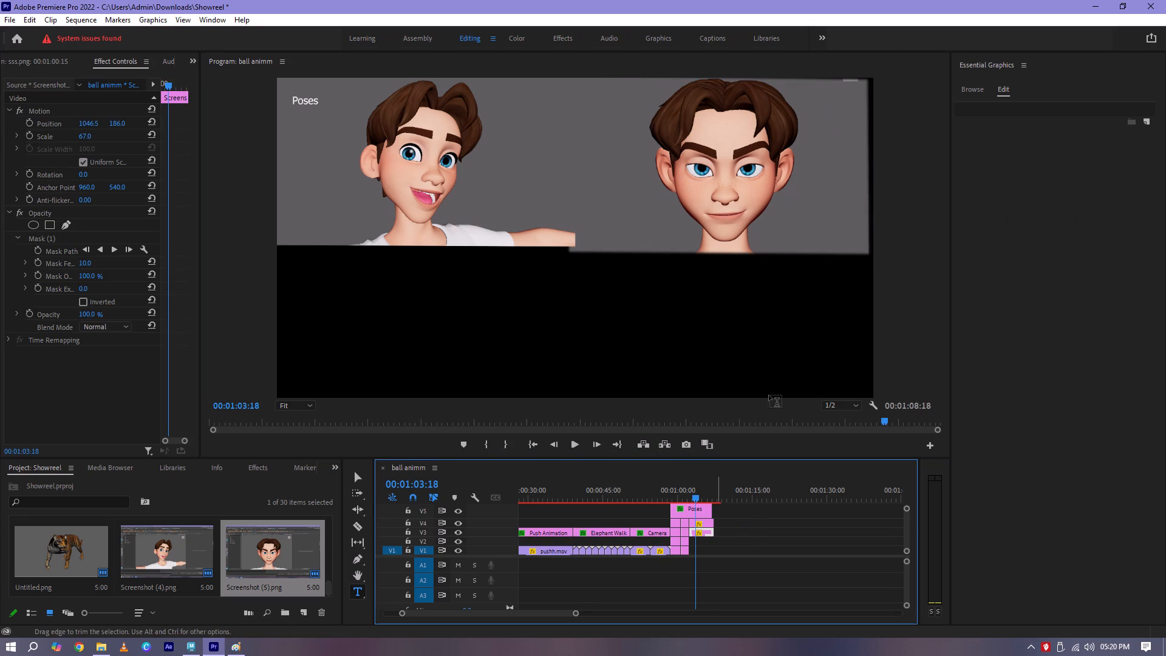
pyautogui.moveTo(80, 137); pyautogui.dragTo(88, 135)
pyautogui.moveTo(81, 123); pyautogui.dragTo(93, 122)
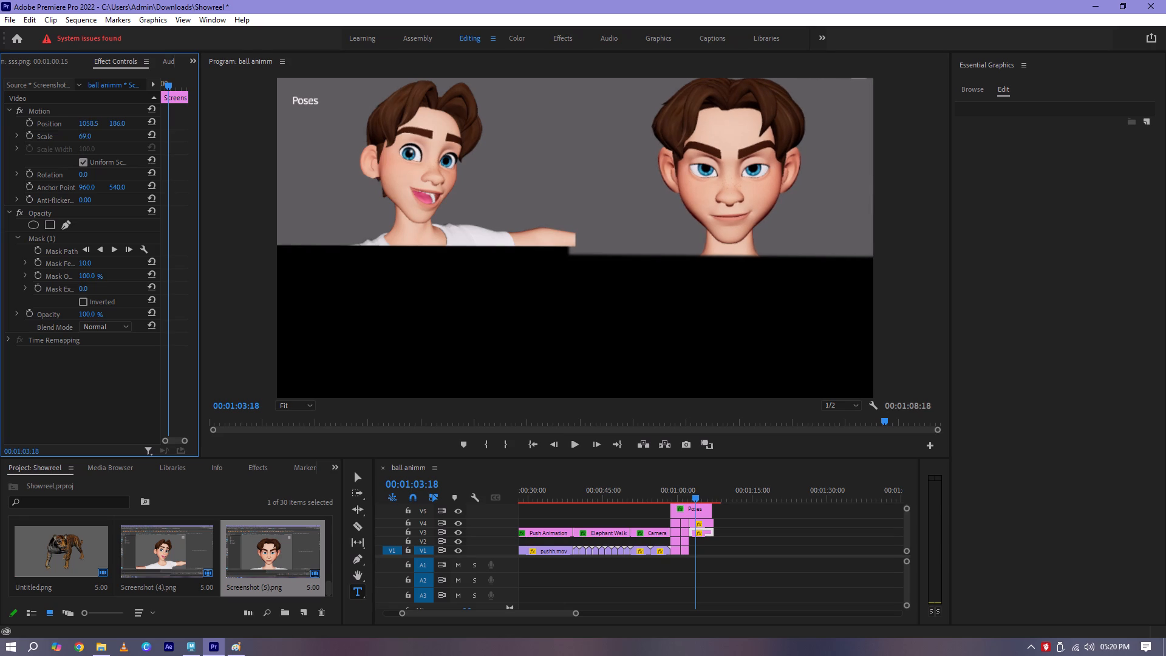
pyautogui.moveTo(93, 122); pyautogui.dragTo(95, 122)
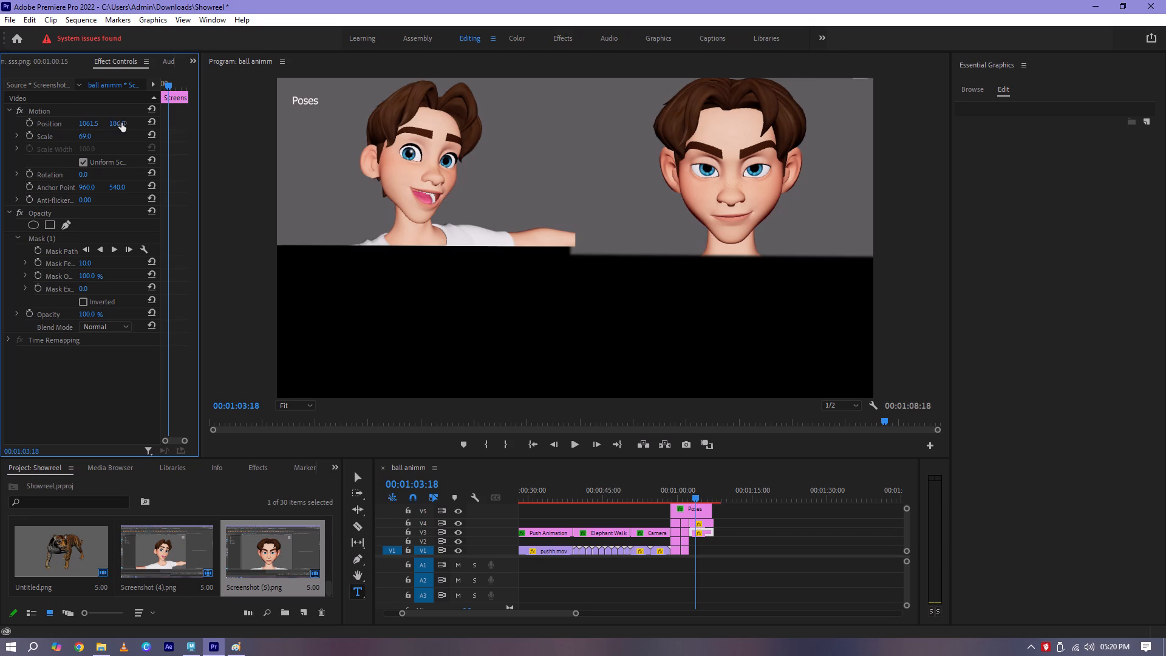
pyautogui.moveTo(88, 137); pyautogui.dragTo(82, 138)
pyautogui.moveTo(82, 138); pyautogui.dragTo(76, 138)
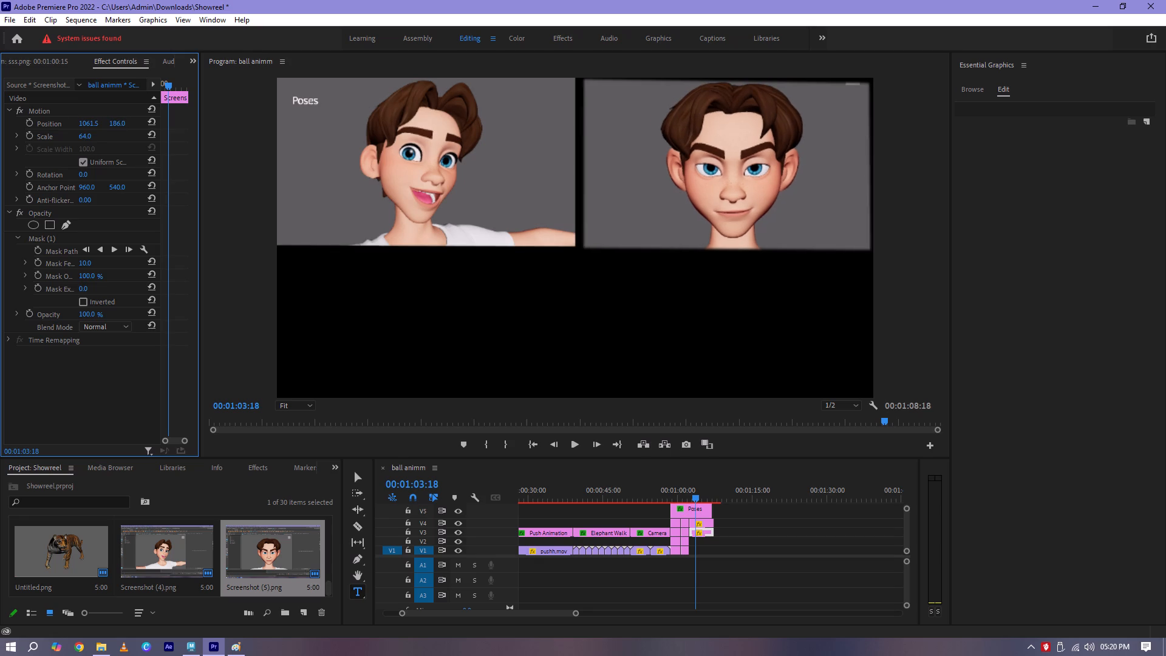
pyautogui.moveTo(76, 138); pyautogui.dragTo(80, 138)
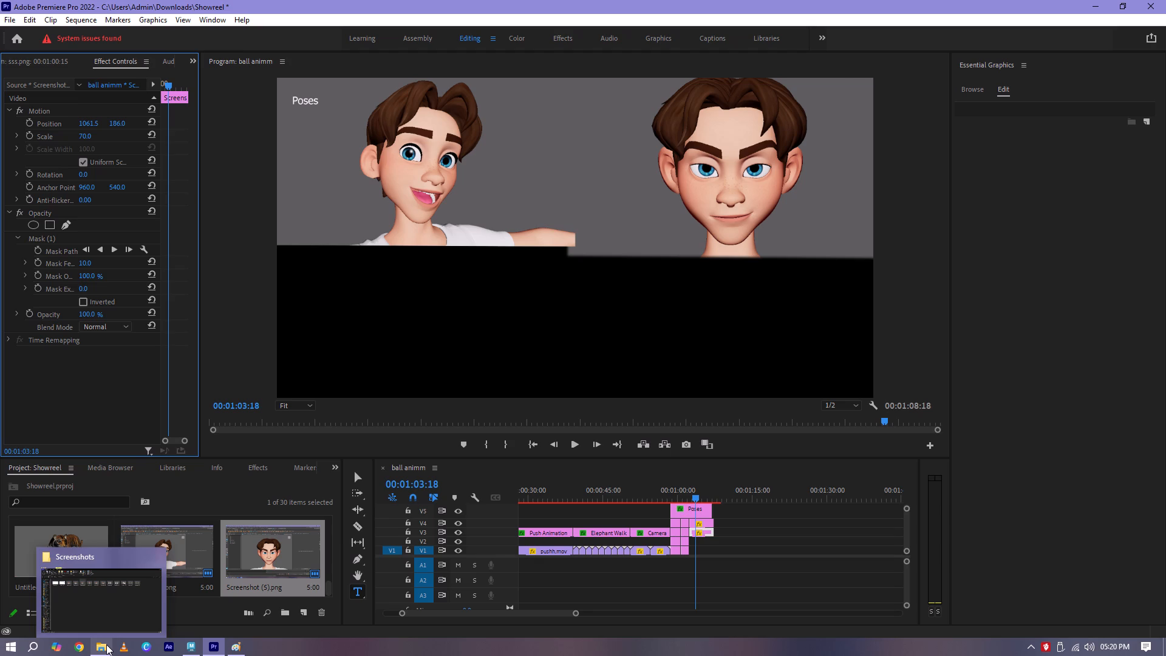
# Bring Screenshot (6) from the Screenshots folder in File Explorer into the Premiere Pro timeline on V2, directly beneath the Screenshot (5) clip.
pyautogui.click(113, 607)
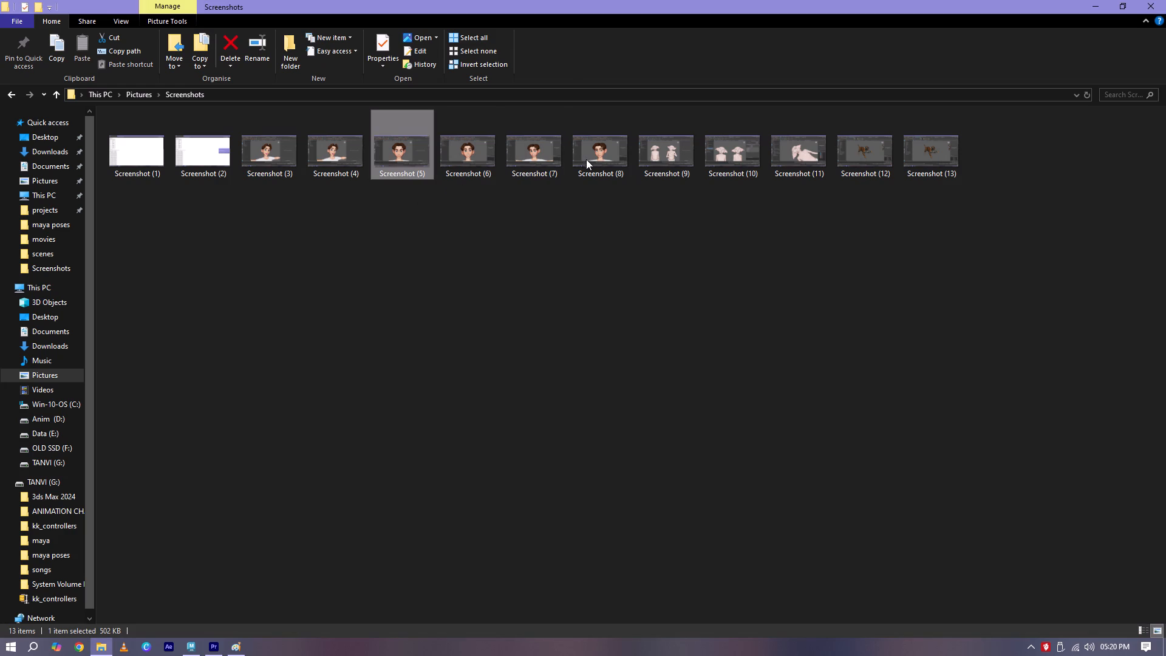
pyautogui.moveTo(463, 152); pyautogui.dragTo(500, 207)
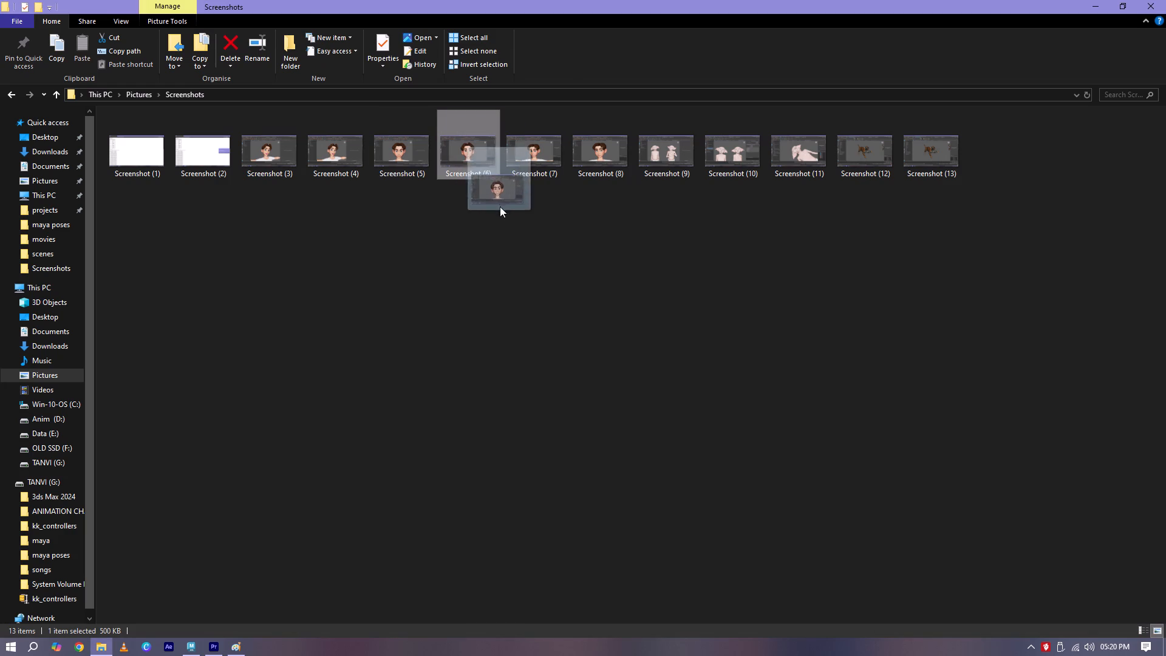
pyautogui.moveTo(500, 207); pyautogui.dragTo(209, 650)
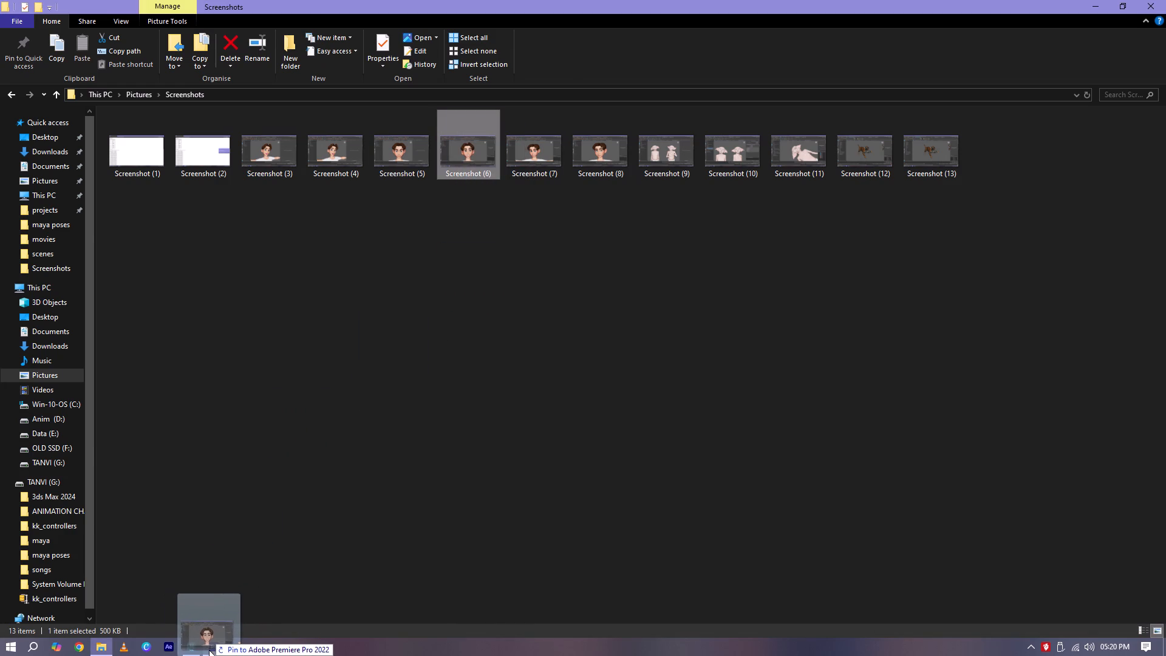
pyautogui.moveTo(209, 650); pyautogui.dragTo(698, 542)
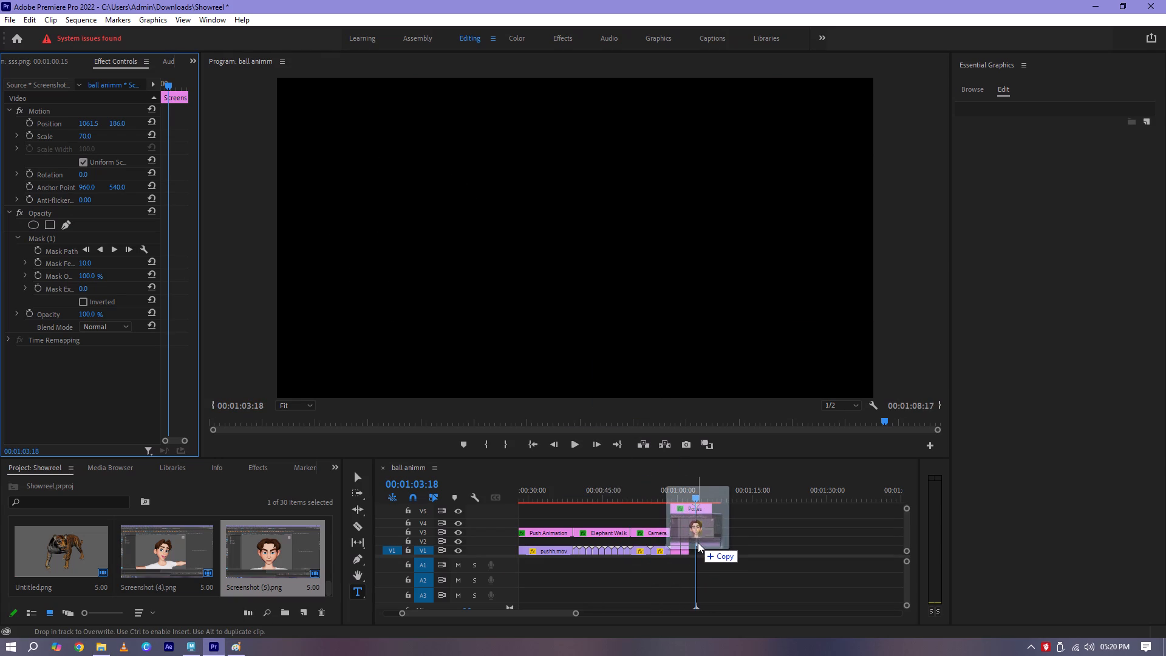
pyautogui.moveTo(698, 542); pyautogui.dragTo(690, 541)
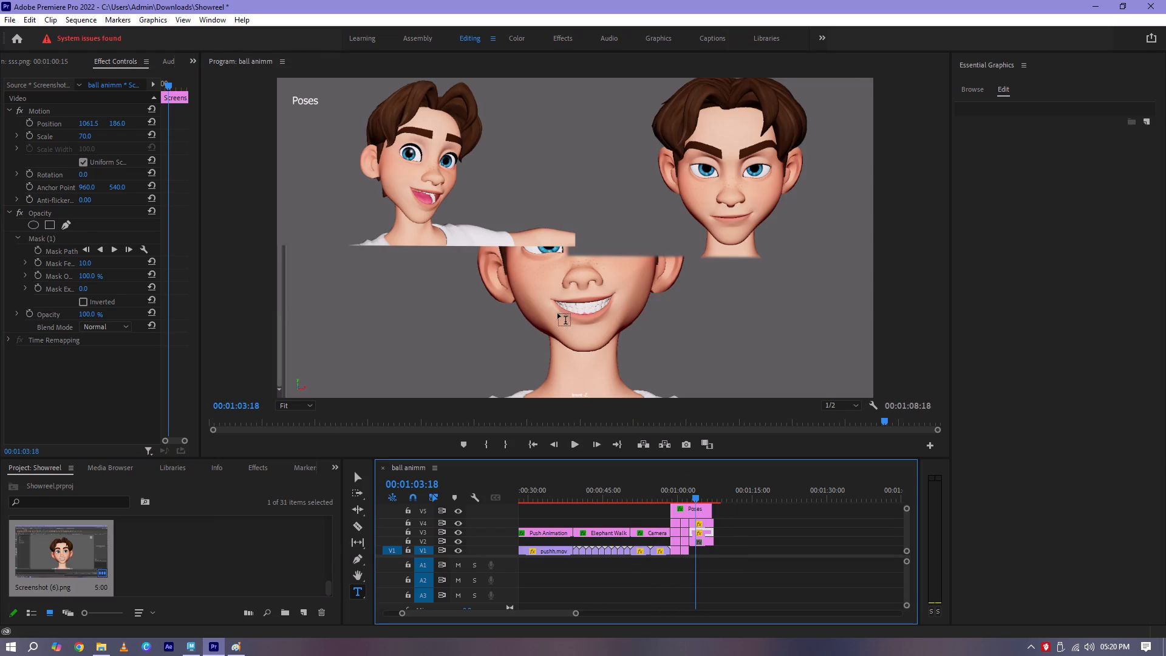
# Add a four-point polygon mask to the Screenshot (6) clip and pull its bottom-left corner out toward the frame's lower-left area.
pyautogui.click(706, 541)
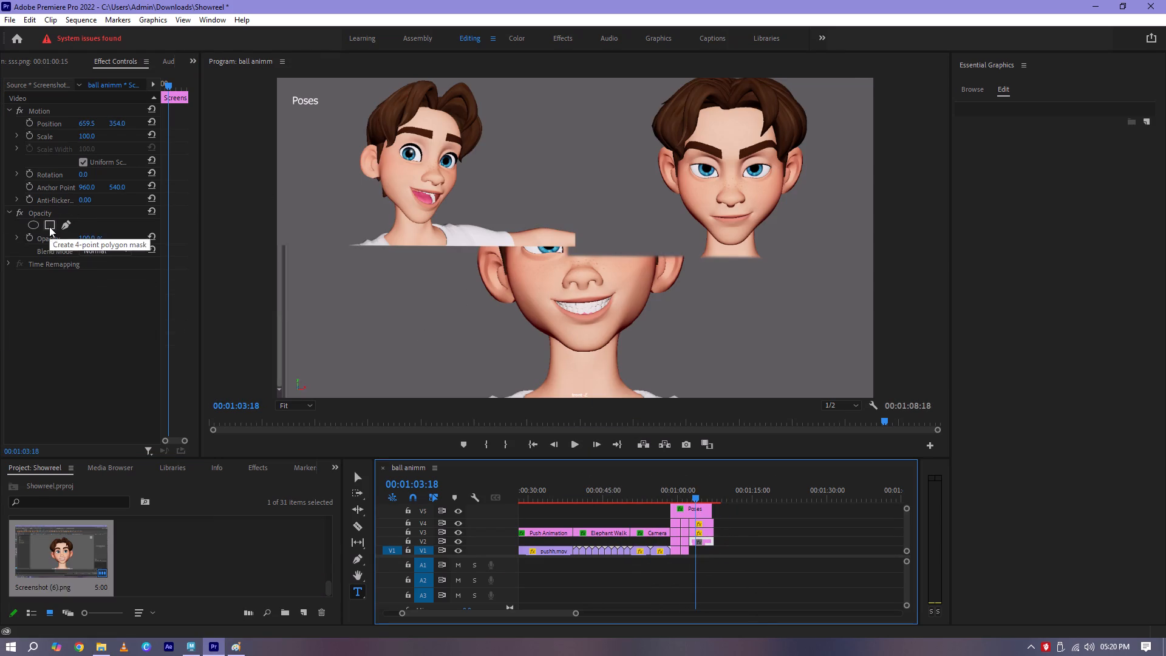
pyautogui.click(49, 227)
pyautogui.moveTo(466, 300); pyautogui.dragTo(452, 310)
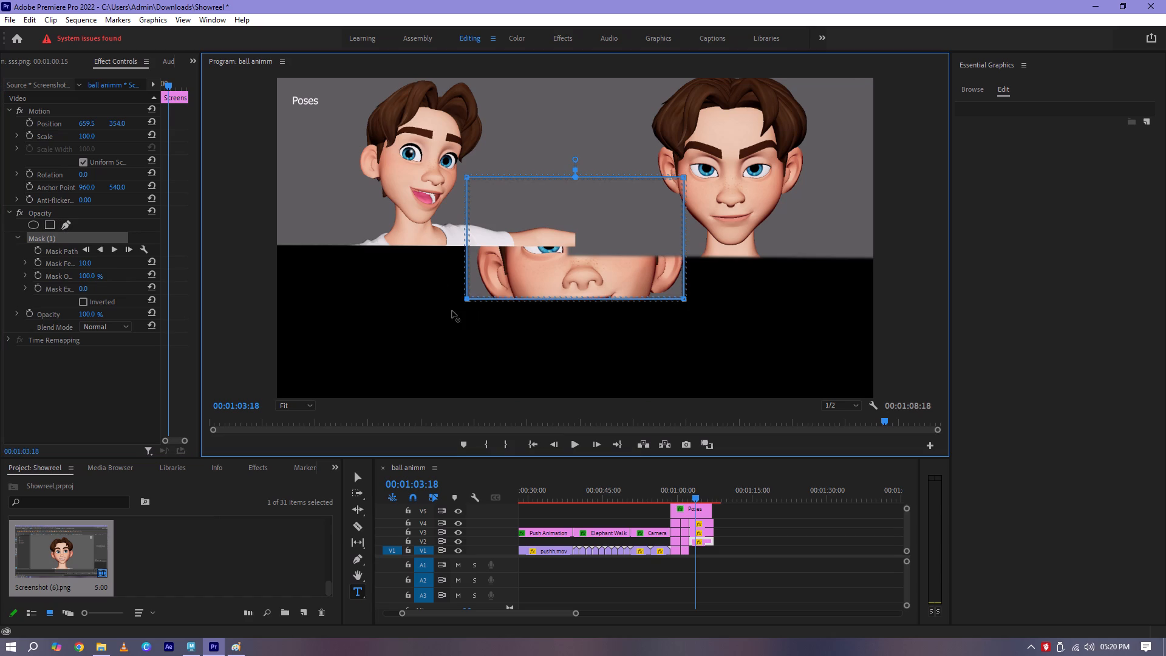
pyautogui.moveTo(452, 310); pyautogui.dragTo(356, 394)
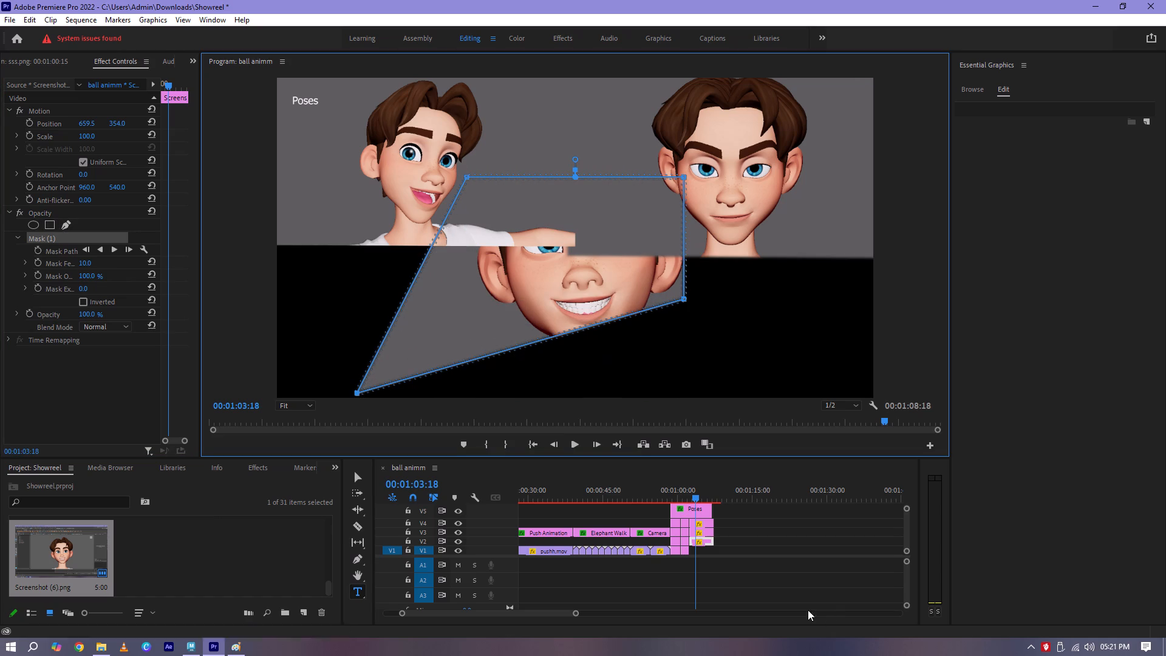
# Restack the pose clips by moving Screenshot (4) from V4 down to V1 and Screenshot (6) from V2 up to V4.
pyautogui.click(709, 524)
pyautogui.click(718, 528)
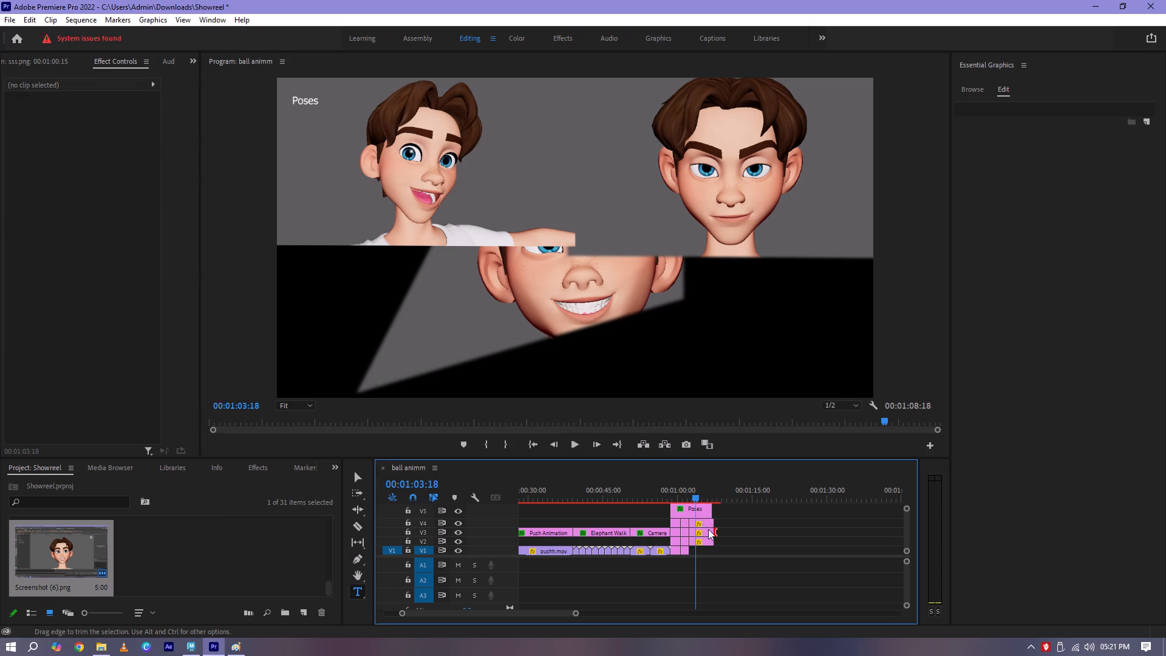
pyautogui.moveTo(700, 521); pyautogui.dragTo(700, 550)
pyautogui.click(701, 544)
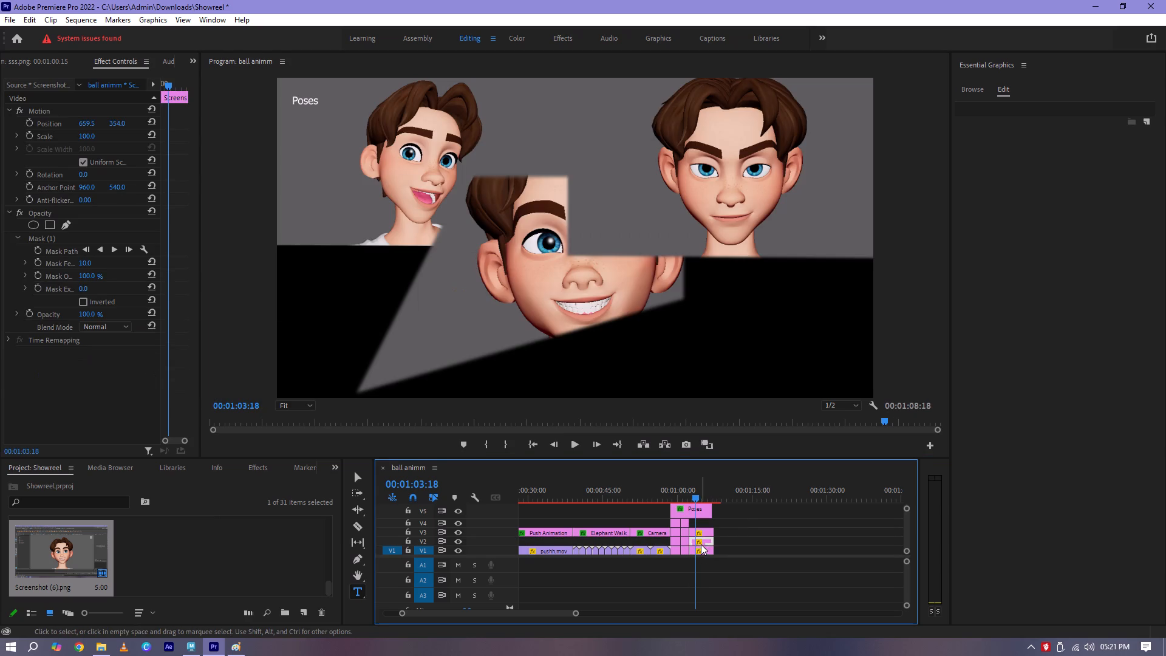
pyautogui.moveTo(704, 541); pyautogui.dragTo(704, 525)
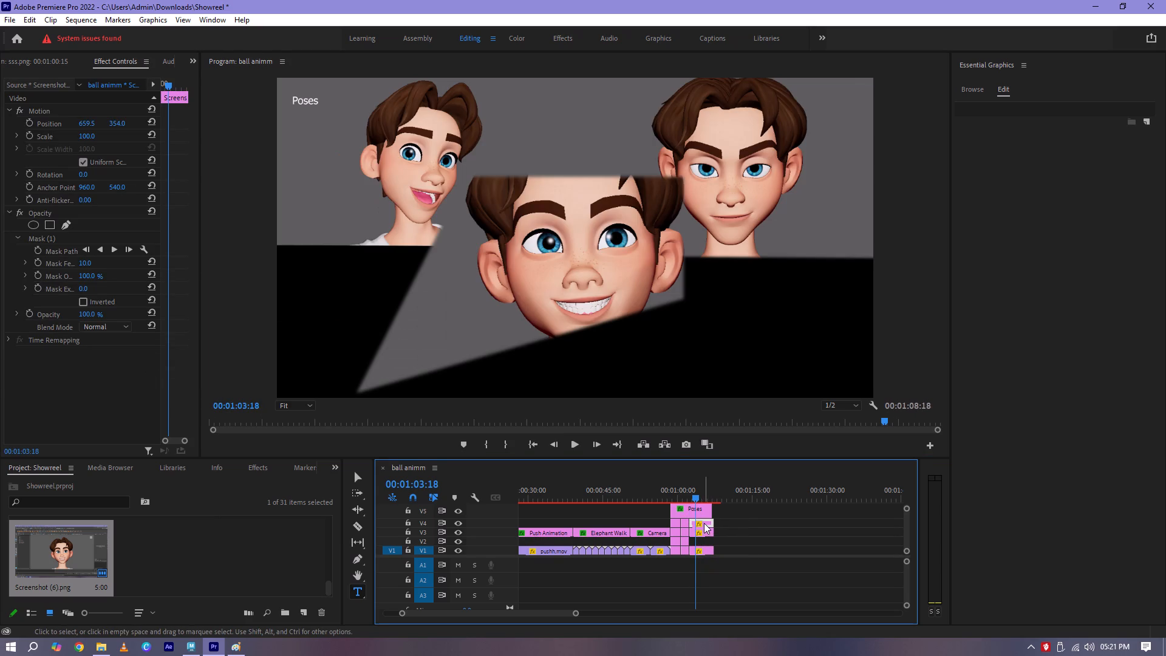
pyautogui.click(704, 523)
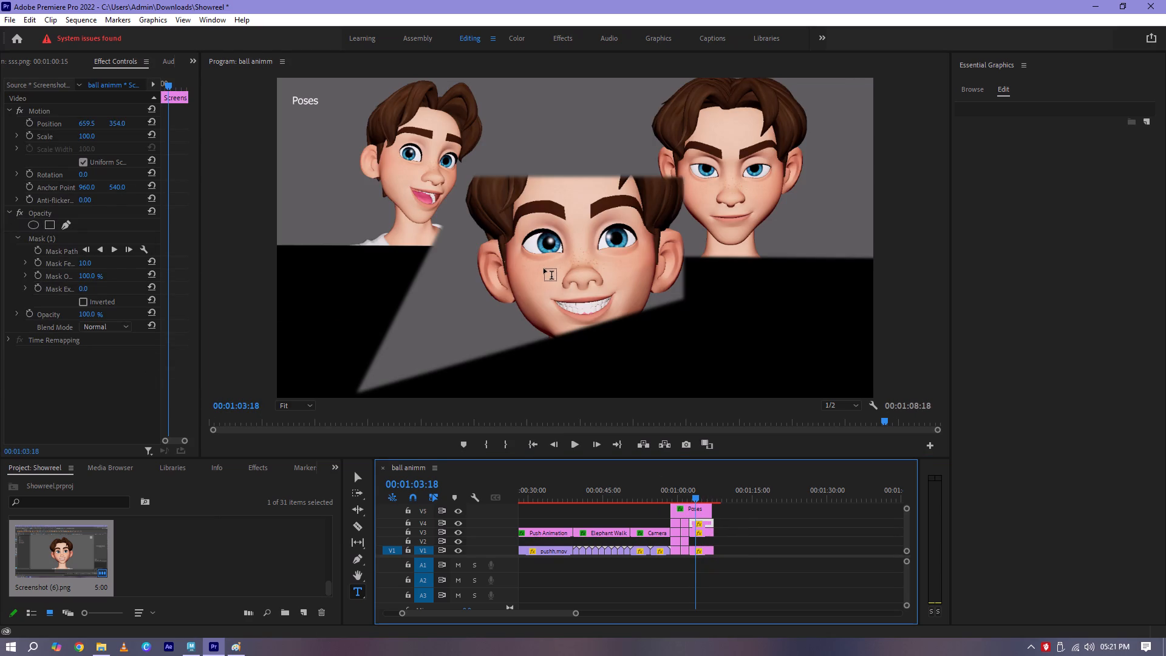
# Extend the Screenshot (6) mask corners into a near-rectangle enclosing the boy's head and neck, leaving out the surrounding interface.
pyautogui.click(59, 290)
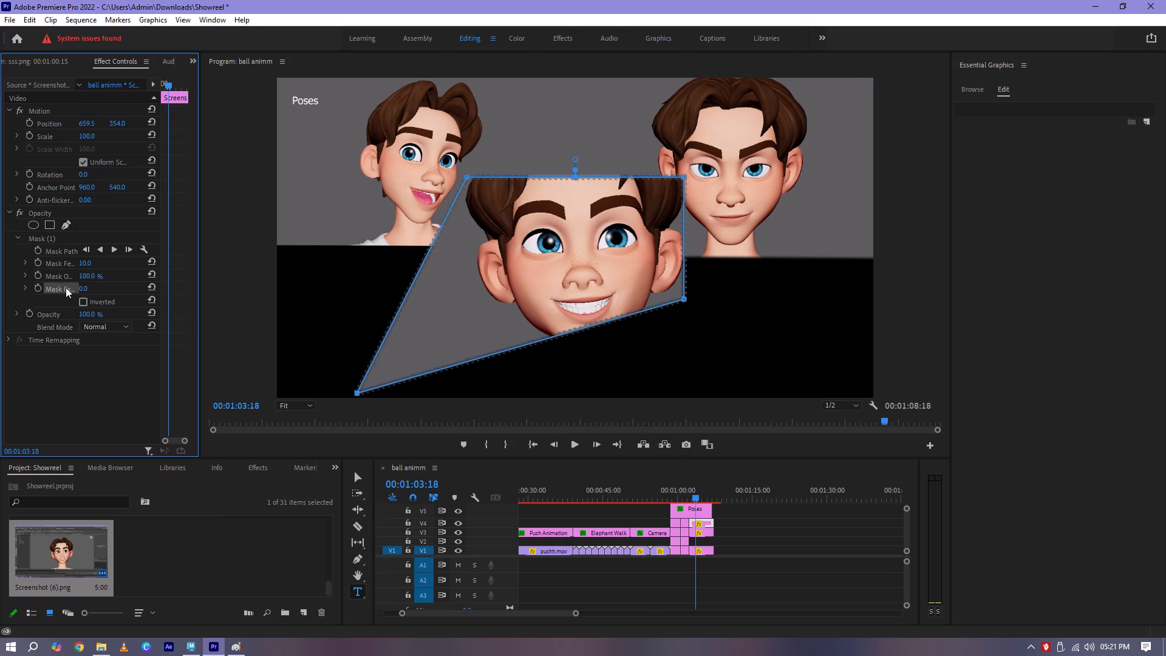
pyautogui.moveTo(468, 177); pyautogui.dragTo(417, 172)
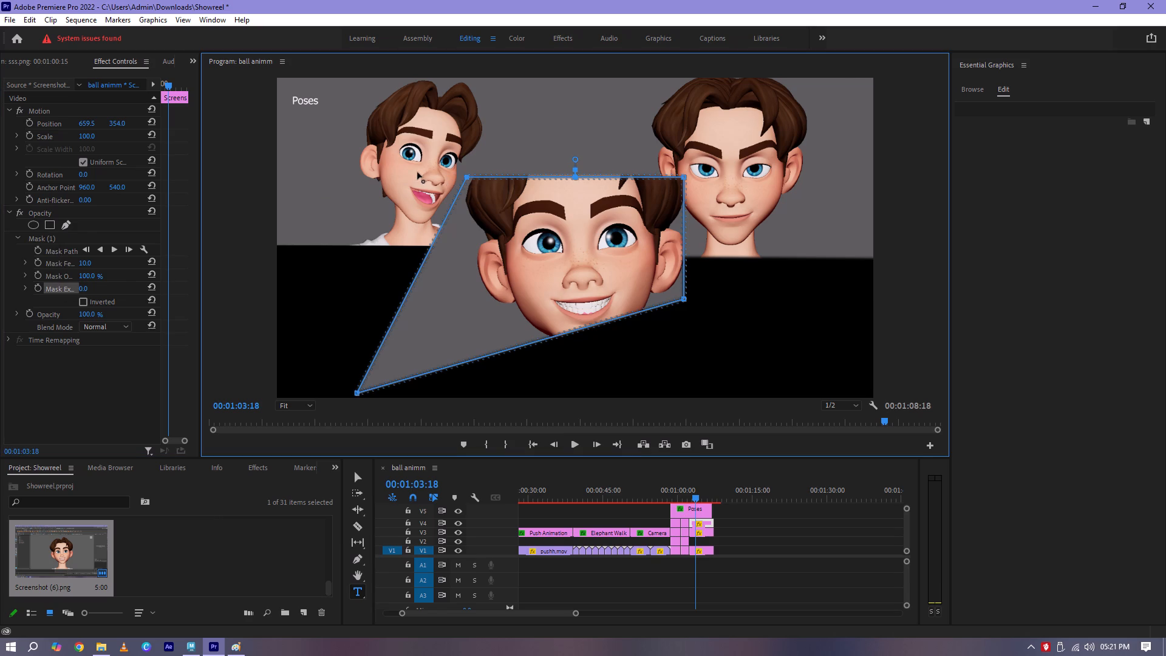
pyautogui.moveTo(417, 172); pyautogui.dragTo(360, 149)
pyautogui.moveTo(358, 151); pyautogui.dragTo(358, 151)
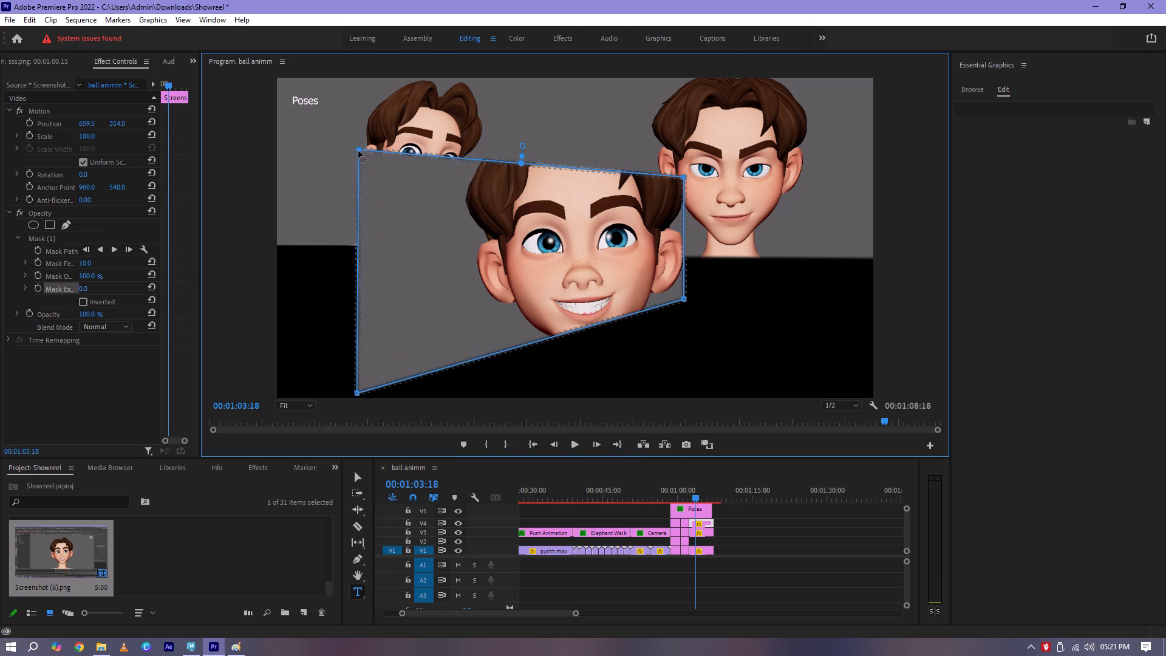
pyautogui.moveTo(358, 151); pyautogui.dragTo(354, 131)
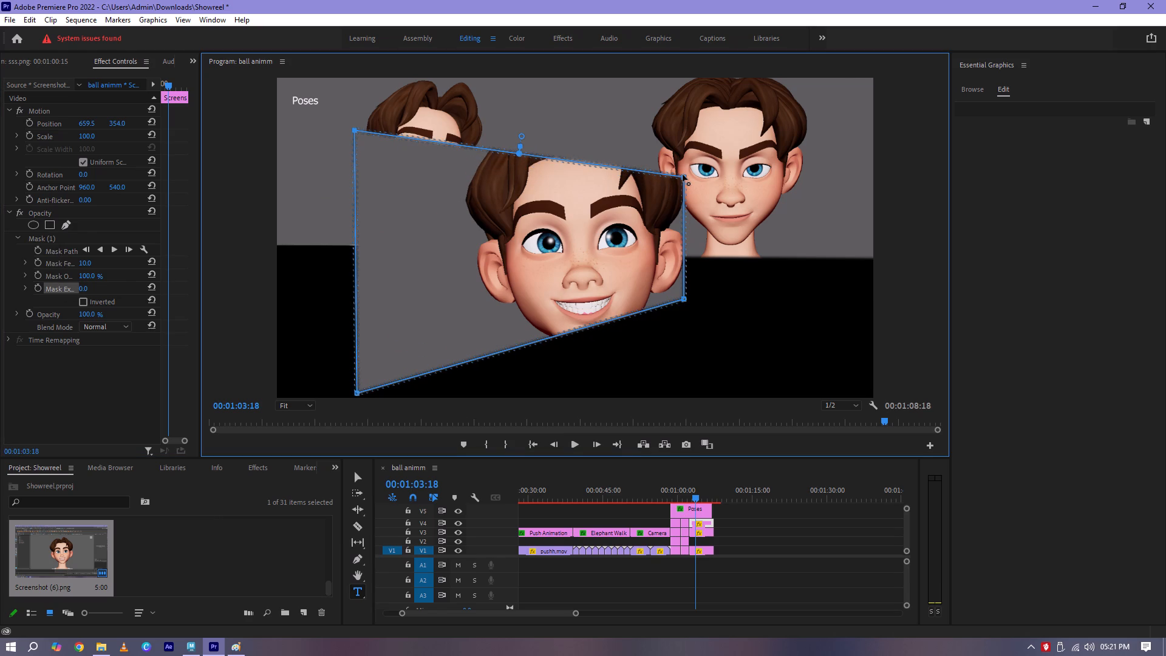
pyautogui.moveTo(683, 174); pyautogui.dragTo(797, 114)
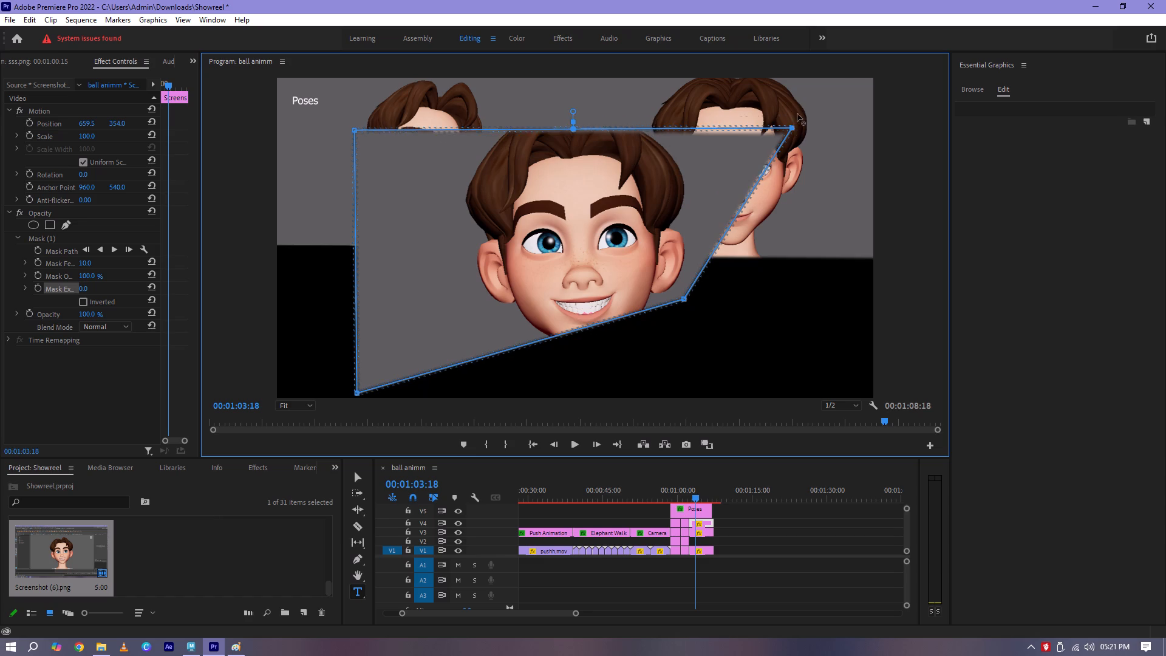
pyautogui.moveTo(797, 114); pyautogui.dragTo(843, 100)
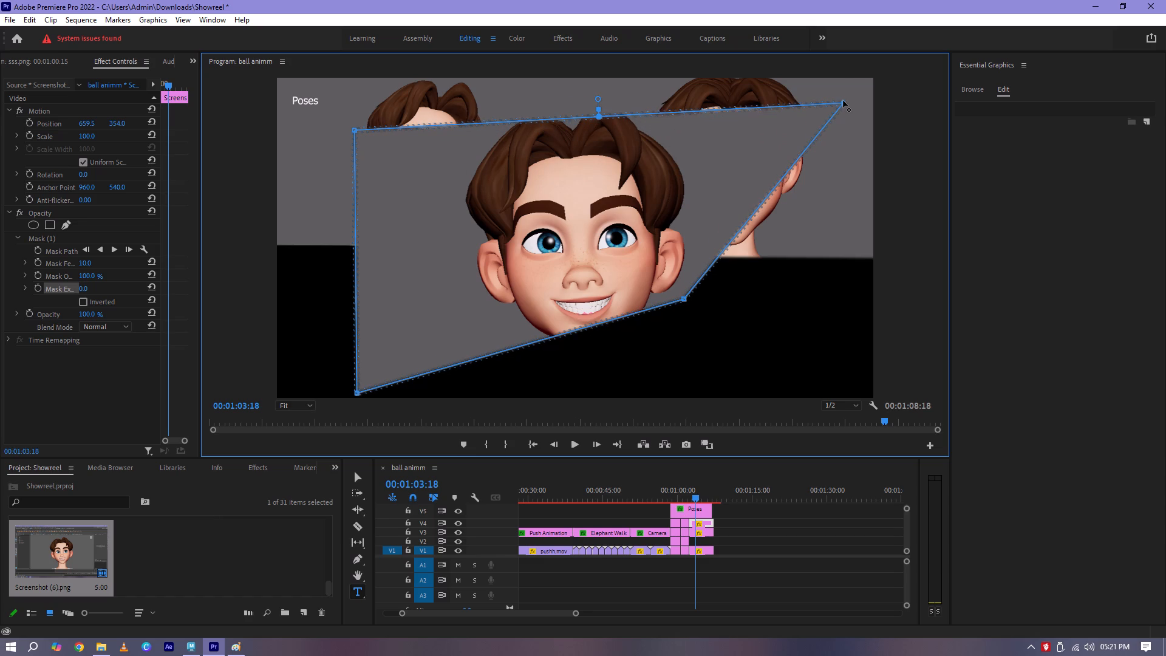
pyautogui.moveTo(843, 100); pyautogui.dragTo(841, 91)
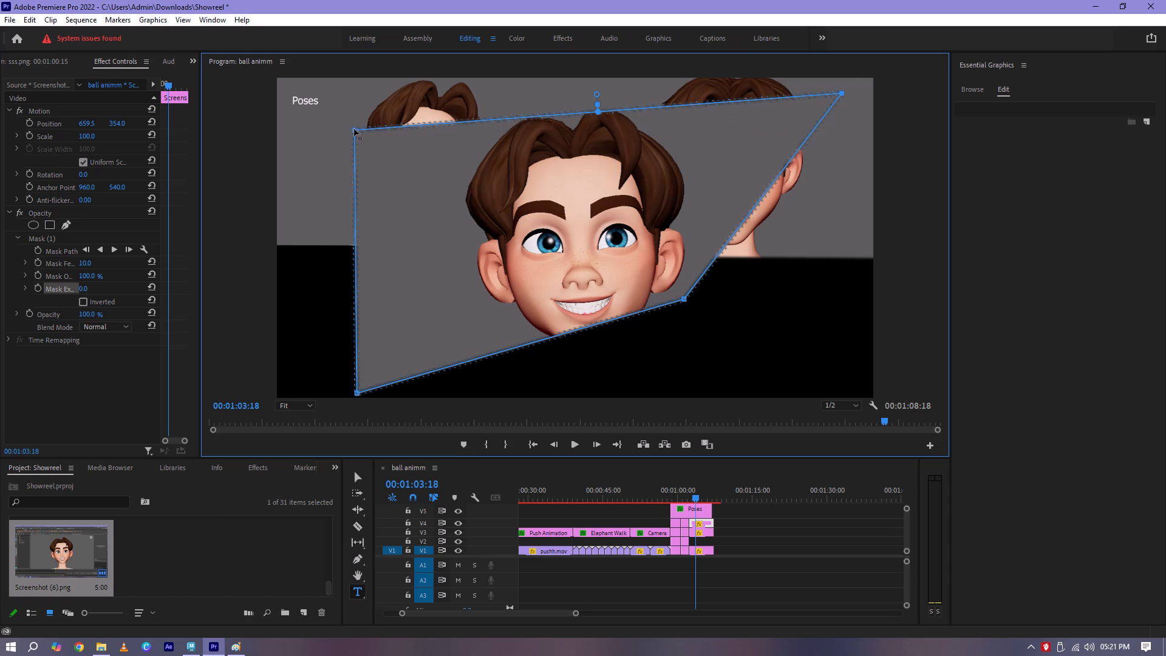
pyautogui.moveTo(352, 129); pyautogui.dragTo(349, 102)
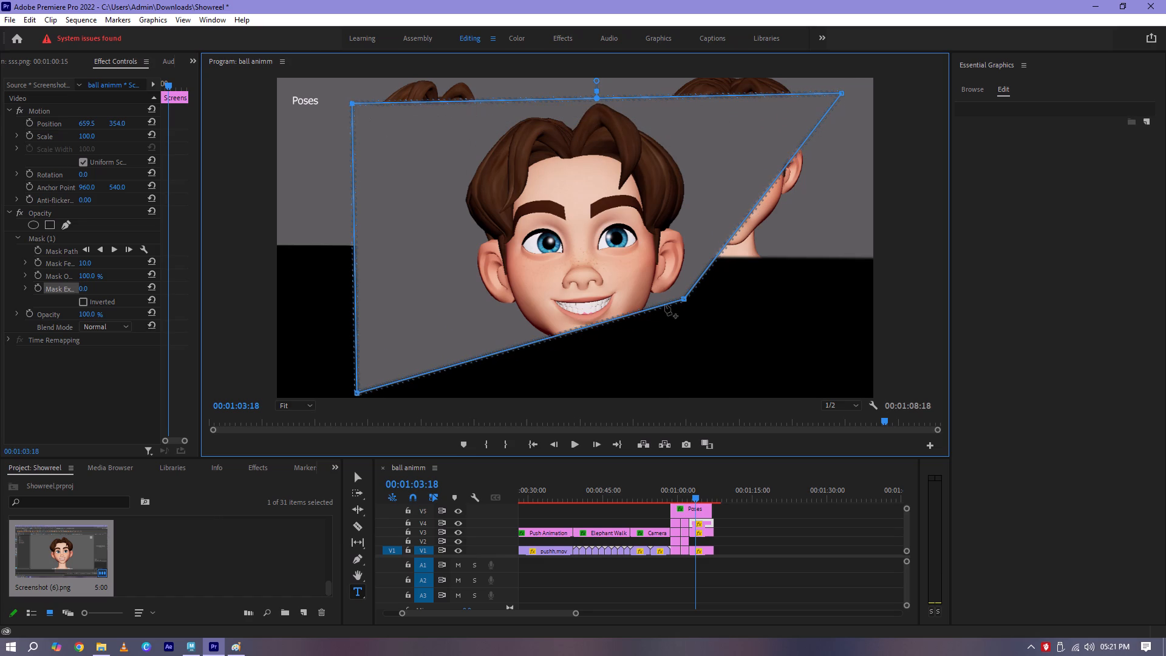
pyautogui.moveTo(683, 299); pyautogui.dragTo(796, 389)
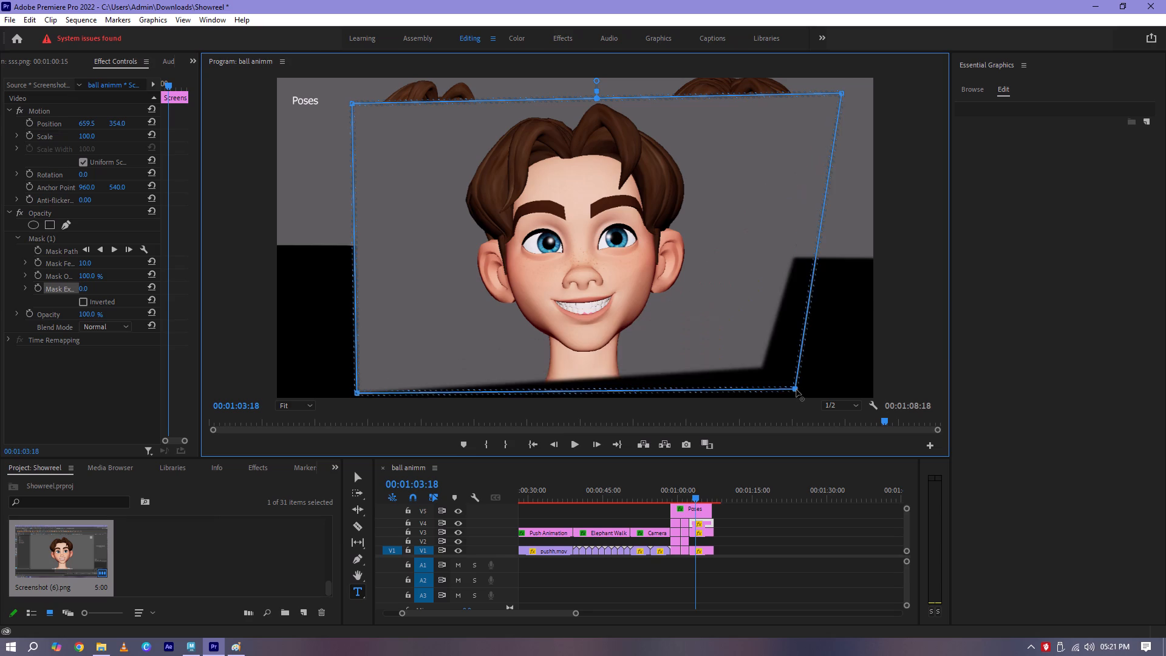
pyautogui.moveTo(796, 389); pyautogui.dragTo(834, 389)
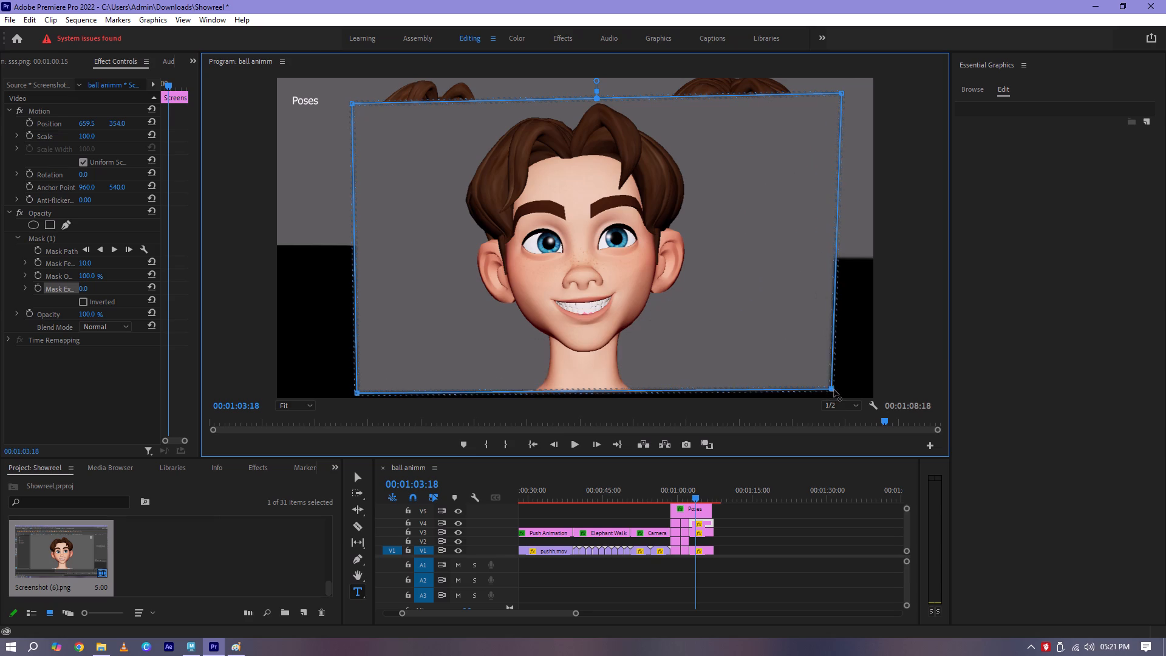
pyautogui.moveTo(834, 389); pyautogui.dragTo(844, 392)
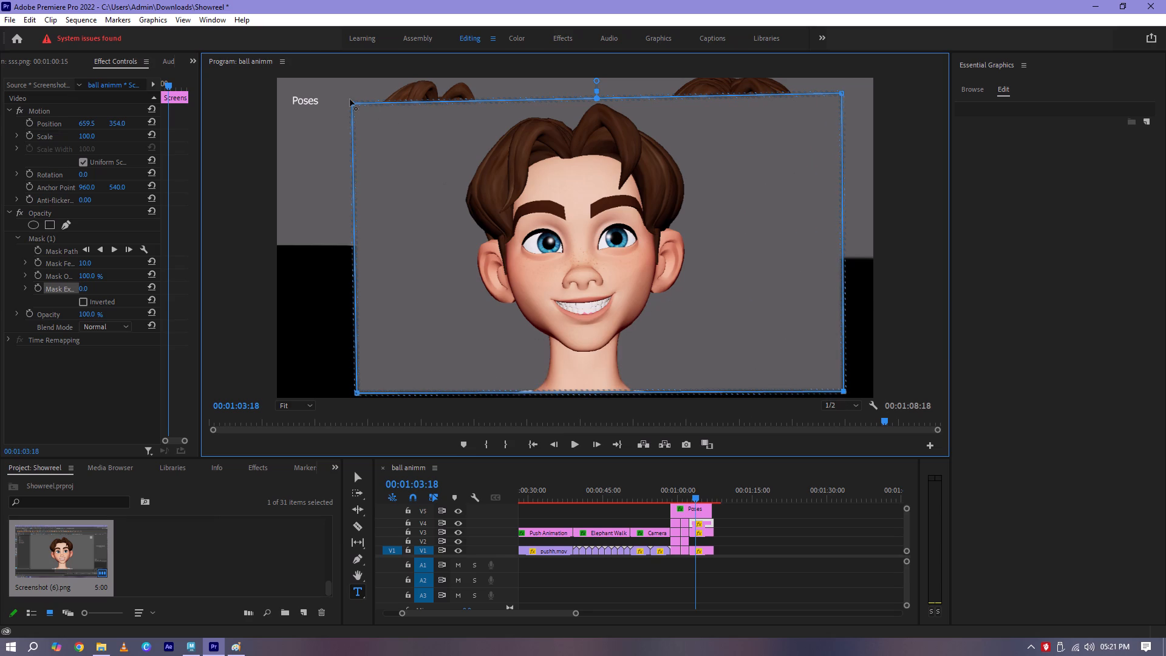
pyautogui.moveTo(353, 104); pyautogui.dragTo(358, 92)
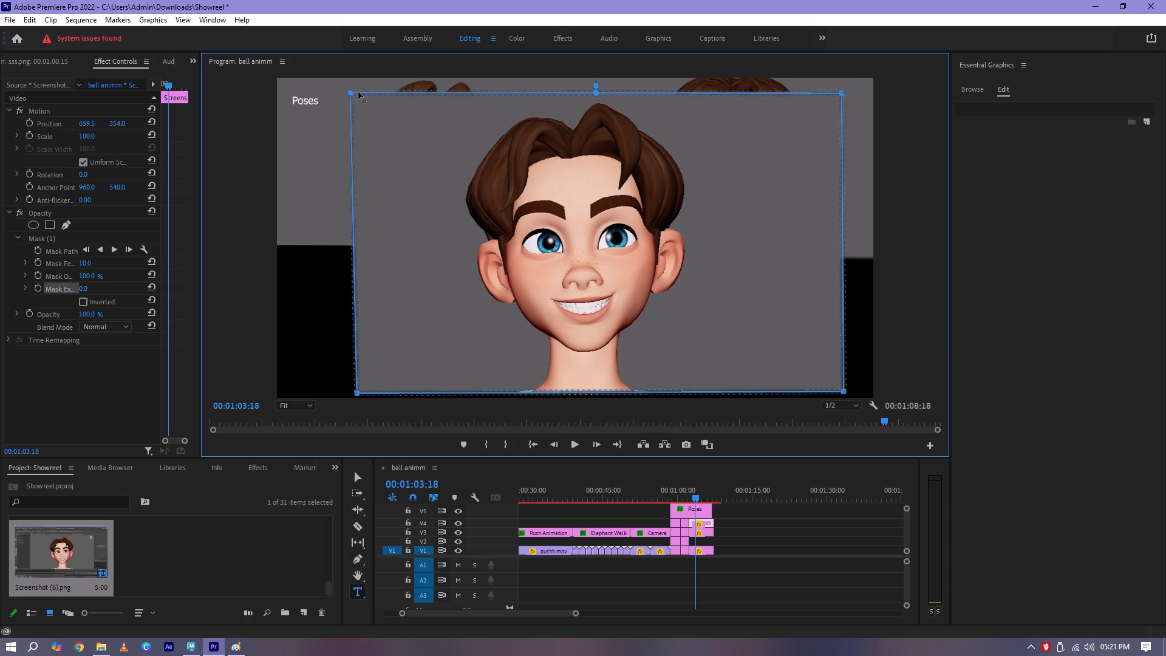
pyautogui.moveTo(358, 92); pyautogui.dragTo(354, 91)
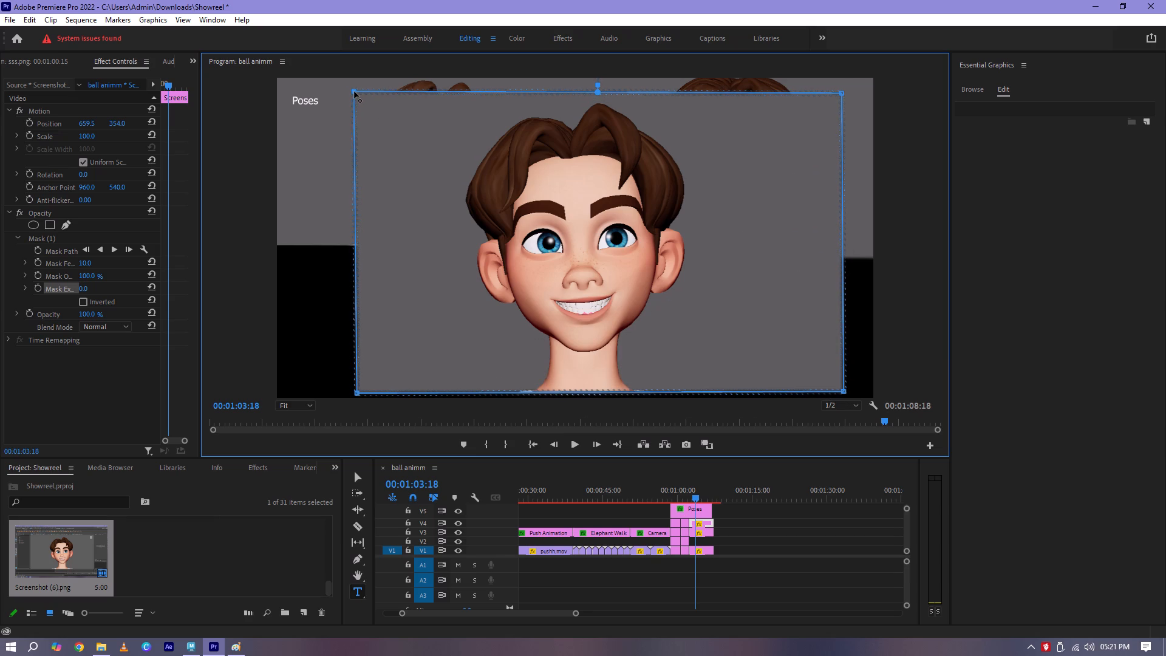
pyautogui.moveTo(354, 91); pyautogui.dragTo(356, 91)
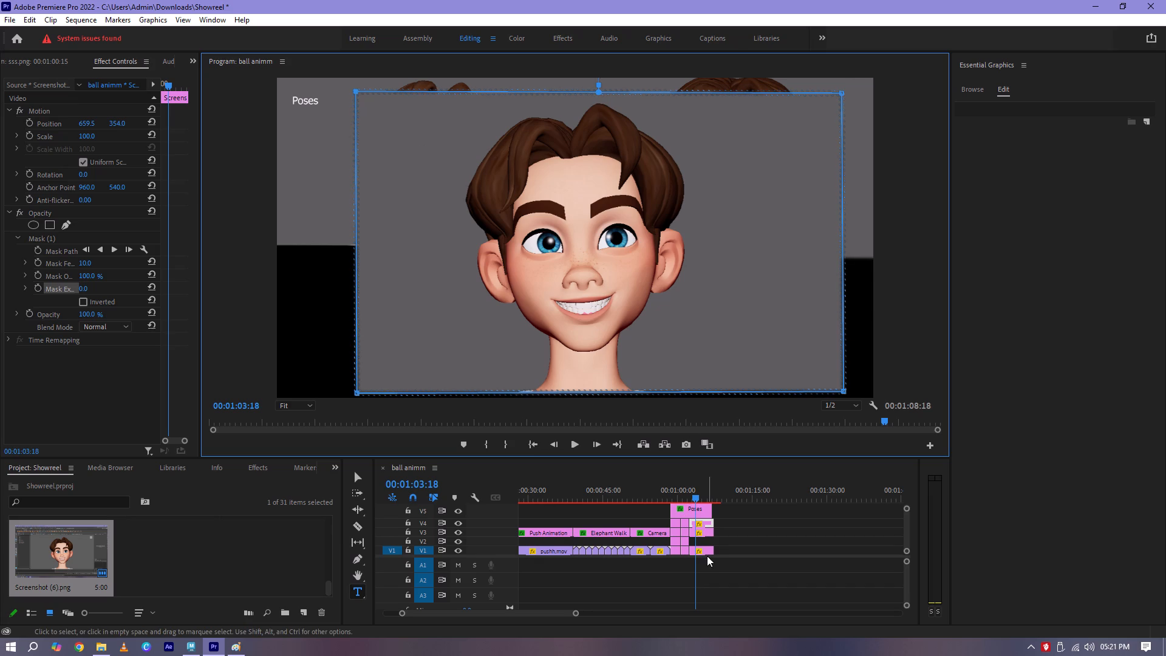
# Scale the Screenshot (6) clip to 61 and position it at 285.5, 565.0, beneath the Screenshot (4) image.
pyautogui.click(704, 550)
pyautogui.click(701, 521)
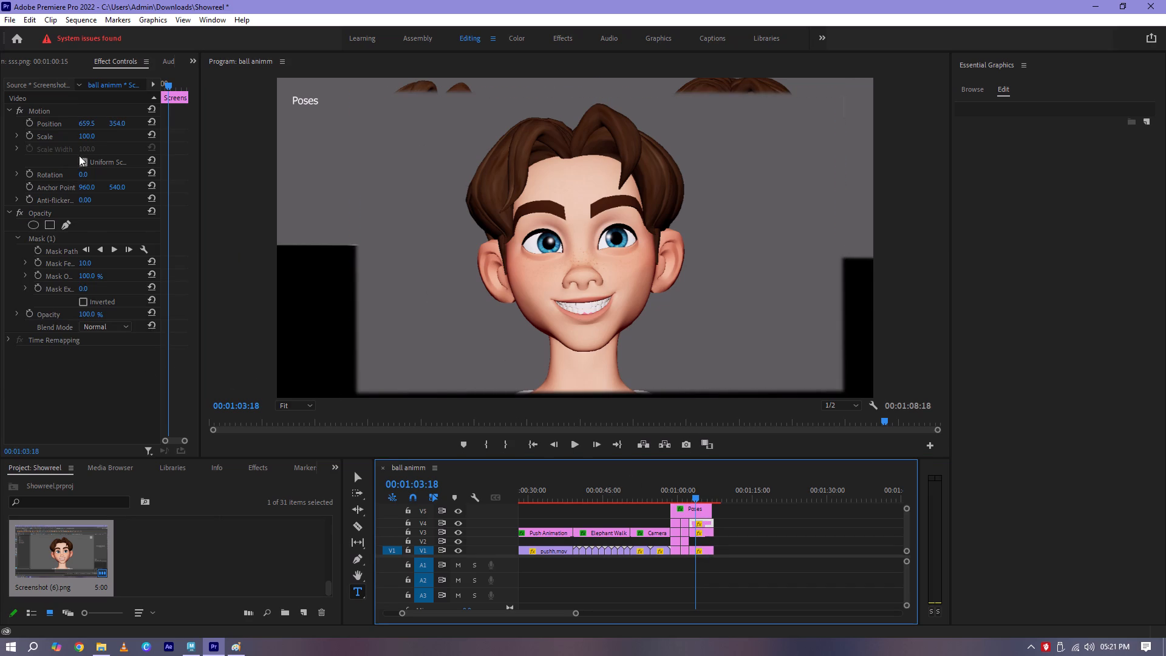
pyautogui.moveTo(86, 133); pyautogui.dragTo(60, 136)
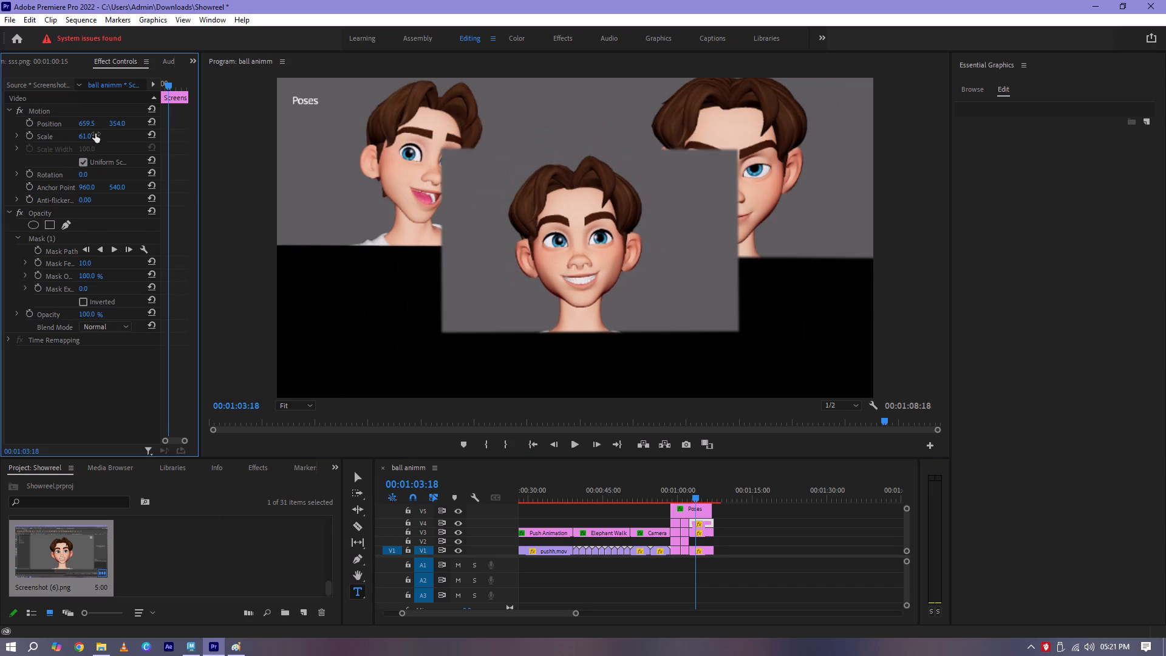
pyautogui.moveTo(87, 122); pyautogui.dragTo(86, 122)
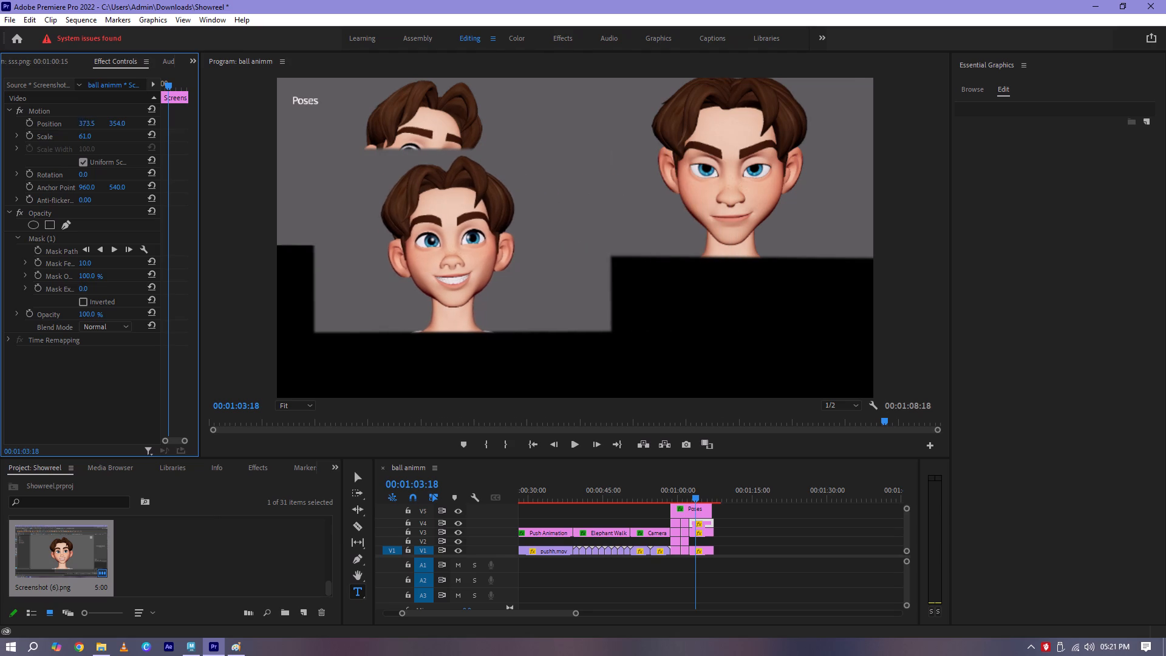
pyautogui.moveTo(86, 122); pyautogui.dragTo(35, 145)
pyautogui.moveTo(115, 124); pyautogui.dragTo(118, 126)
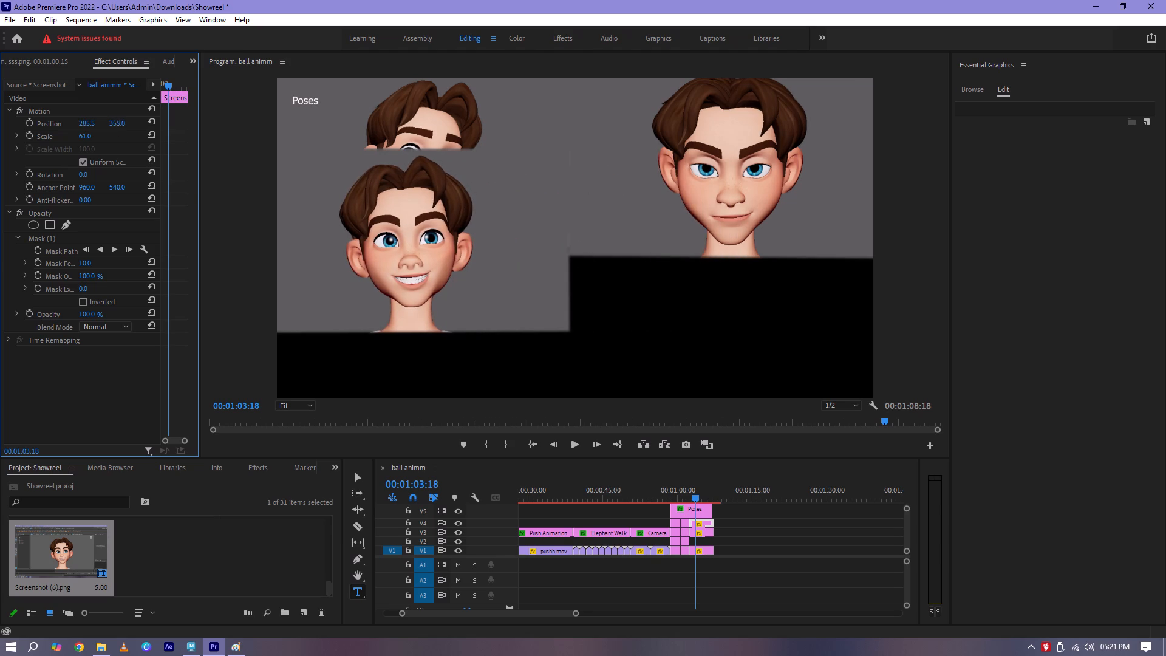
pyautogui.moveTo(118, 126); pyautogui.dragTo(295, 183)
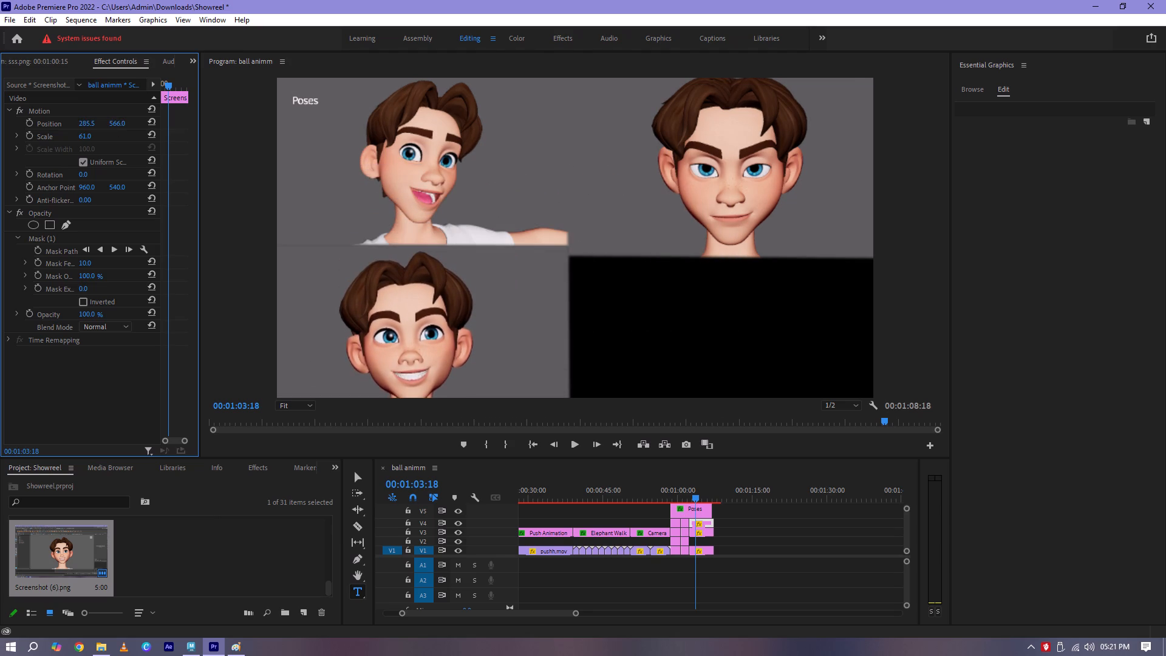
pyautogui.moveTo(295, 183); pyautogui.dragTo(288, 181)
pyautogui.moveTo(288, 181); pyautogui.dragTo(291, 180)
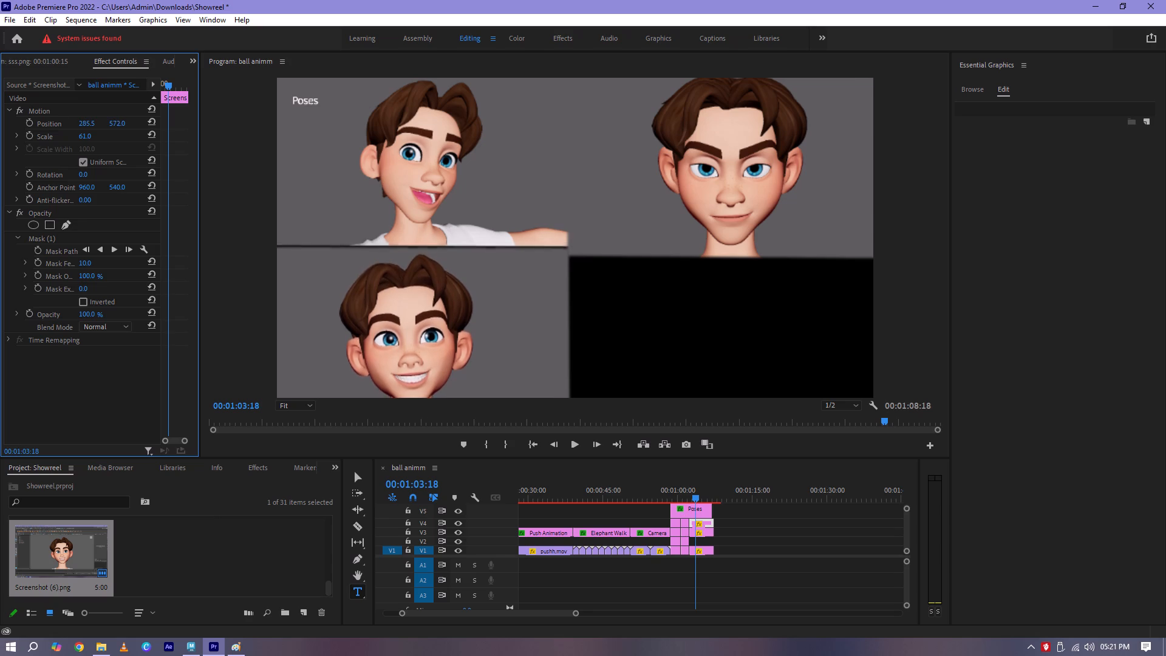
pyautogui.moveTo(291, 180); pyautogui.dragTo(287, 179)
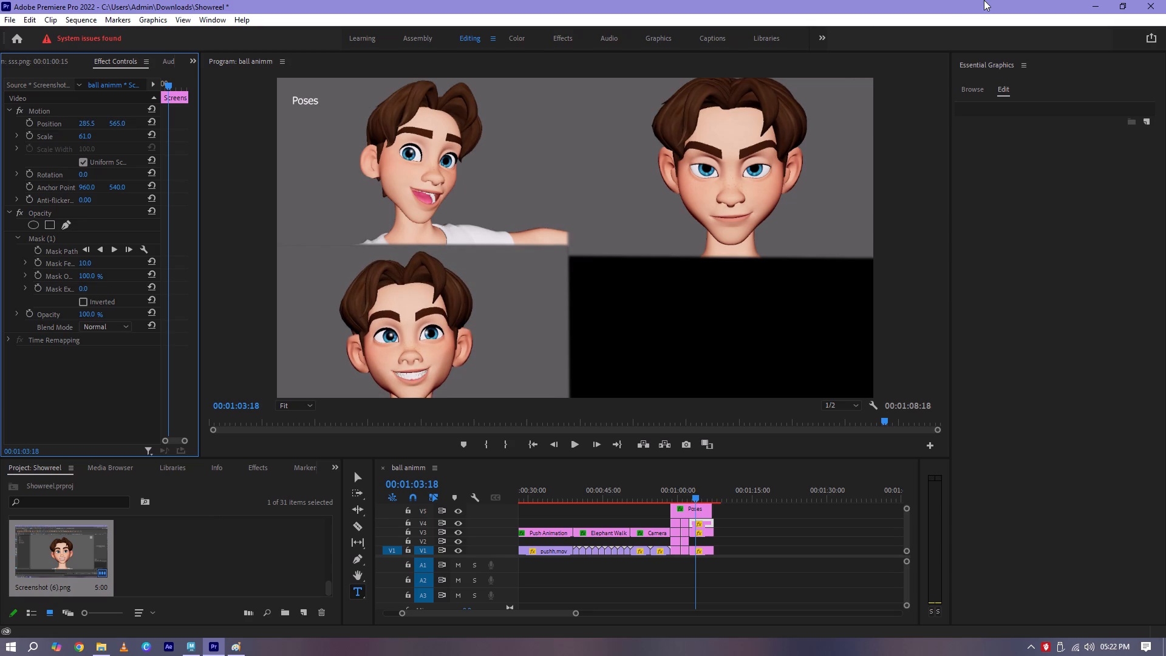
# Set the Screenshot (6) clip to scale 55 and position 295.5, 547.0, directly under the Screenshot (4) image.
pyautogui.moveTo(84, 137); pyautogui.dragTo(82, 137)
pyautogui.moveTo(82, 137); pyautogui.dragTo(78, 138)
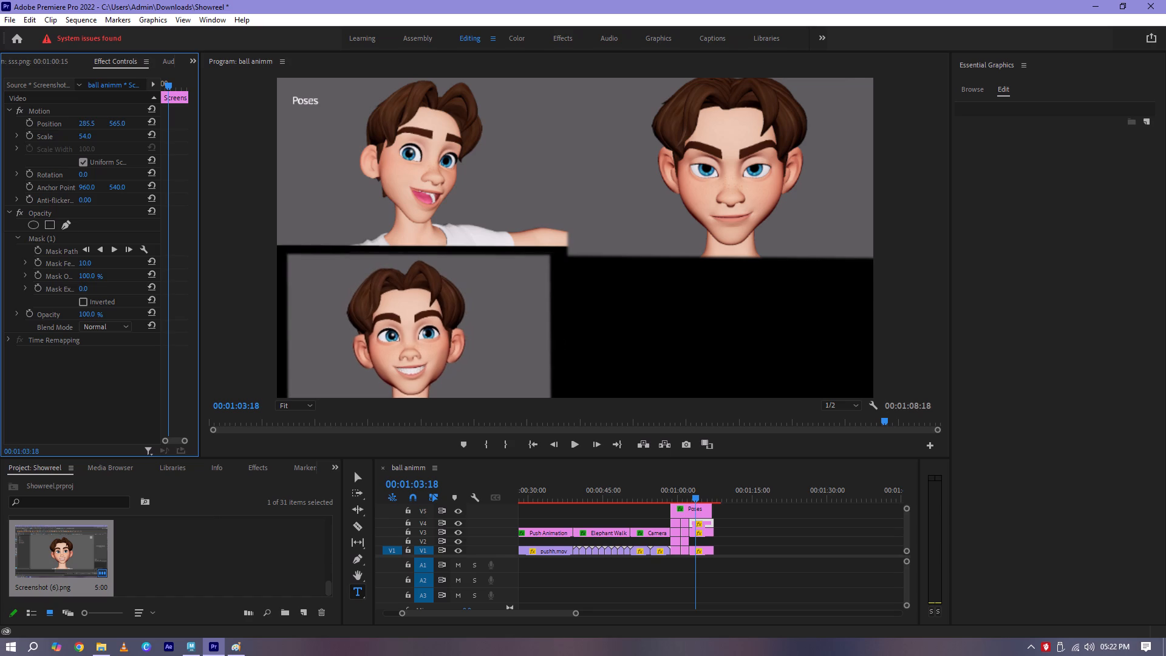
pyautogui.moveTo(78, 138); pyautogui.dragTo(79, 138)
pyautogui.moveTo(87, 124); pyautogui.dragTo(71, 125)
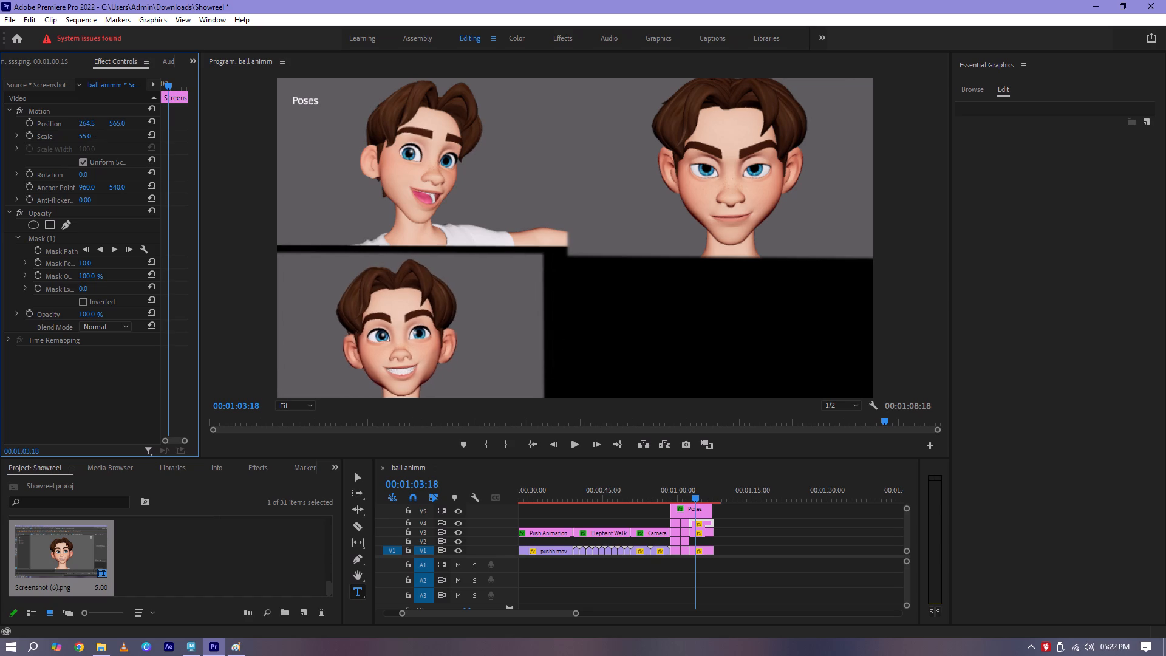
pyautogui.moveTo(71, 125); pyautogui.dragTo(94, 129)
pyautogui.moveTo(115, 121); pyautogui.dragTo(121, 123)
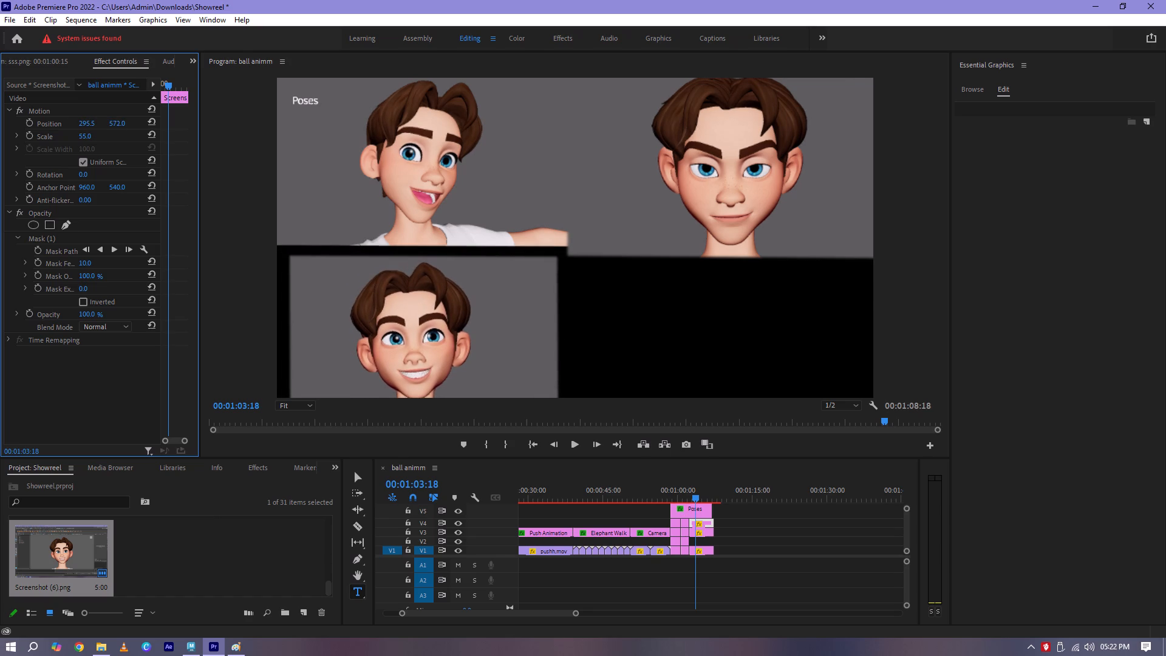
pyautogui.moveTo(121, 123); pyautogui.dragTo(109, 124)
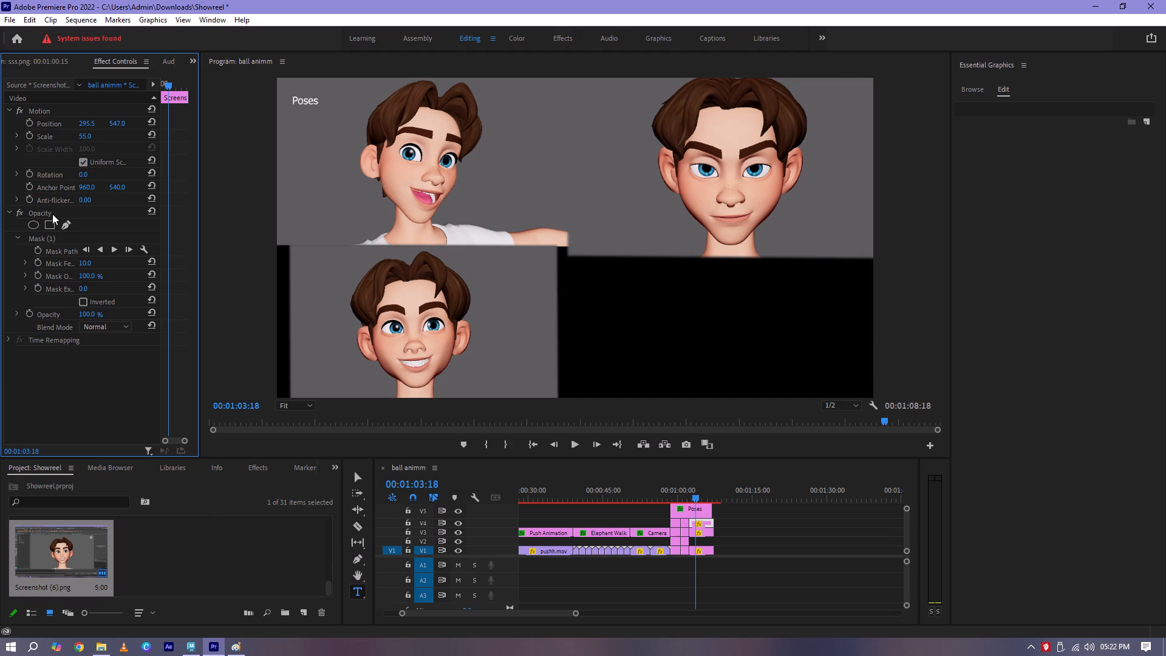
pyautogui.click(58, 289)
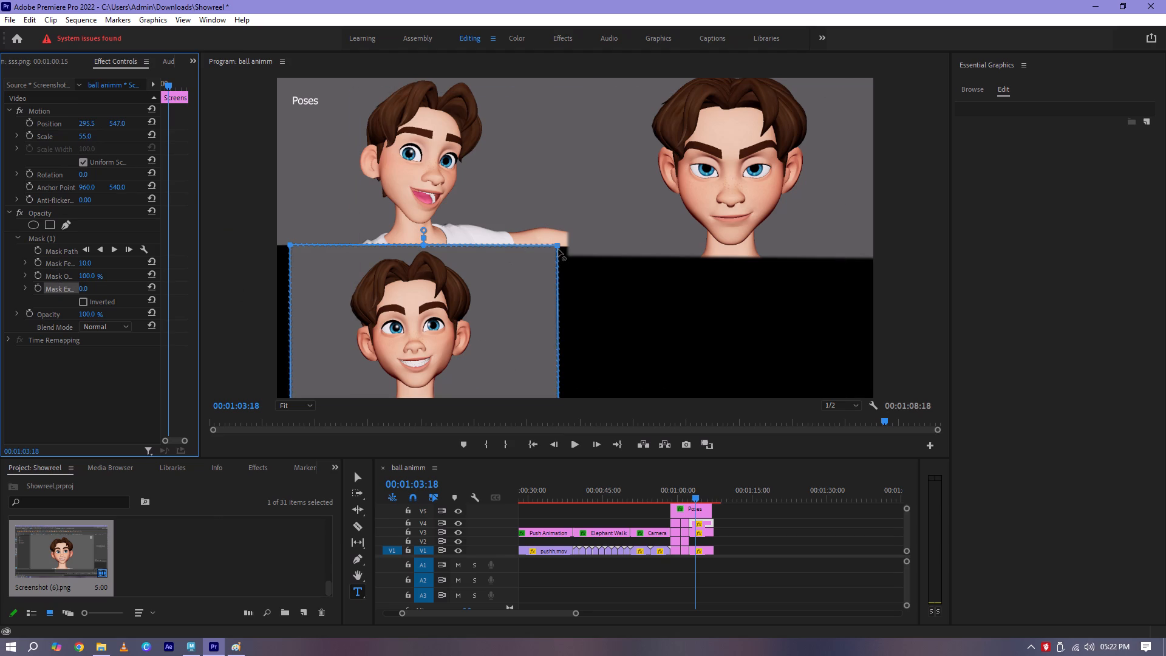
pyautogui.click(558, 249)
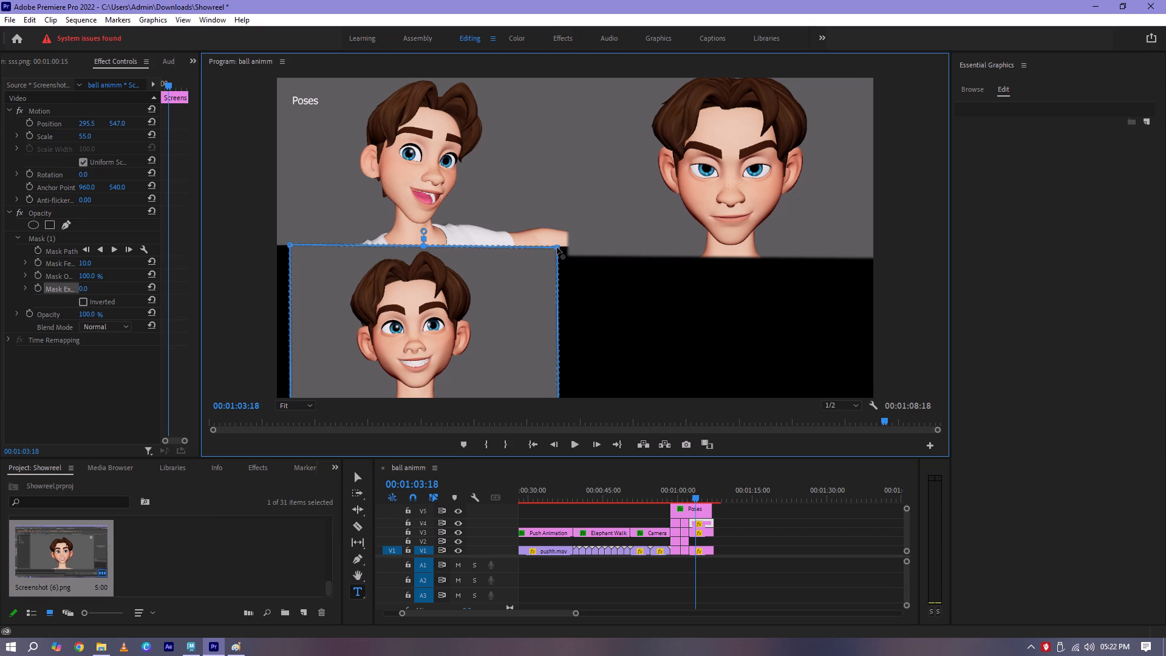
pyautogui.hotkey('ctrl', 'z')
# Duplicate the masked Screenshot (6) clip from V4 and place the copy on V2, aligned with the other pose clips.
pyautogui.click(713, 497)
pyautogui.click(732, 544)
pyautogui.click(706, 524)
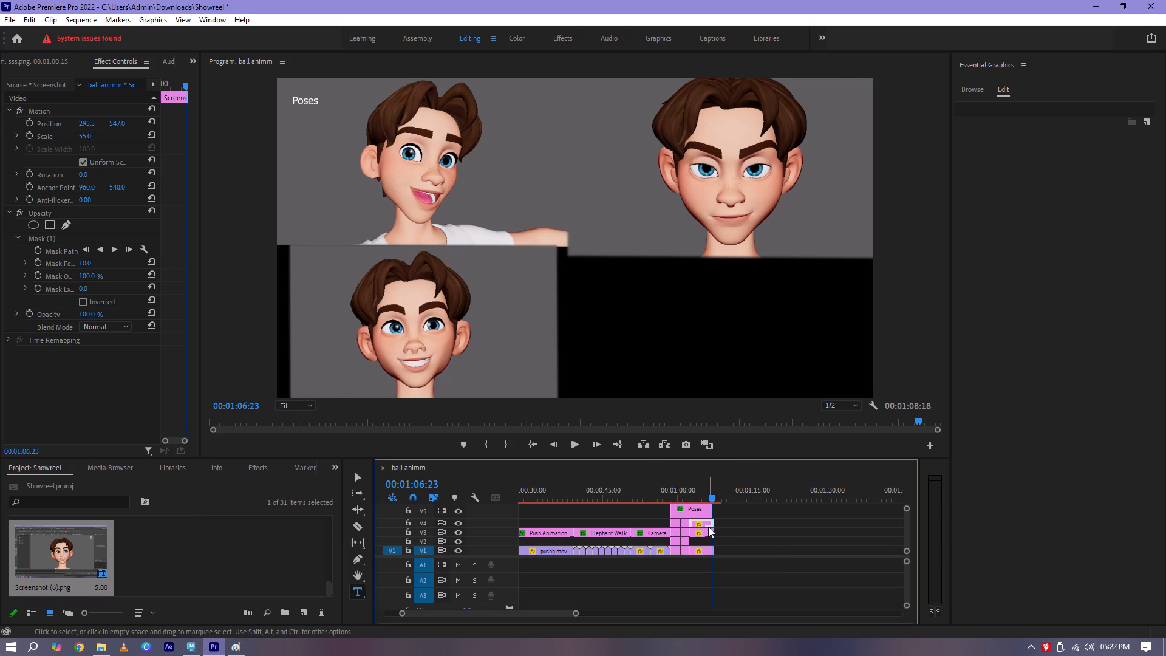
pyautogui.hotkey('ctrl', 'c')
pyautogui.click(741, 497)
pyautogui.hotkey('ctrl', 'v')
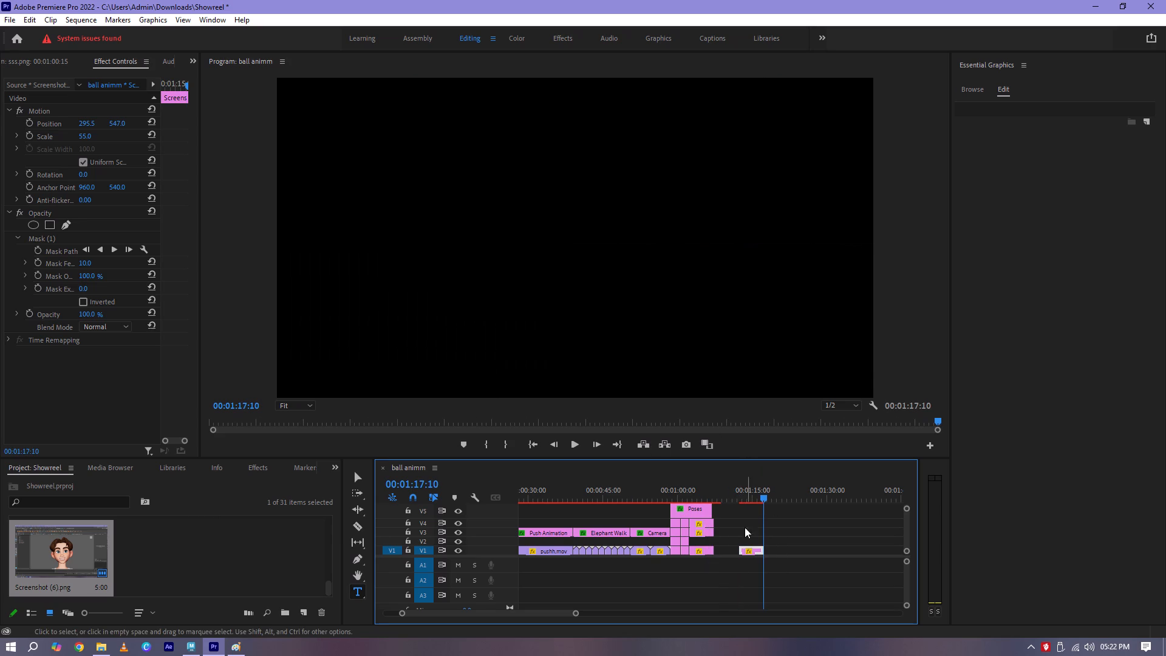
pyautogui.moveTo(750, 549); pyautogui.dragTo(698, 541)
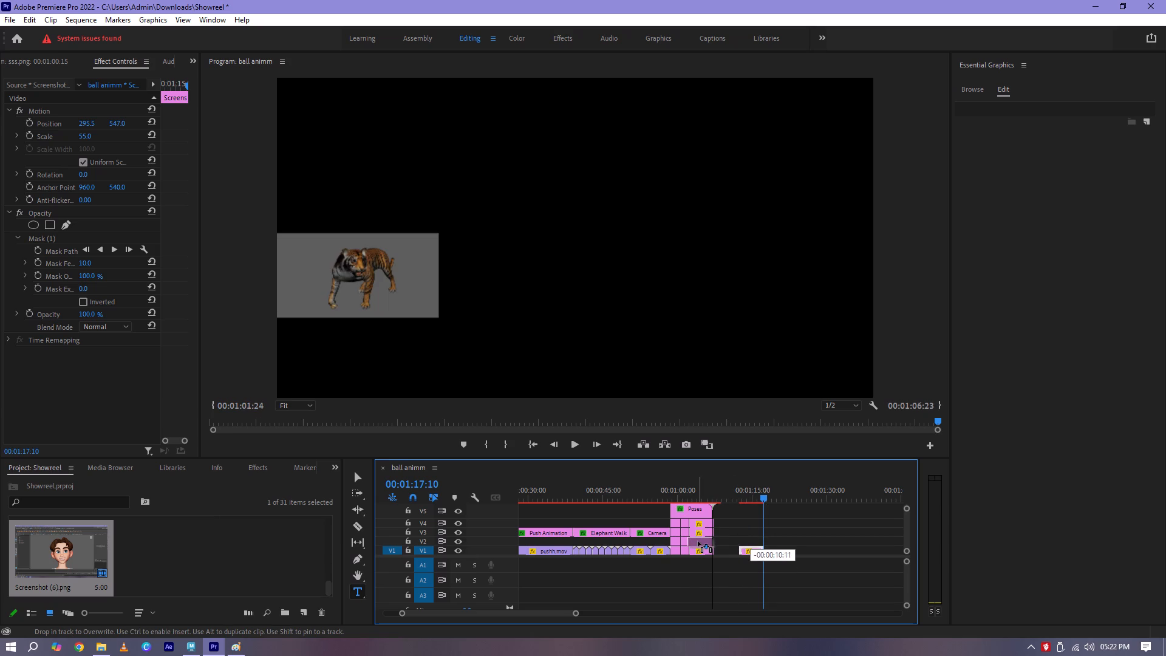
pyautogui.moveTo(698, 541); pyautogui.dragTo(701, 541)
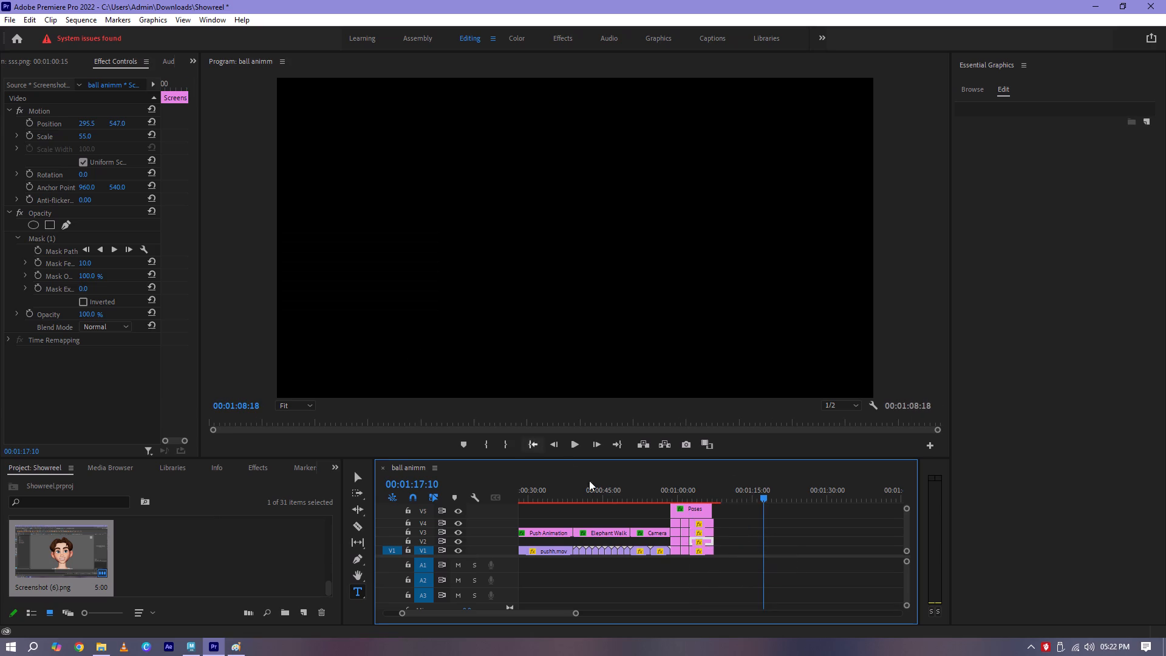
# Shift the V2 copy of Screenshot (6) horizontally to position 265.5, 547.0, filling the black gap beside the lower boy image.
pyautogui.click(700, 497)
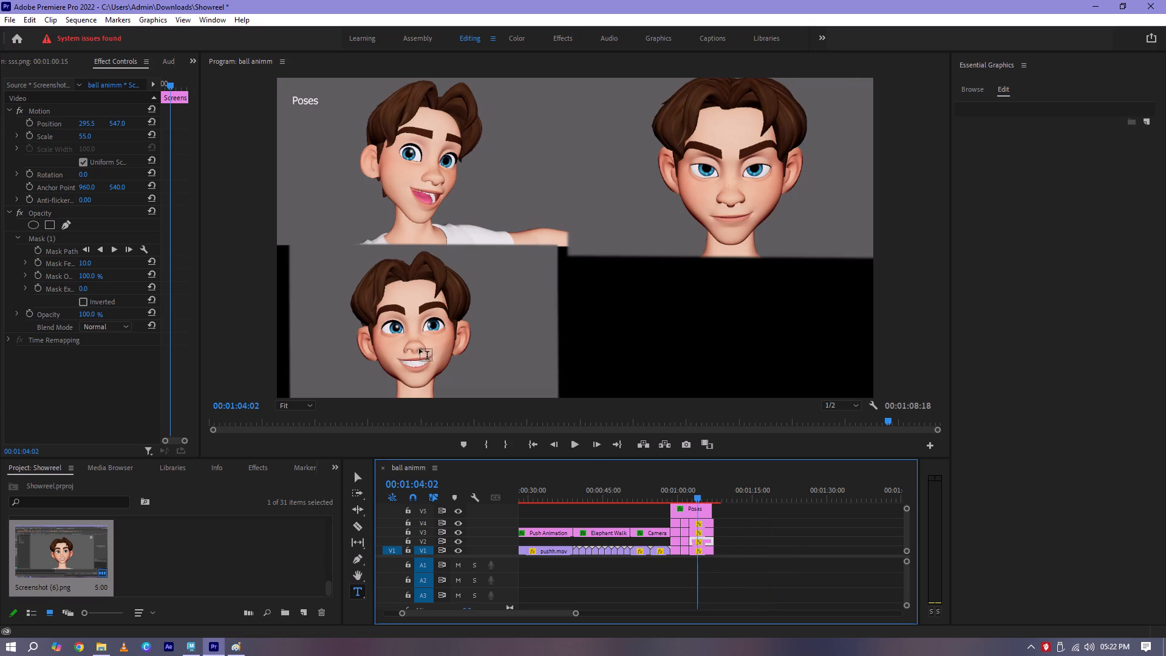
pyautogui.press('v')
pyautogui.moveTo(485, 358); pyautogui.dragTo(320, 349)
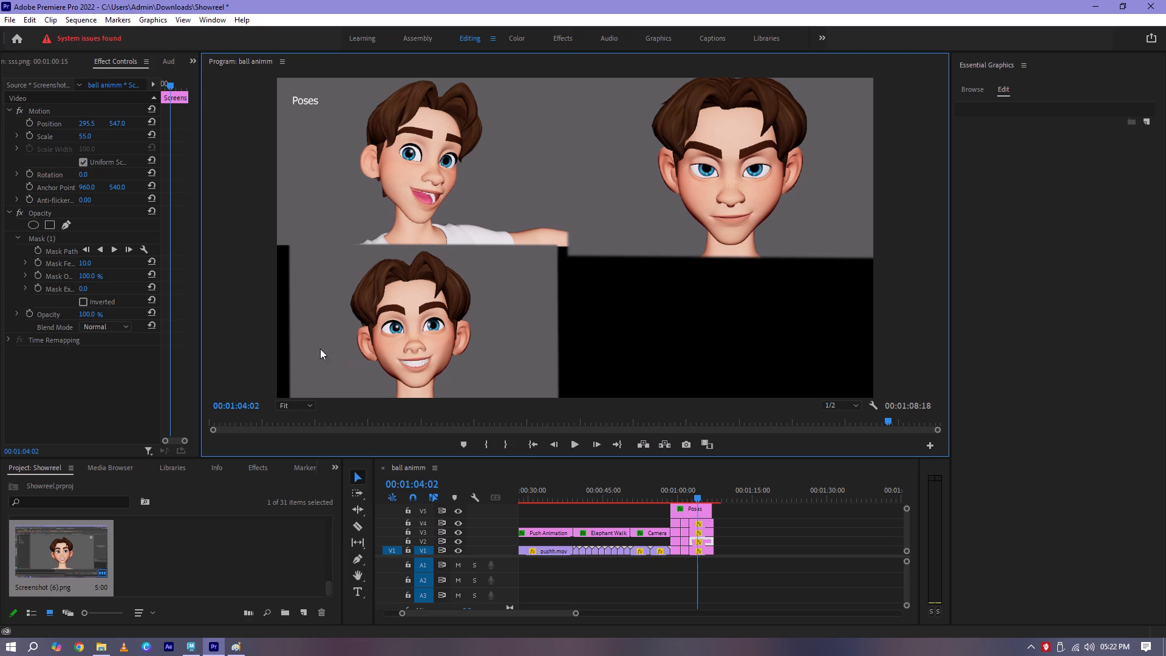
pyautogui.moveTo(320, 349); pyautogui.dragTo(247, 349)
pyautogui.moveTo(87, 123); pyautogui.dragTo(17, 121)
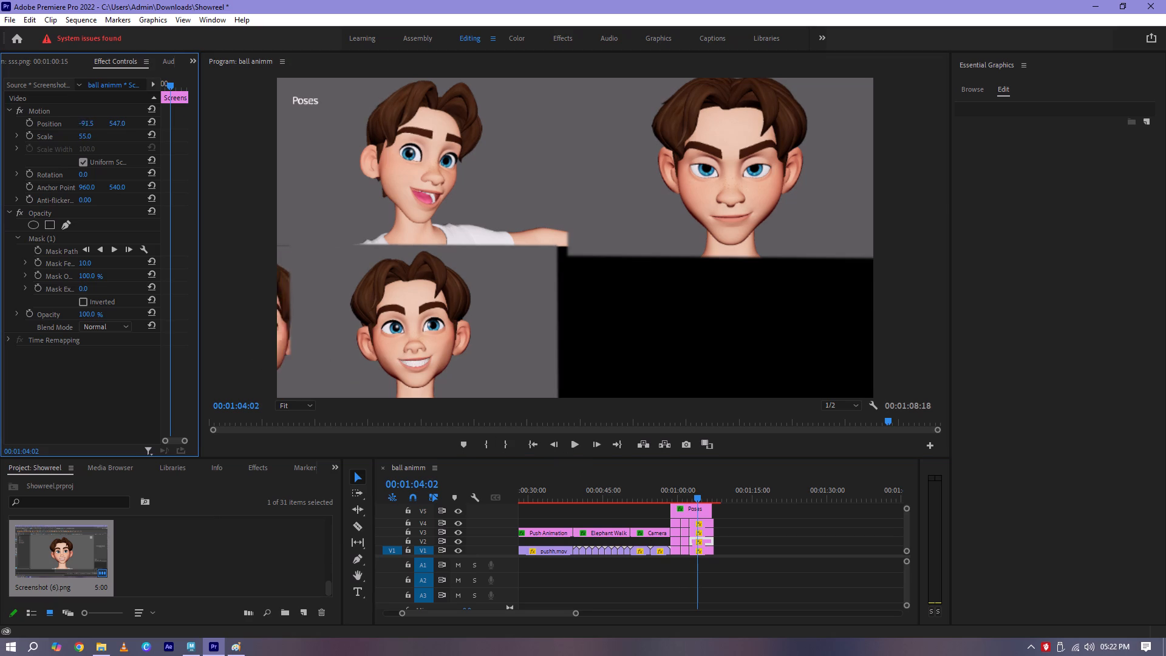
pyautogui.moveTo(17, 121); pyautogui.dragTo(77, 126)
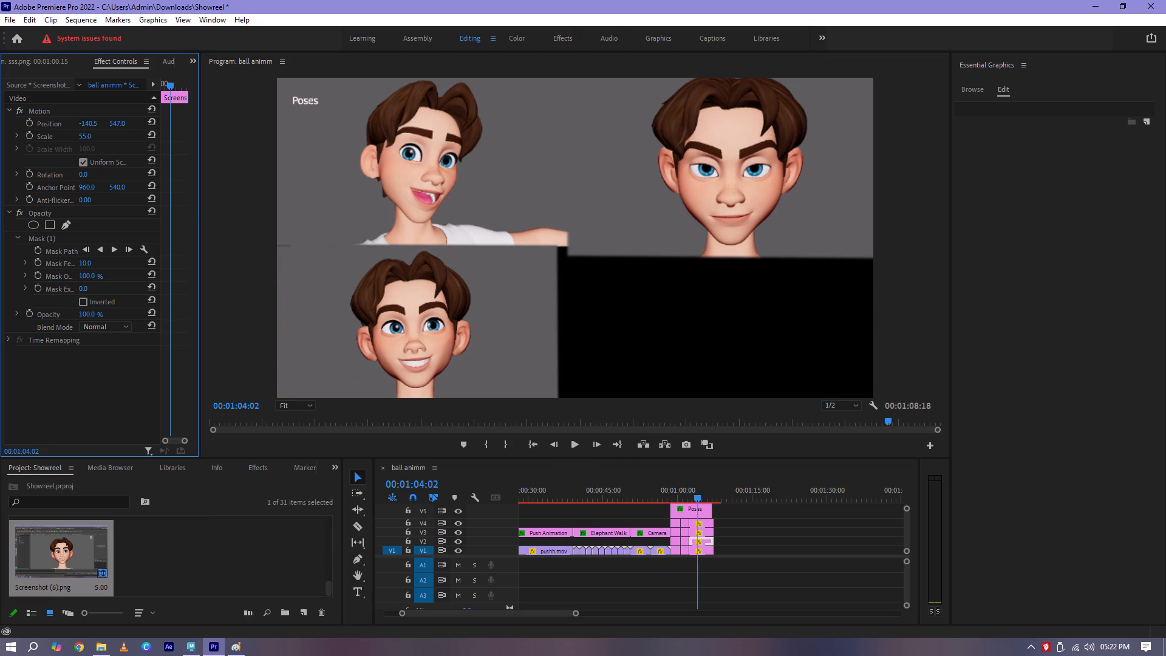
pyautogui.moveTo(77, 126); pyautogui.dragTo(164, 135)
pyautogui.moveTo(164, 135); pyautogui.dragTo(327, 156)
pyautogui.moveTo(327, 156); pyautogui.dragTo(326, 156)
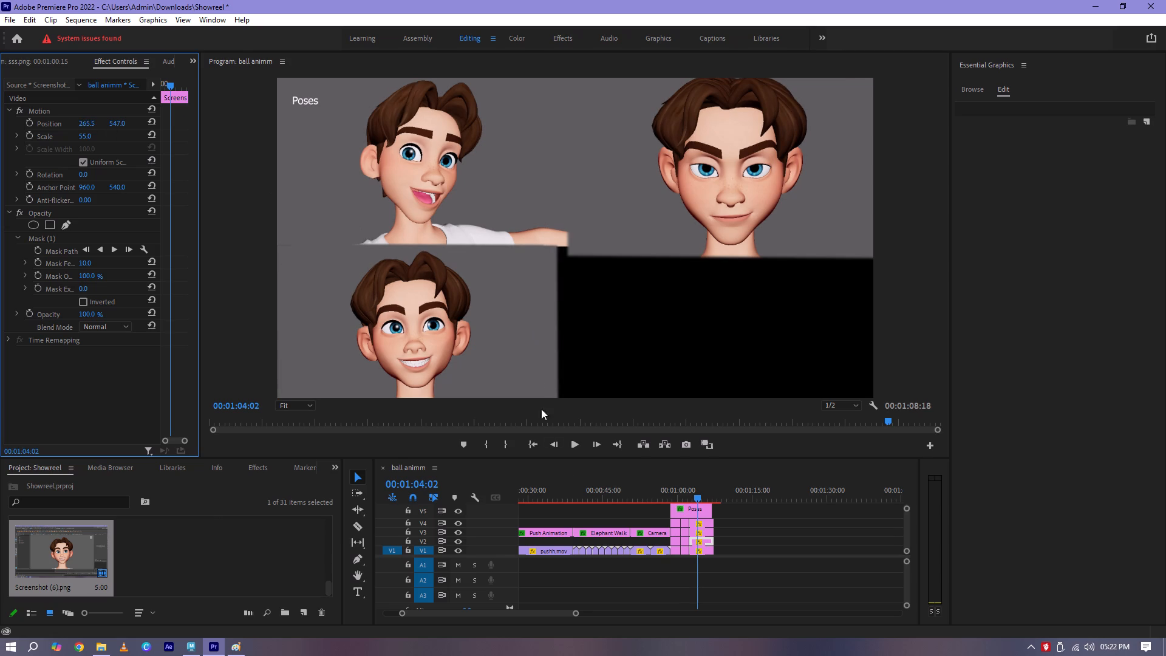
# Switch to File Explorer's Screenshots folder and preview Screenshot (7), closing the preview after checking the pose.
pyautogui.click(104, 648)
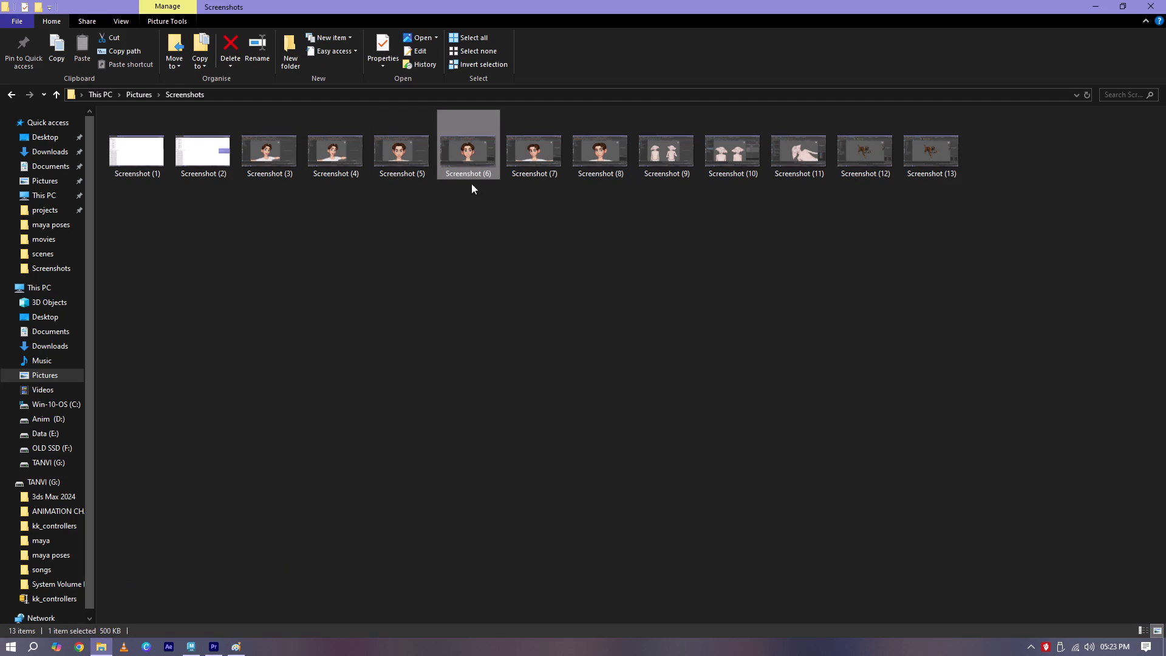
pyautogui.moveTo(602, 151); pyautogui.dragTo(644, 202)
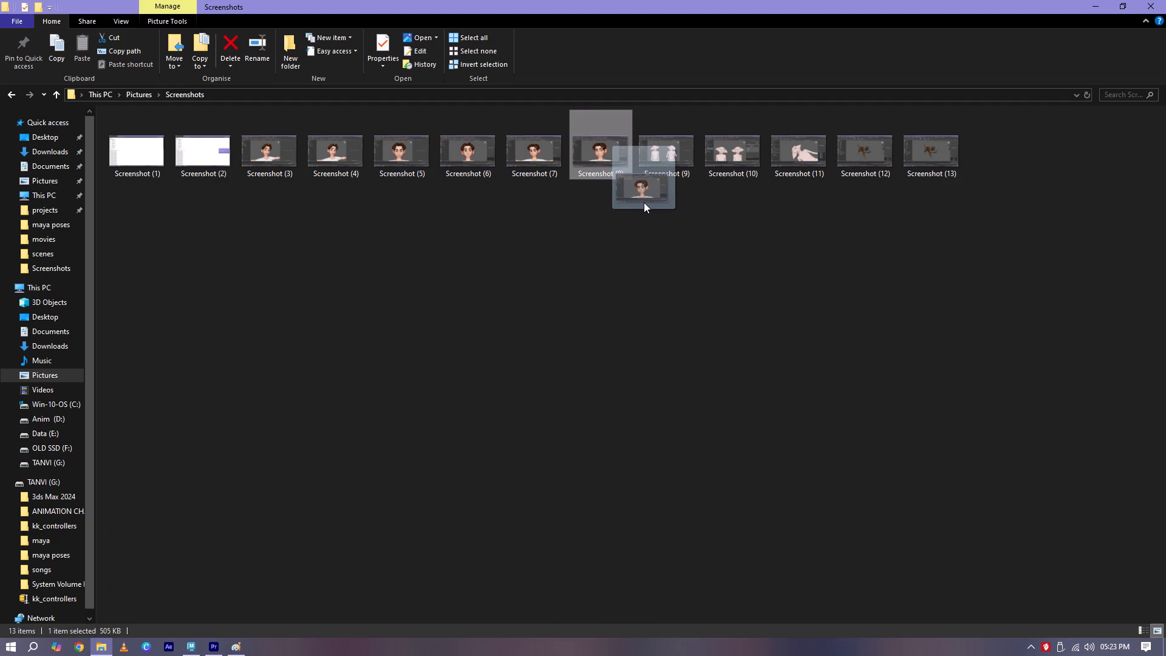
pyautogui.moveTo(644, 202); pyautogui.dragTo(556, 230)
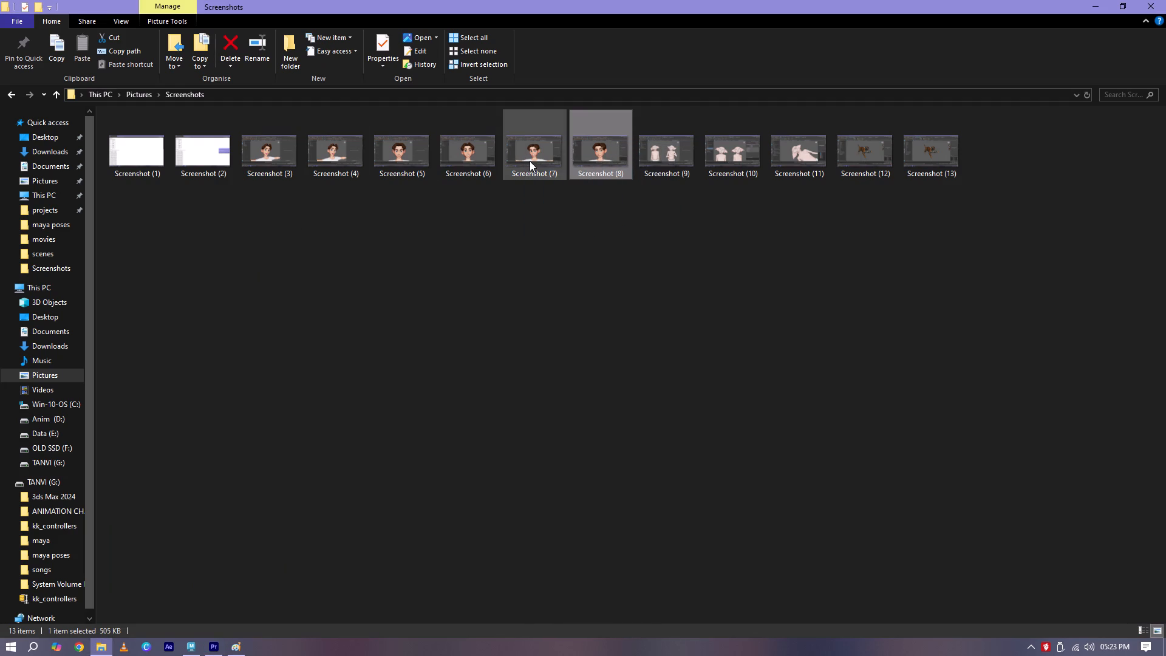
pyautogui.click(530, 161)
pyautogui.click(530, 161)
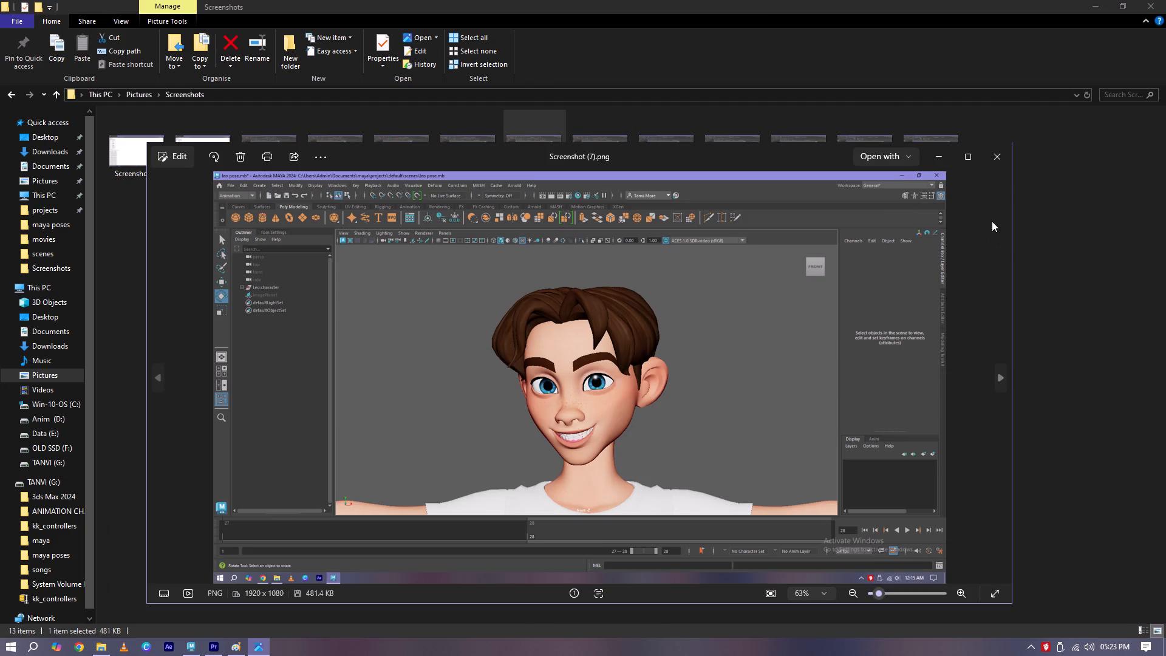
pyautogui.click(1000, 151)
# Bring Screenshot (8) from the Screenshots folder into the Premiere Pro sequence on V4, leaving a small gap after the pose clips.
pyautogui.moveTo(602, 162); pyautogui.dragTo(686, 368)
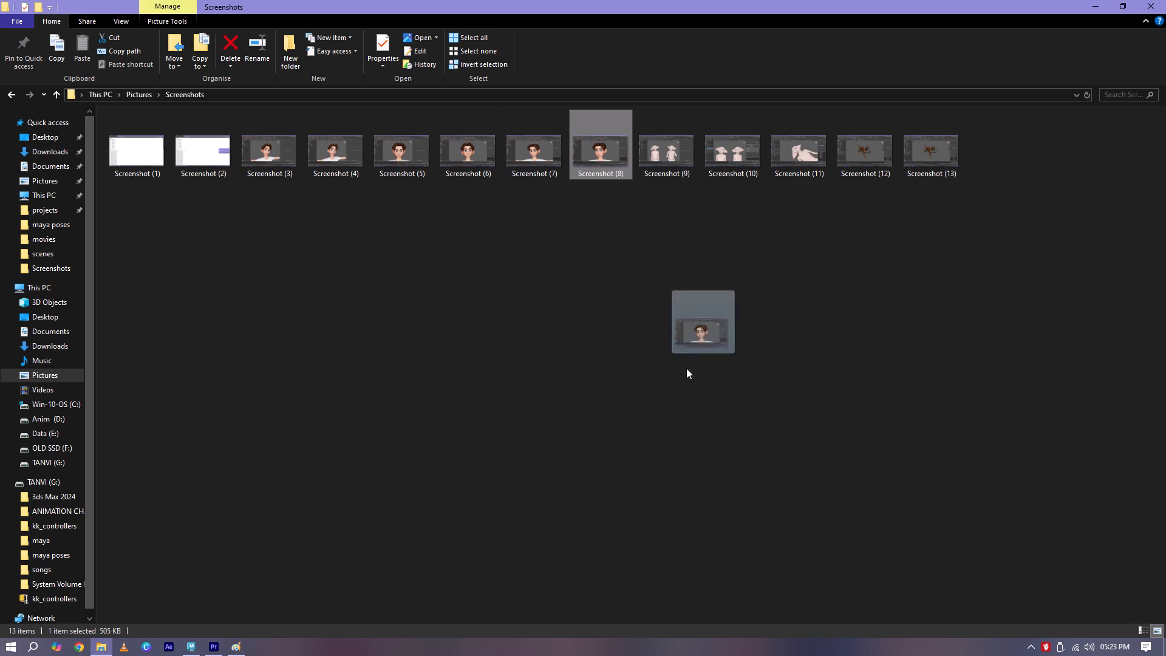
pyautogui.moveTo(686, 368); pyautogui.dragTo(213, 645)
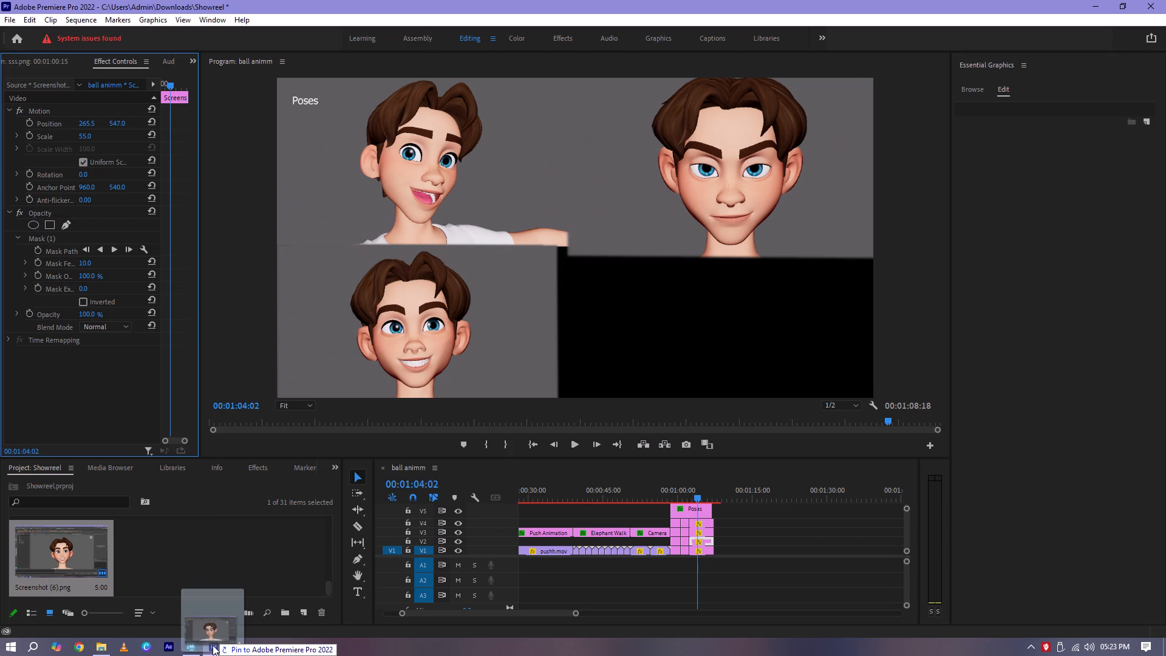
pyautogui.moveTo(213, 645); pyautogui.dragTo(732, 564)
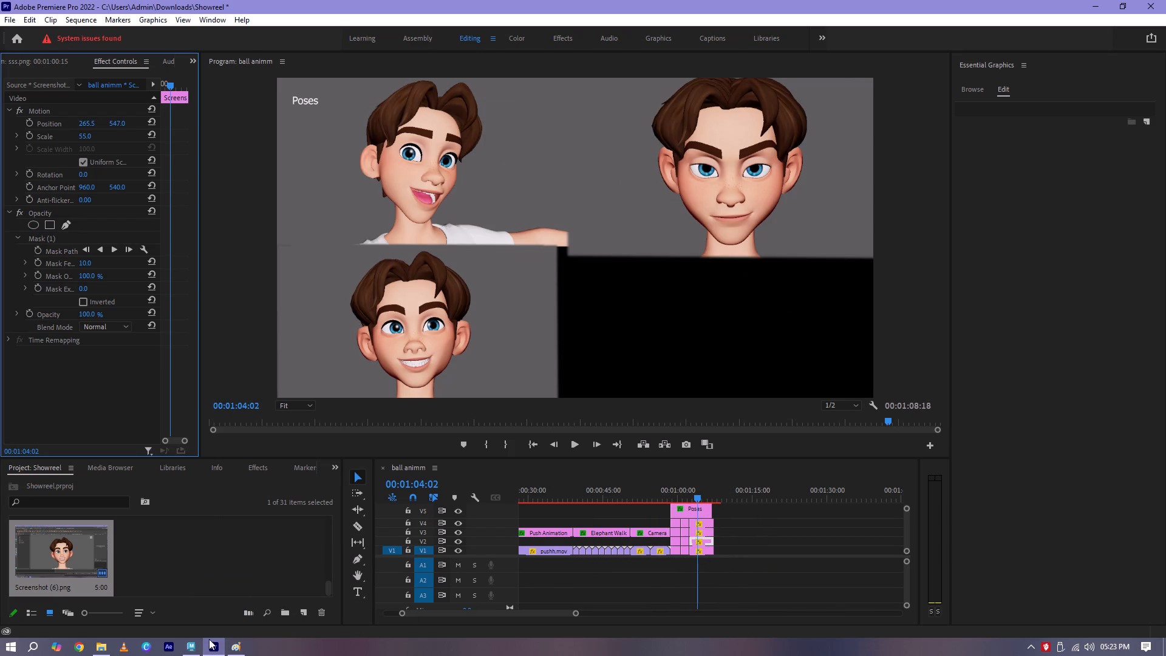
pyautogui.click(107, 649)
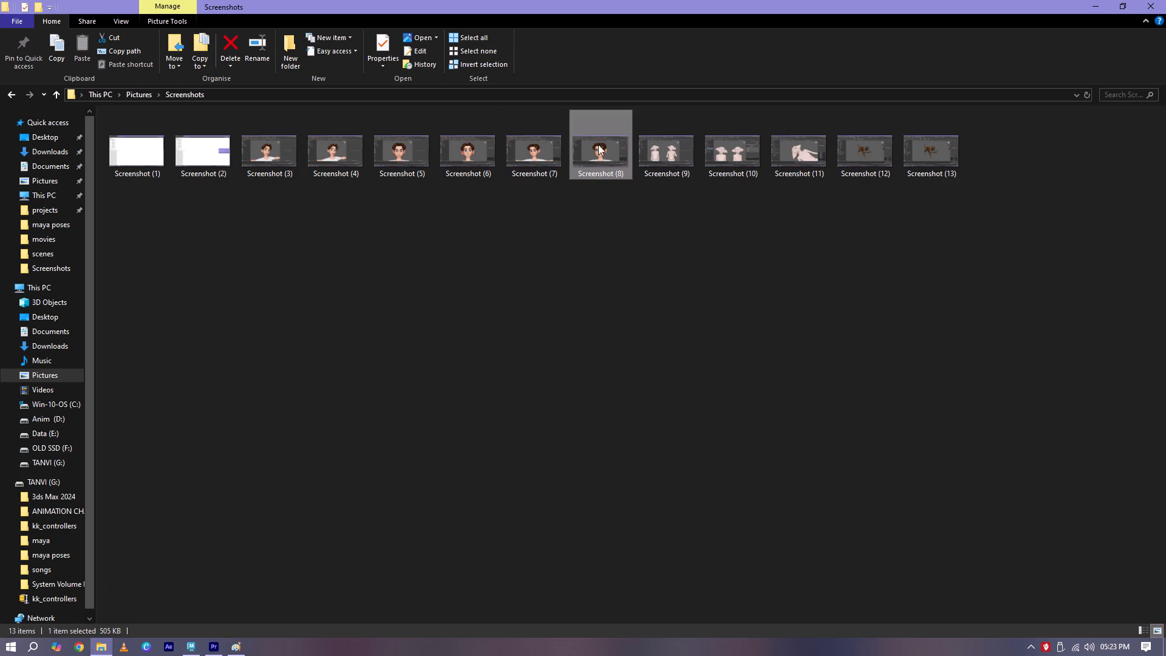
pyautogui.moveTo(605, 151); pyautogui.dragTo(215, 652)
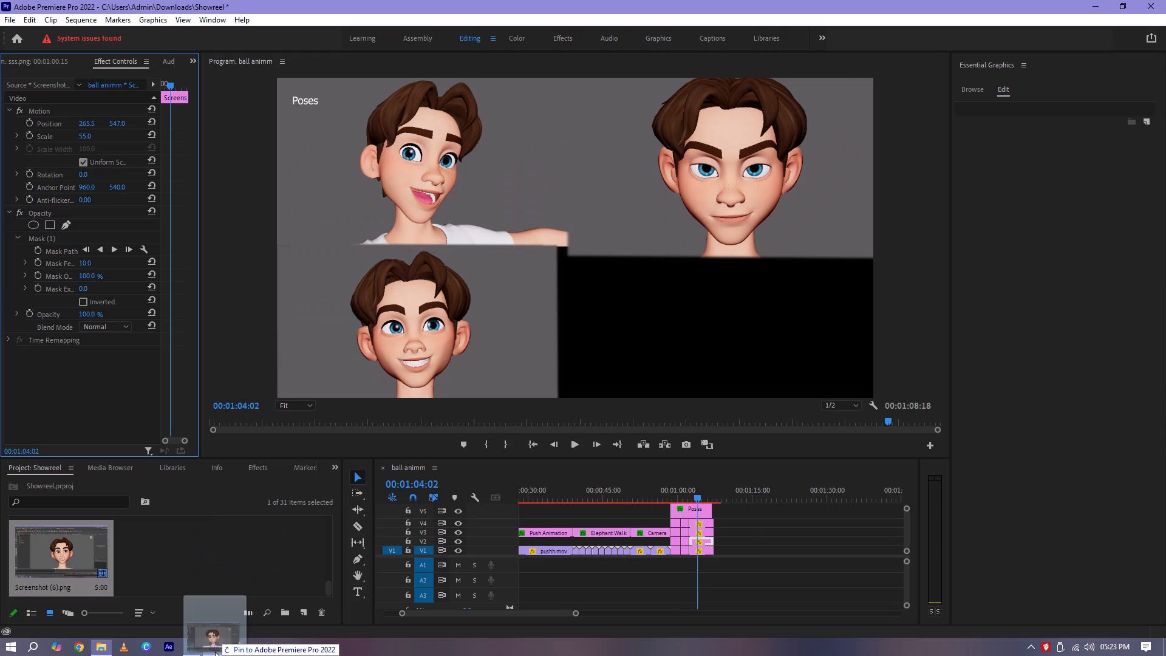
pyautogui.moveTo(215, 652); pyautogui.dragTo(707, 555)
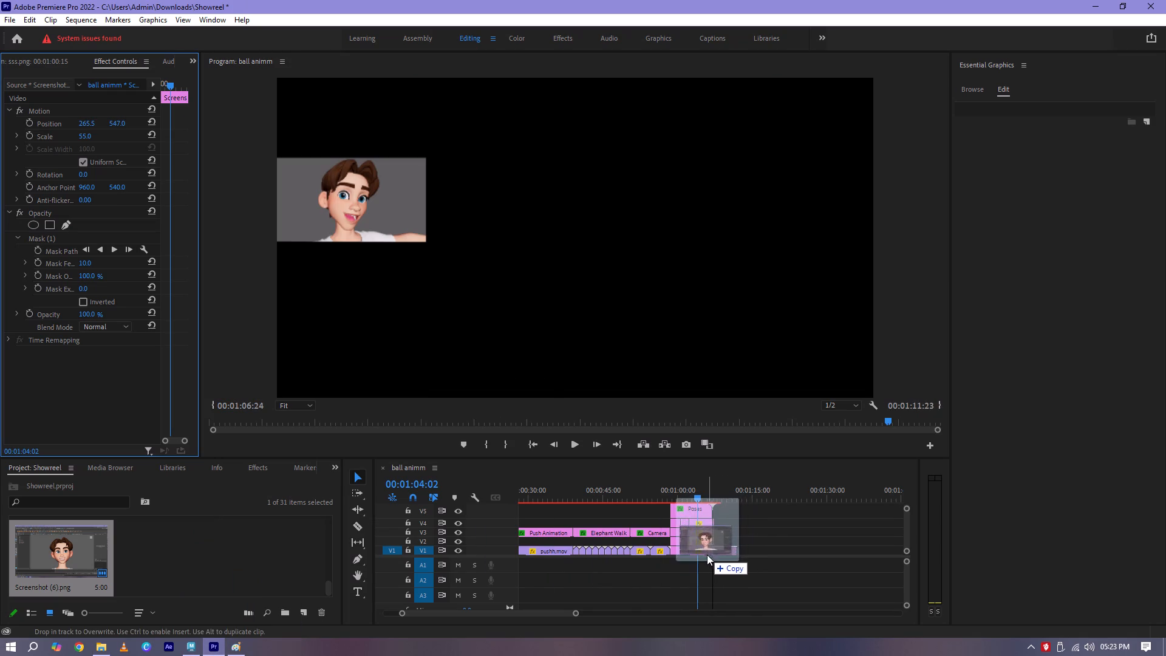
pyautogui.moveTo(707, 555); pyautogui.dragTo(711, 505)
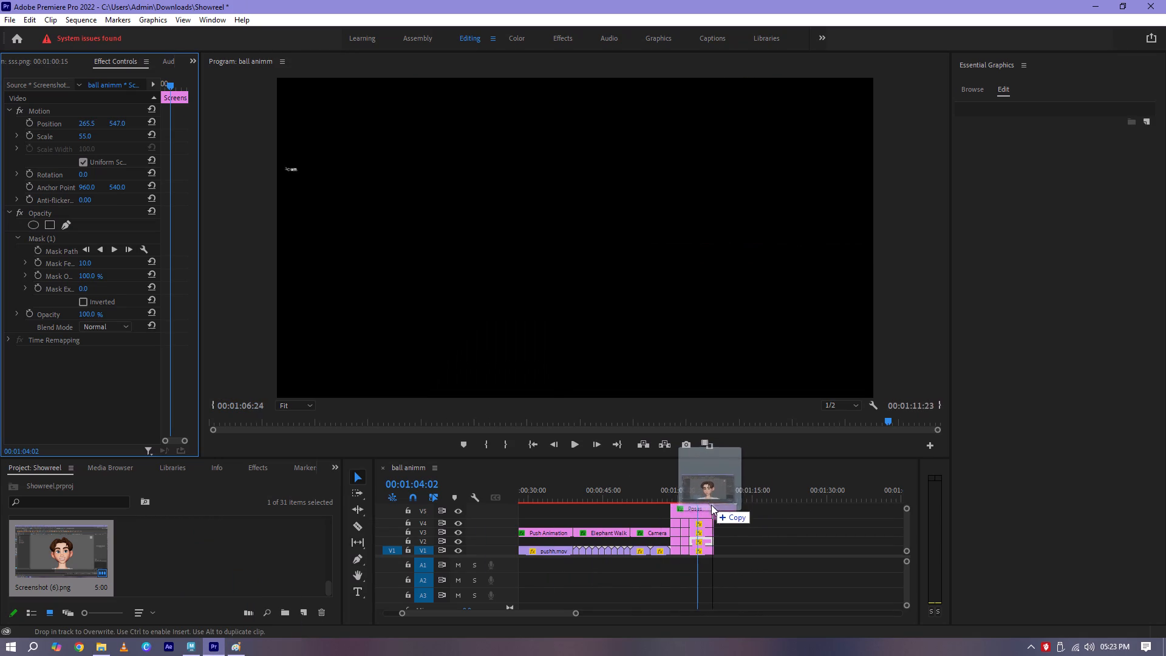
pyautogui.moveTo(711, 505); pyautogui.dragTo(712, 521)
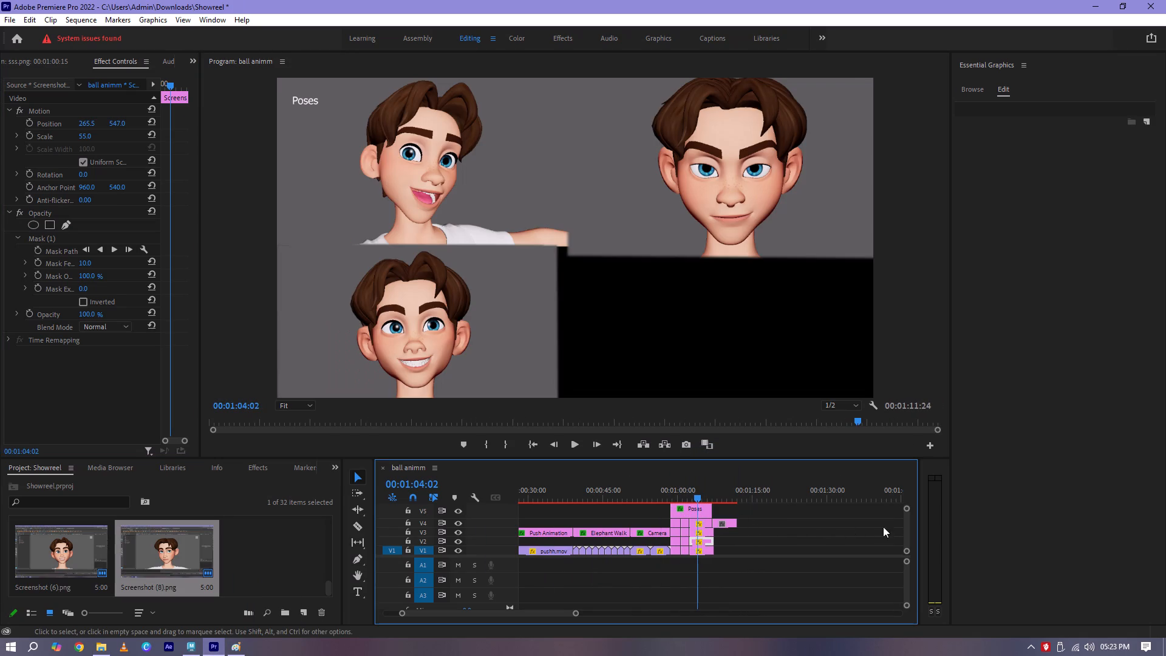
pyautogui.moveTo(726, 521); pyautogui.dragTo(732, 521)
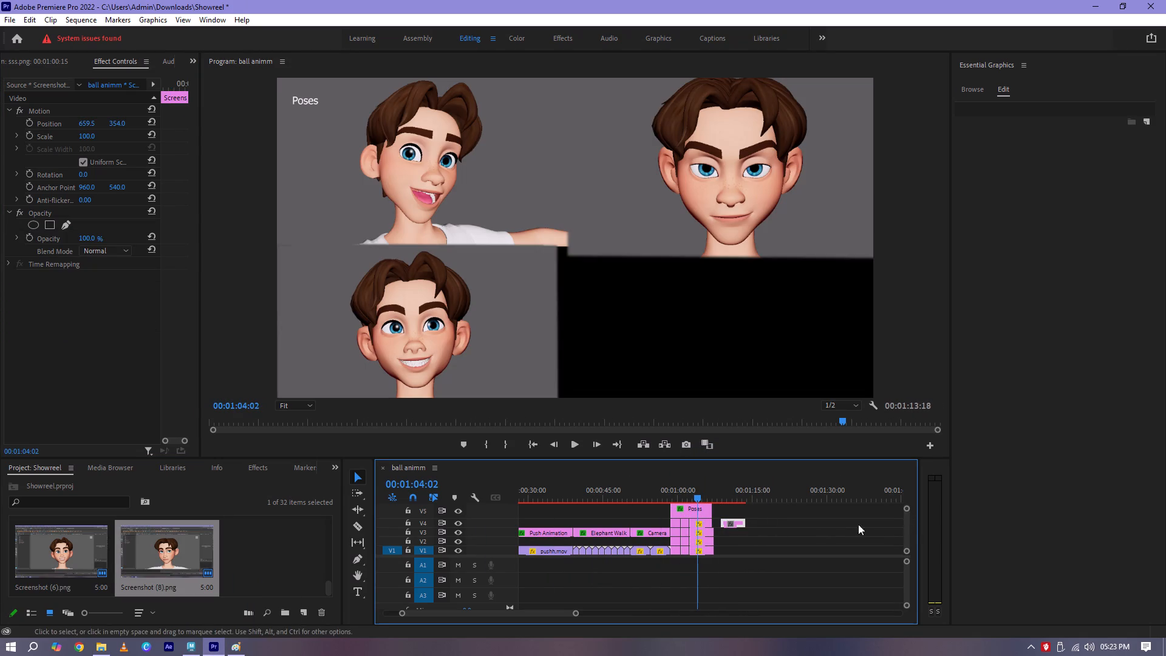
# Reveal the V6 track and move its Graphic clip later, directly above the Screenshot (8) clip's time span.
pyautogui.moveTo(905, 507); pyautogui.dragTo(907, 494)
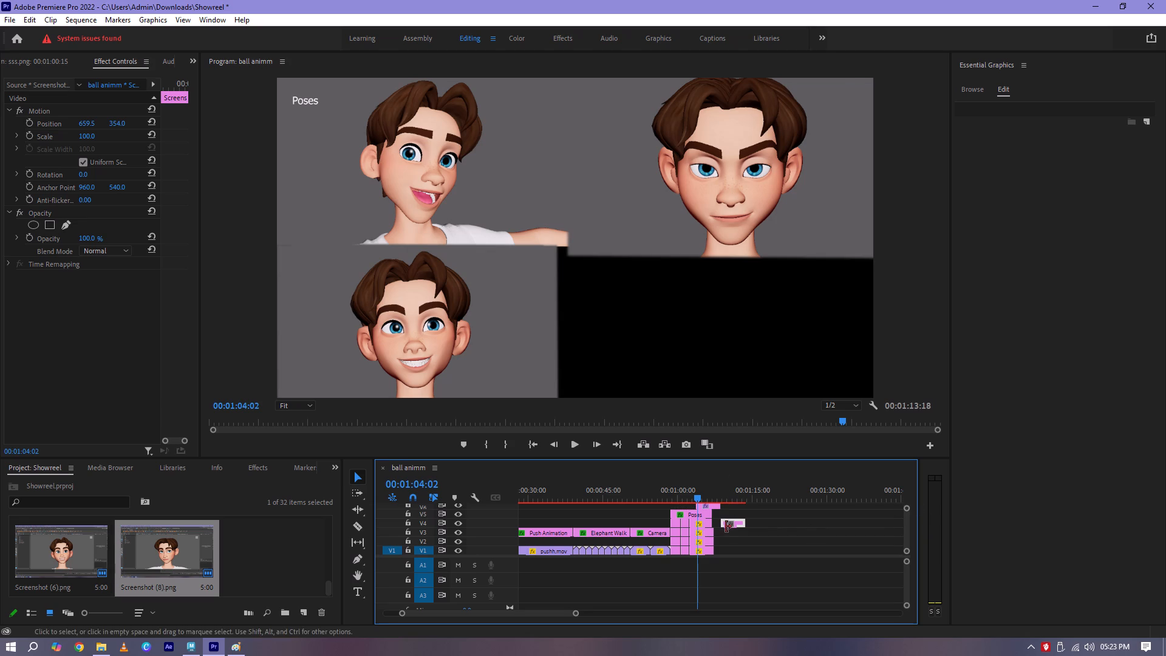
pyautogui.click(715, 507)
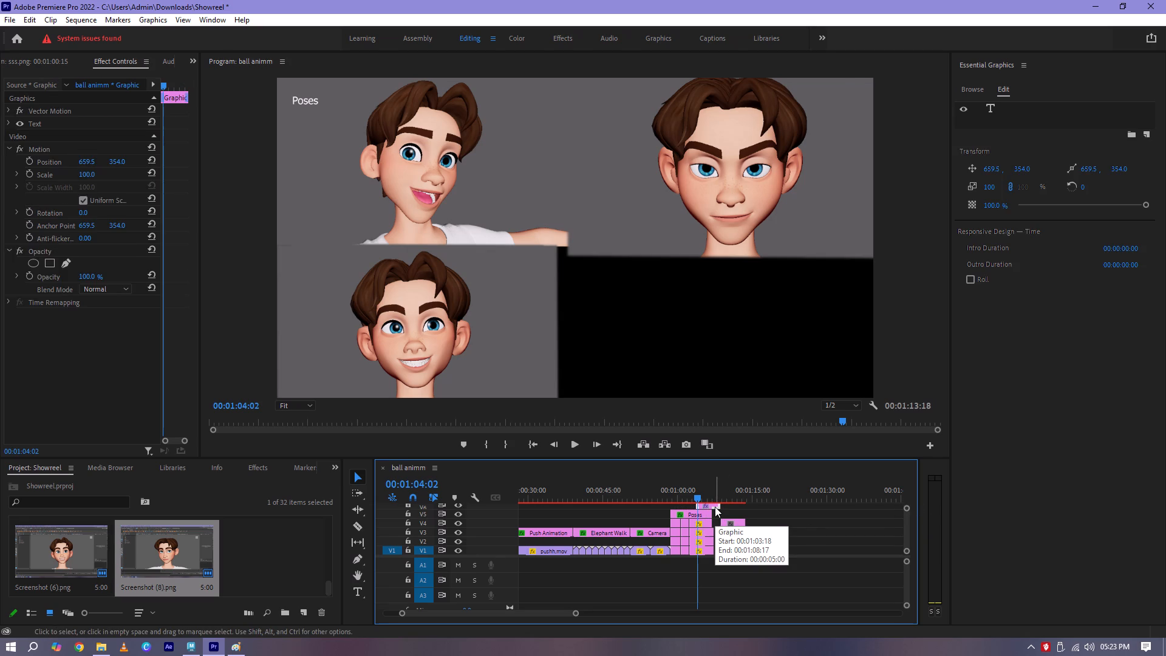
pyautogui.moveTo(715, 507); pyautogui.dragTo(724, 506)
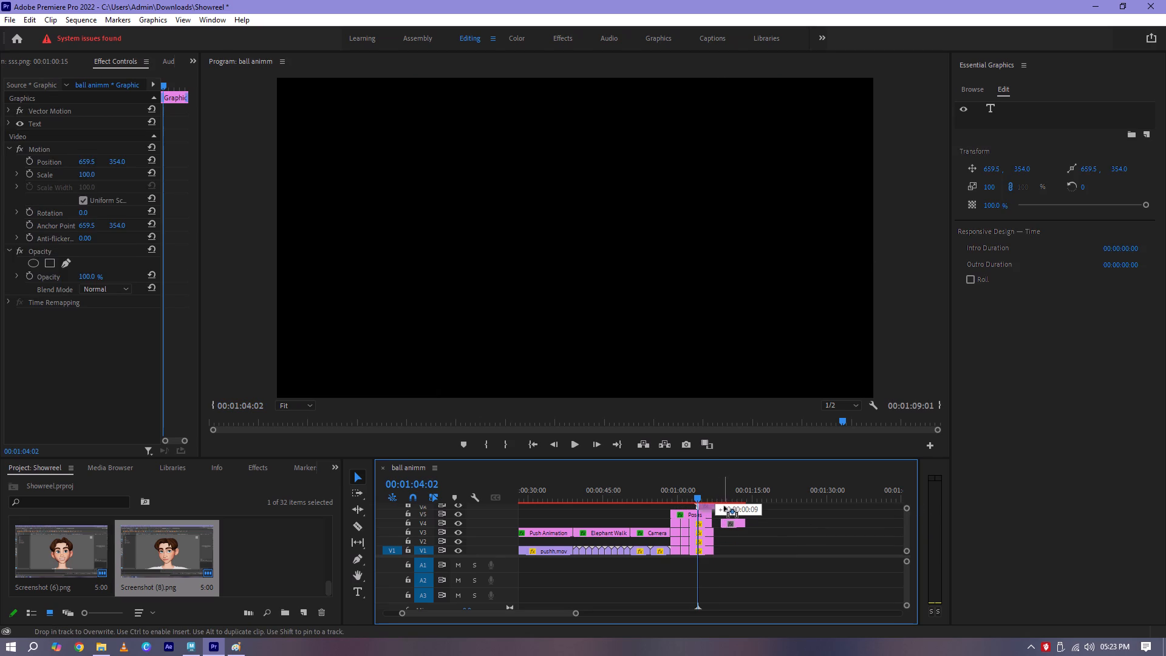
pyautogui.moveTo(724, 506); pyautogui.dragTo(739, 507)
pyautogui.click(735, 504)
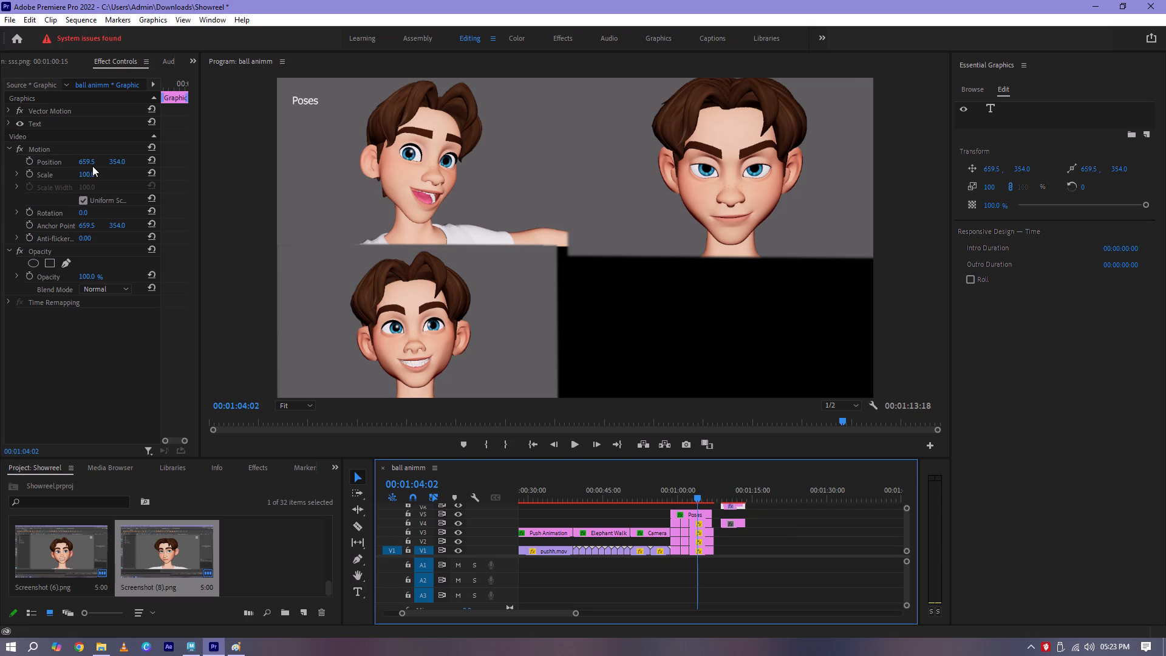
# Set the Graphic clip's position to 415.5, 354.0 and preview the frame at 00:01:11:14.
pyautogui.moveTo(87, 161); pyautogui.dragTo(86, 161)
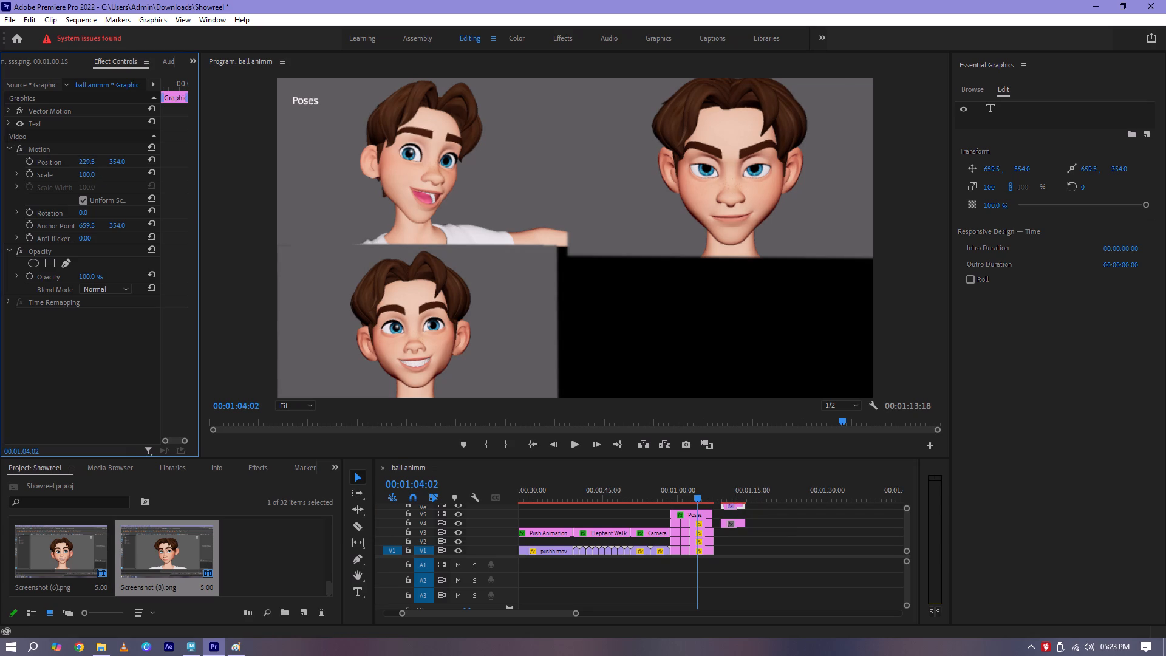
pyautogui.moveTo(86, 161); pyautogui.dragTo(201, 193)
pyautogui.click(736, 496)
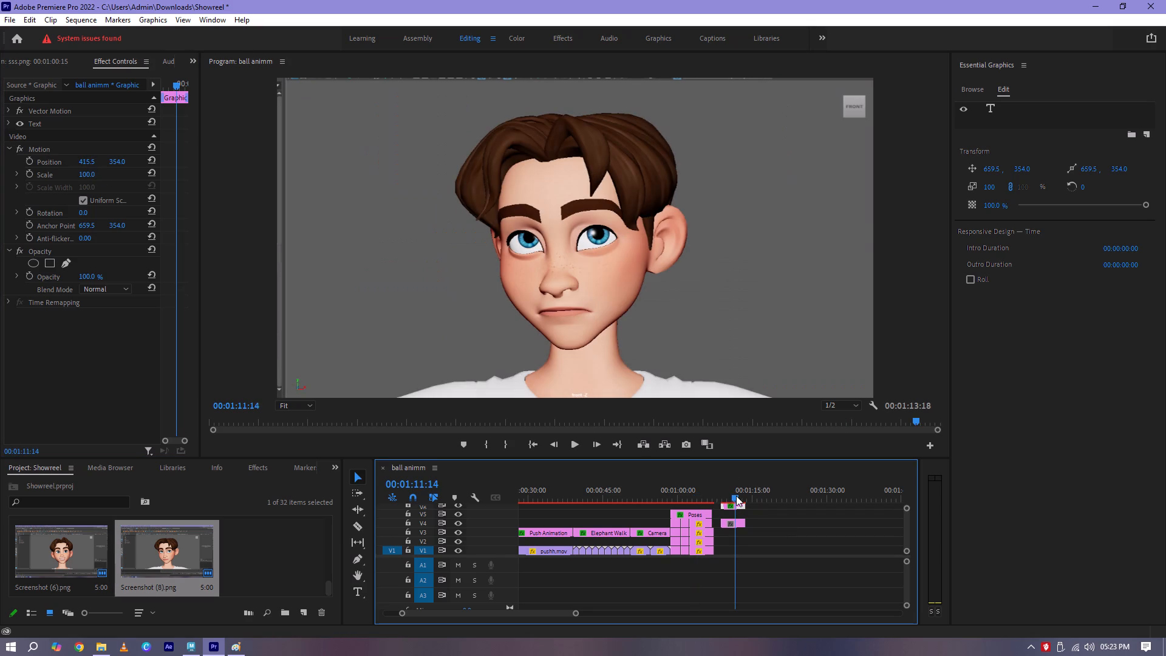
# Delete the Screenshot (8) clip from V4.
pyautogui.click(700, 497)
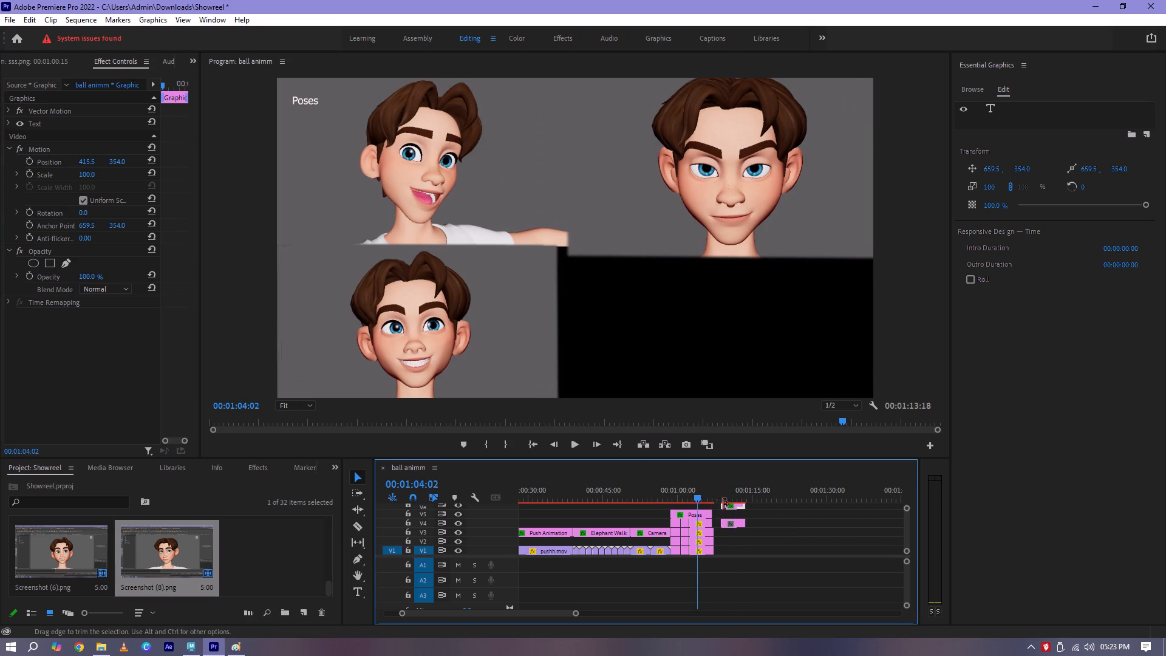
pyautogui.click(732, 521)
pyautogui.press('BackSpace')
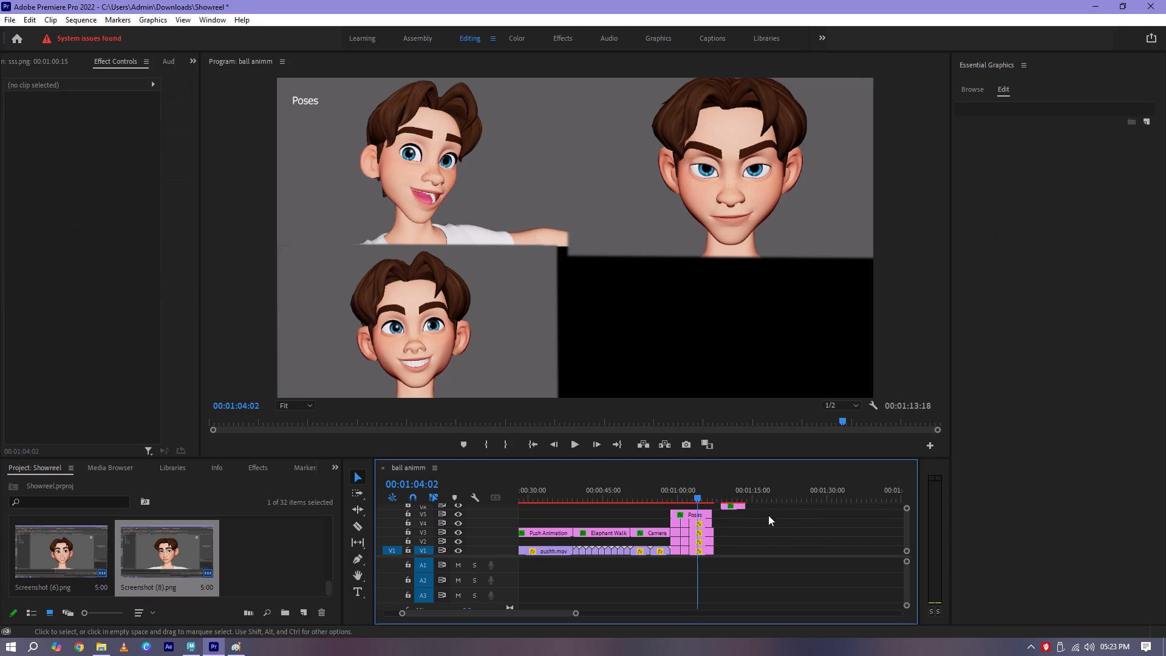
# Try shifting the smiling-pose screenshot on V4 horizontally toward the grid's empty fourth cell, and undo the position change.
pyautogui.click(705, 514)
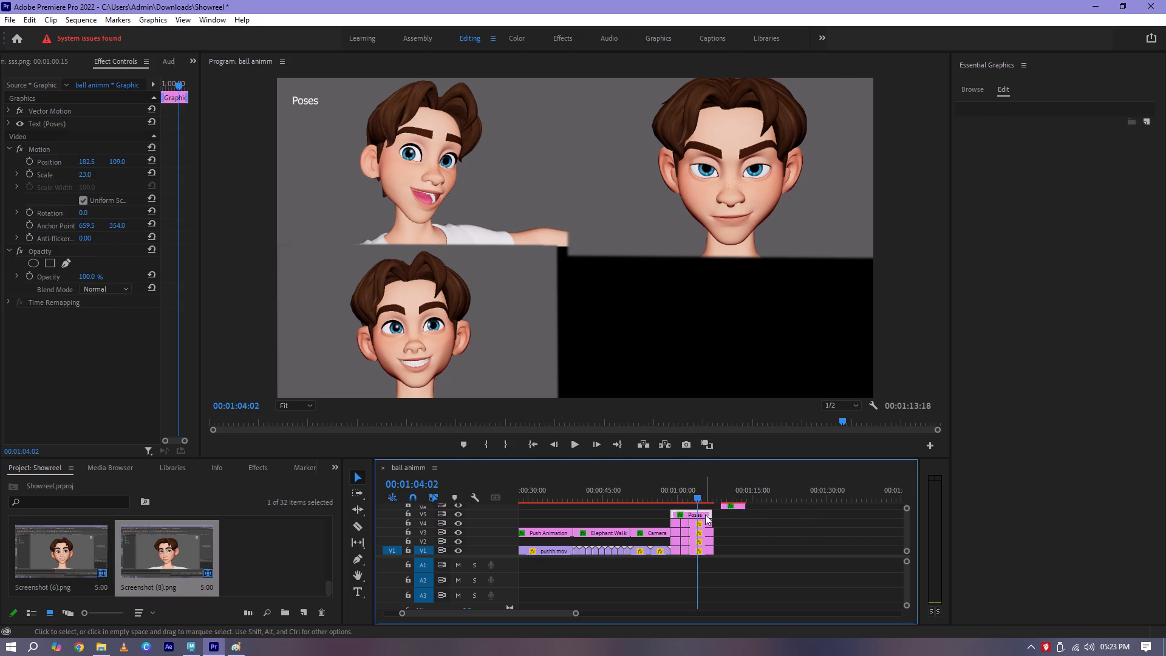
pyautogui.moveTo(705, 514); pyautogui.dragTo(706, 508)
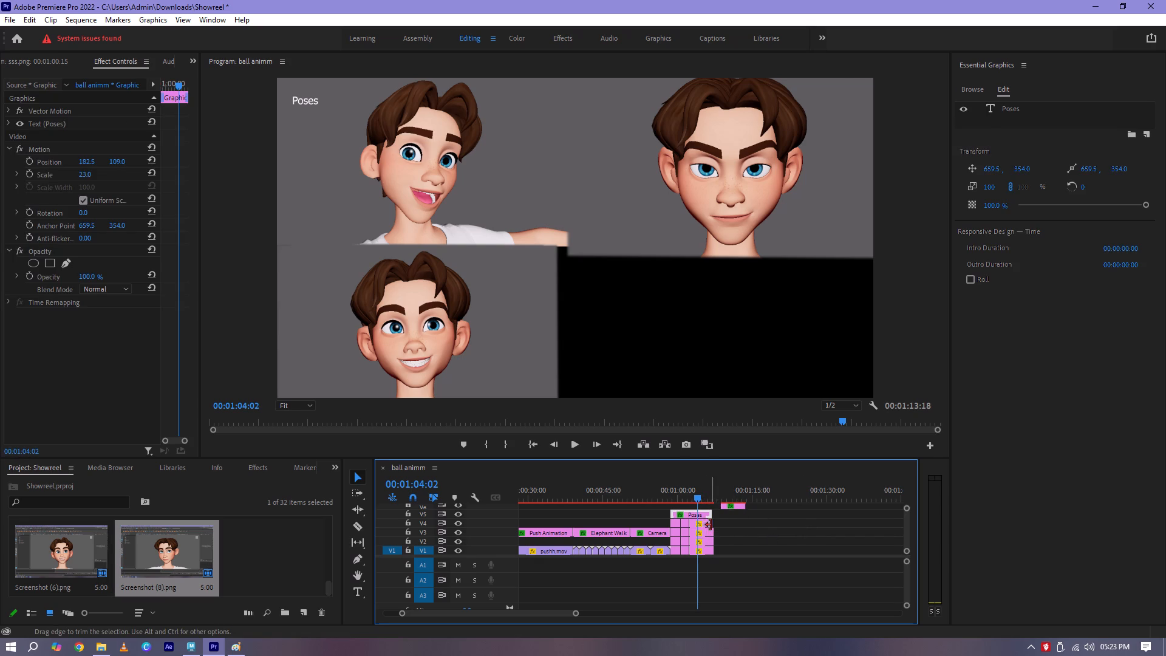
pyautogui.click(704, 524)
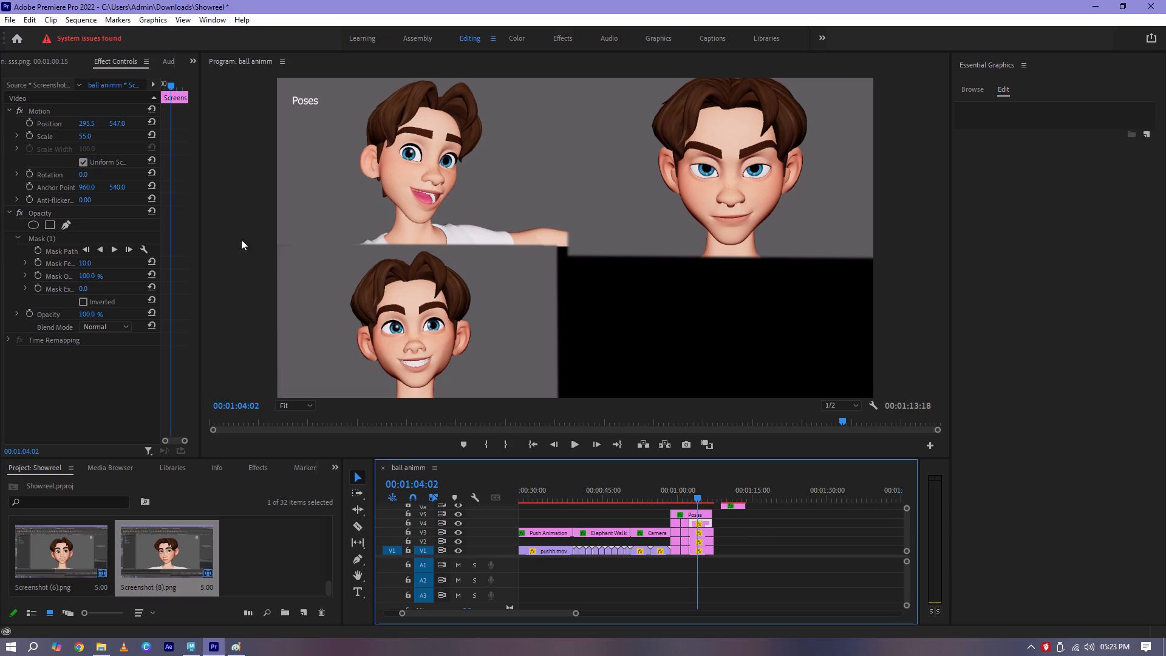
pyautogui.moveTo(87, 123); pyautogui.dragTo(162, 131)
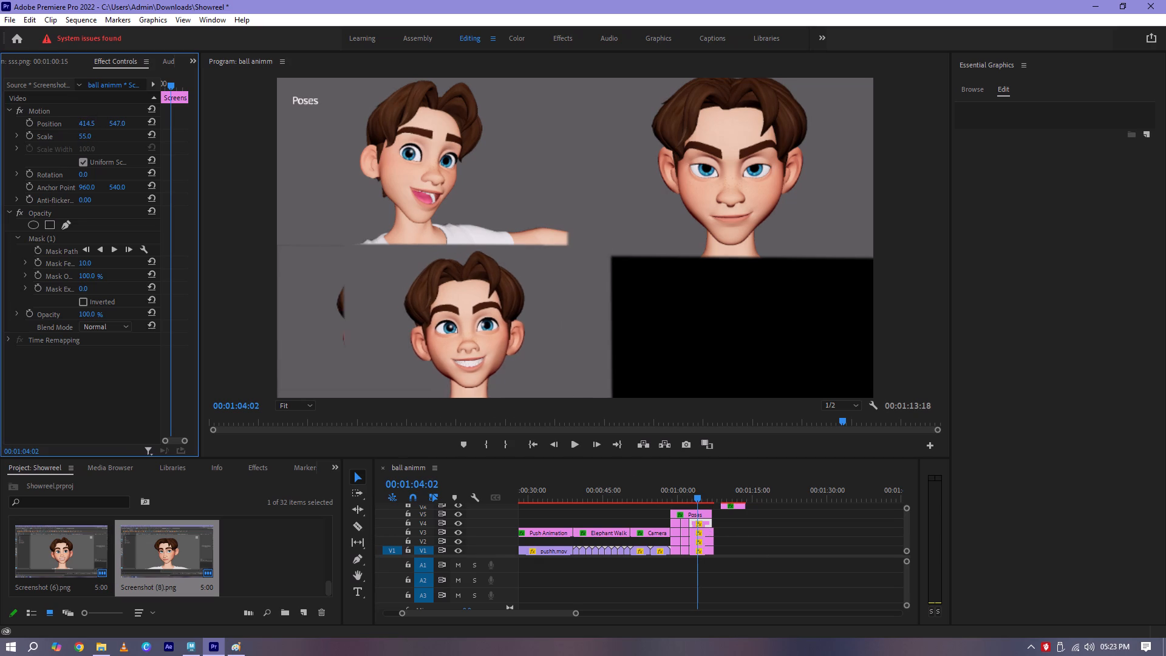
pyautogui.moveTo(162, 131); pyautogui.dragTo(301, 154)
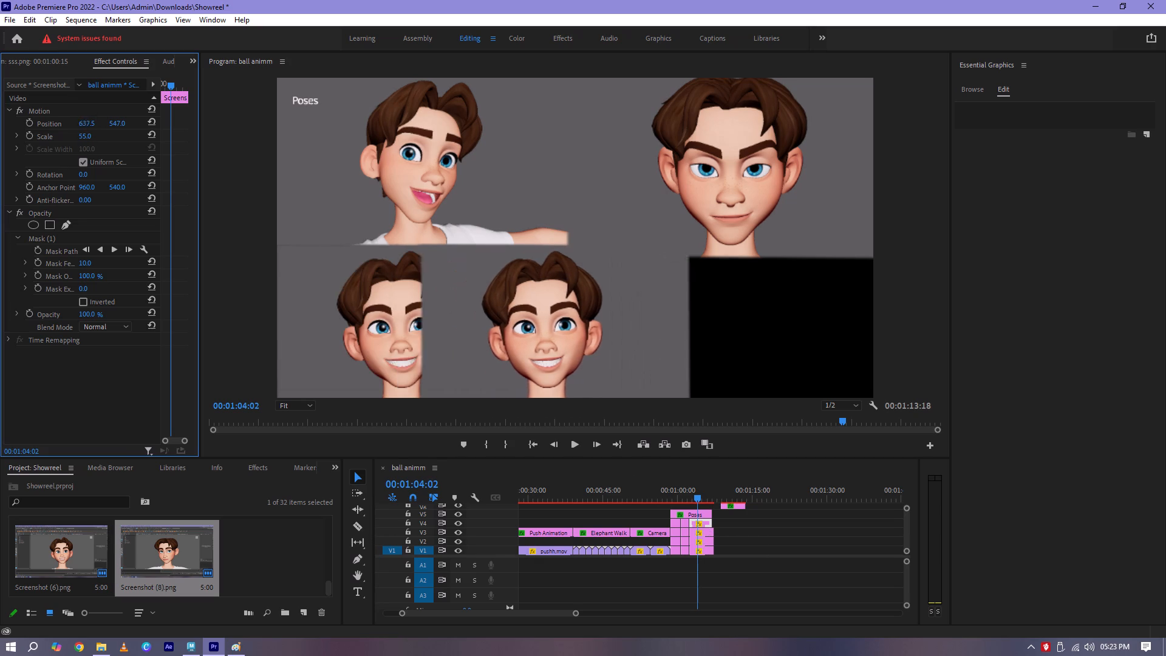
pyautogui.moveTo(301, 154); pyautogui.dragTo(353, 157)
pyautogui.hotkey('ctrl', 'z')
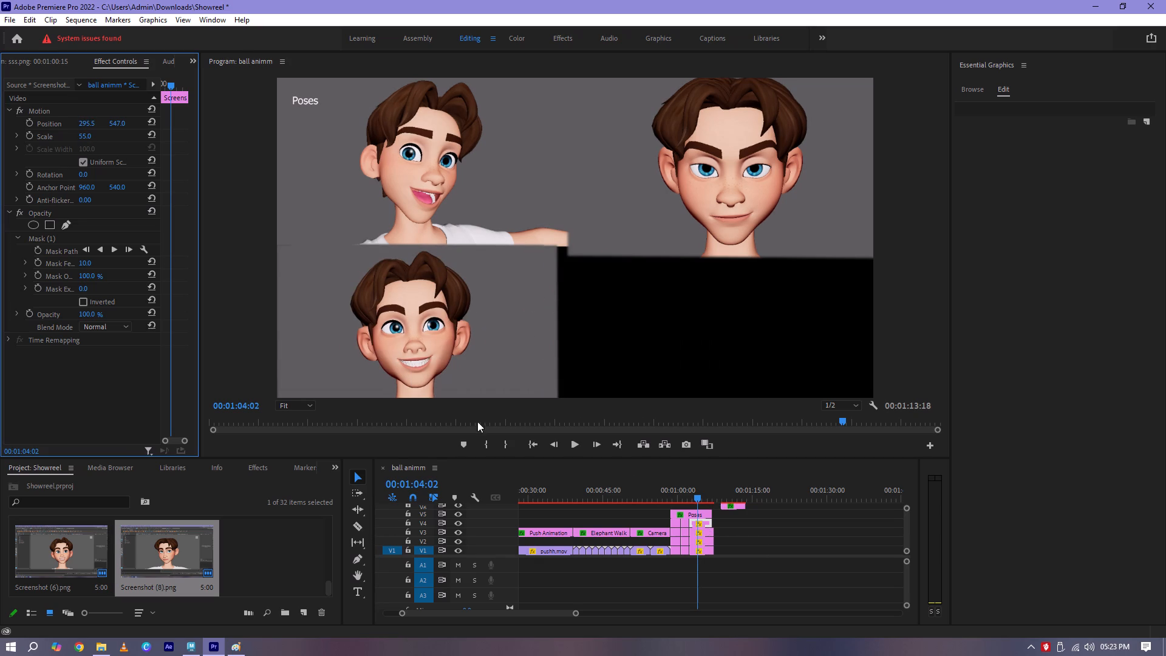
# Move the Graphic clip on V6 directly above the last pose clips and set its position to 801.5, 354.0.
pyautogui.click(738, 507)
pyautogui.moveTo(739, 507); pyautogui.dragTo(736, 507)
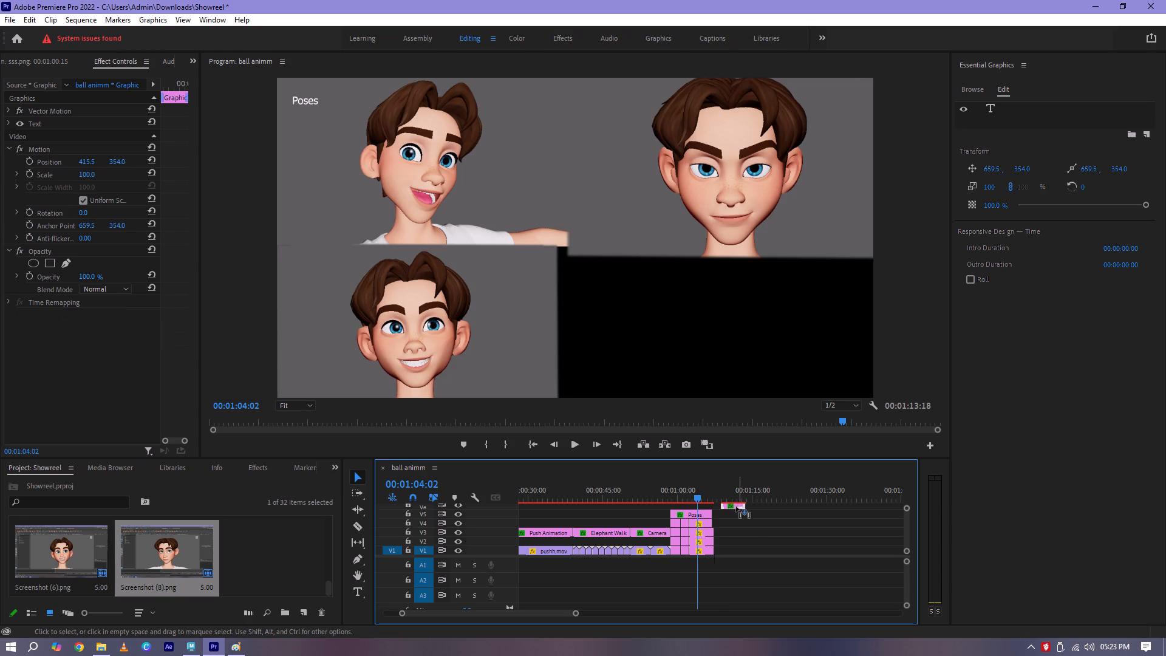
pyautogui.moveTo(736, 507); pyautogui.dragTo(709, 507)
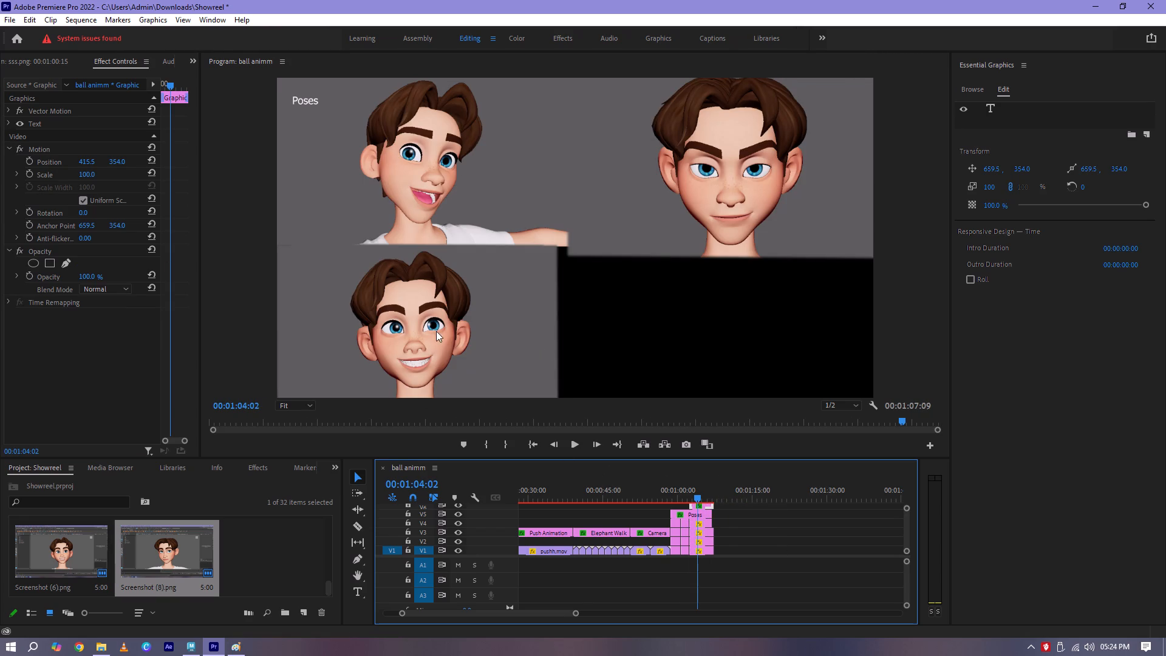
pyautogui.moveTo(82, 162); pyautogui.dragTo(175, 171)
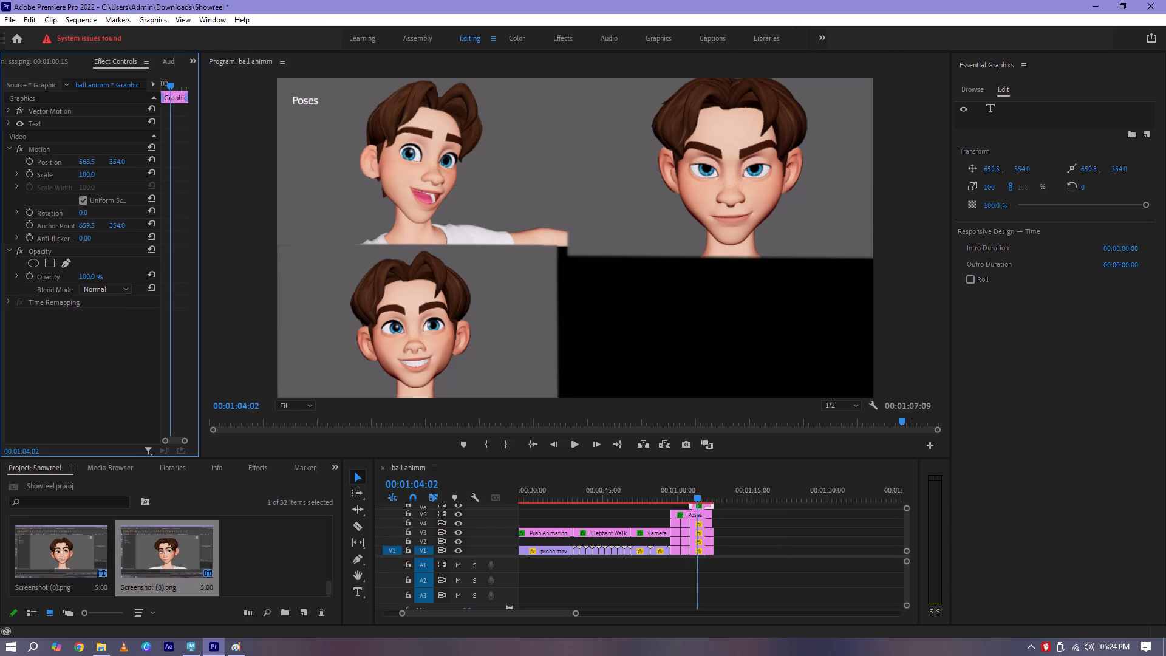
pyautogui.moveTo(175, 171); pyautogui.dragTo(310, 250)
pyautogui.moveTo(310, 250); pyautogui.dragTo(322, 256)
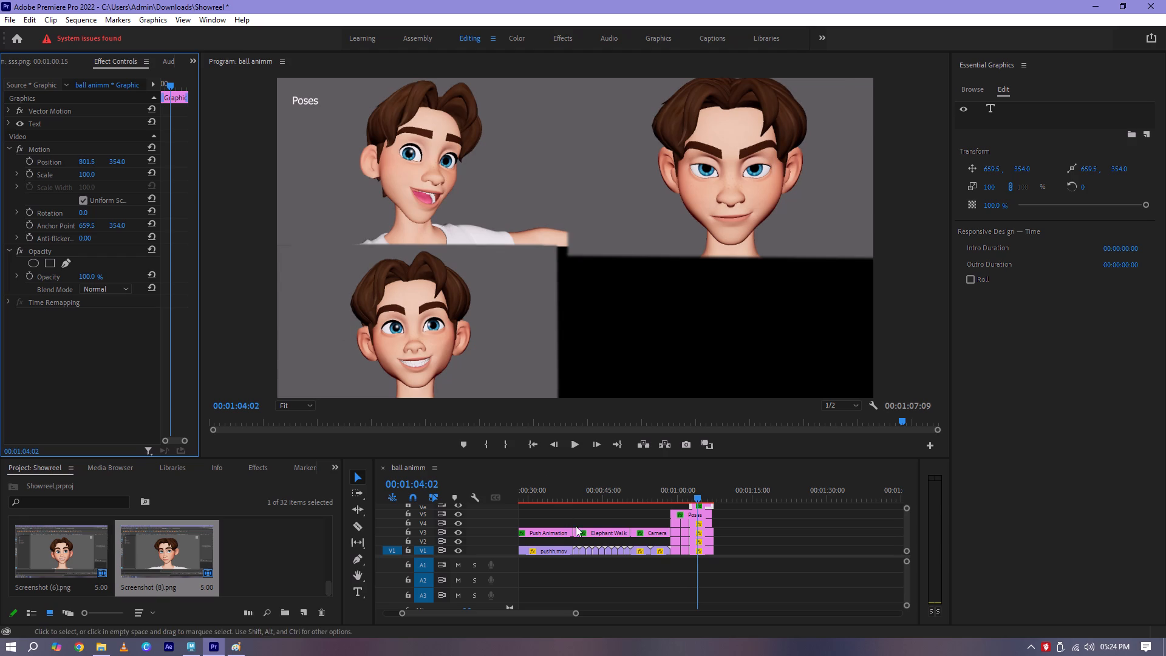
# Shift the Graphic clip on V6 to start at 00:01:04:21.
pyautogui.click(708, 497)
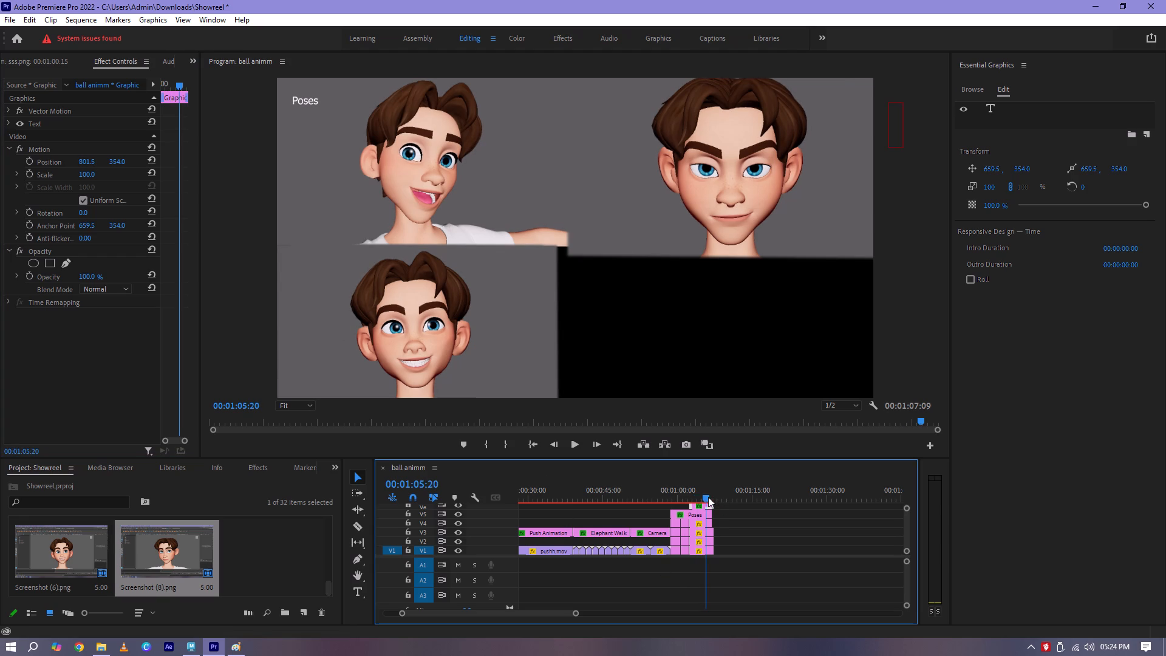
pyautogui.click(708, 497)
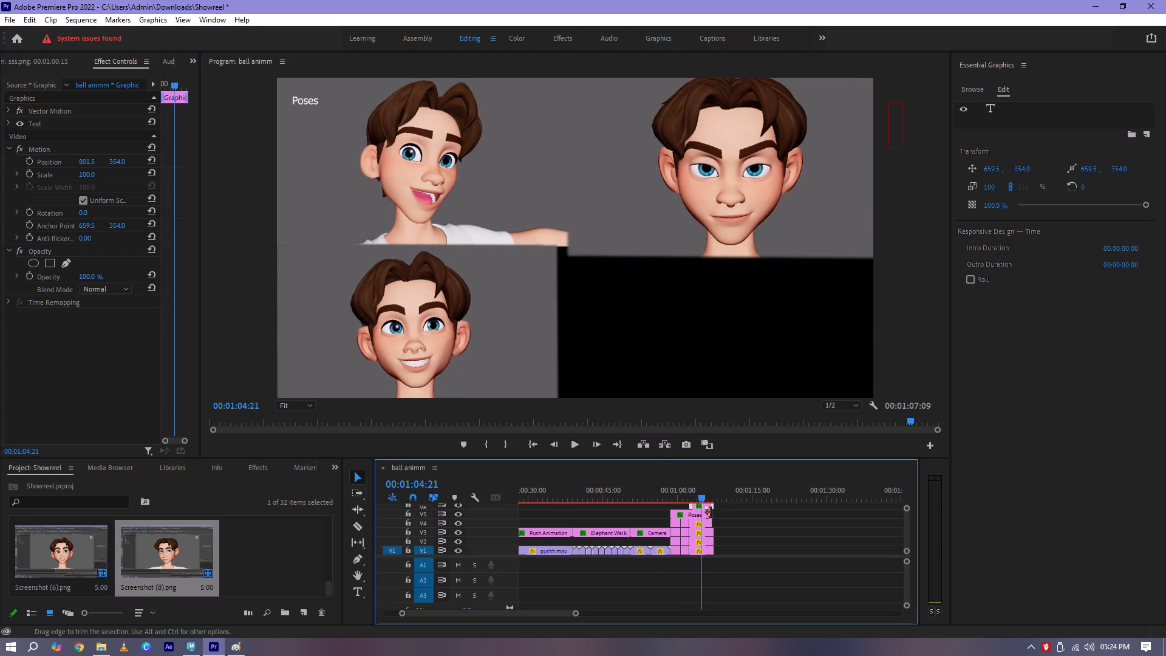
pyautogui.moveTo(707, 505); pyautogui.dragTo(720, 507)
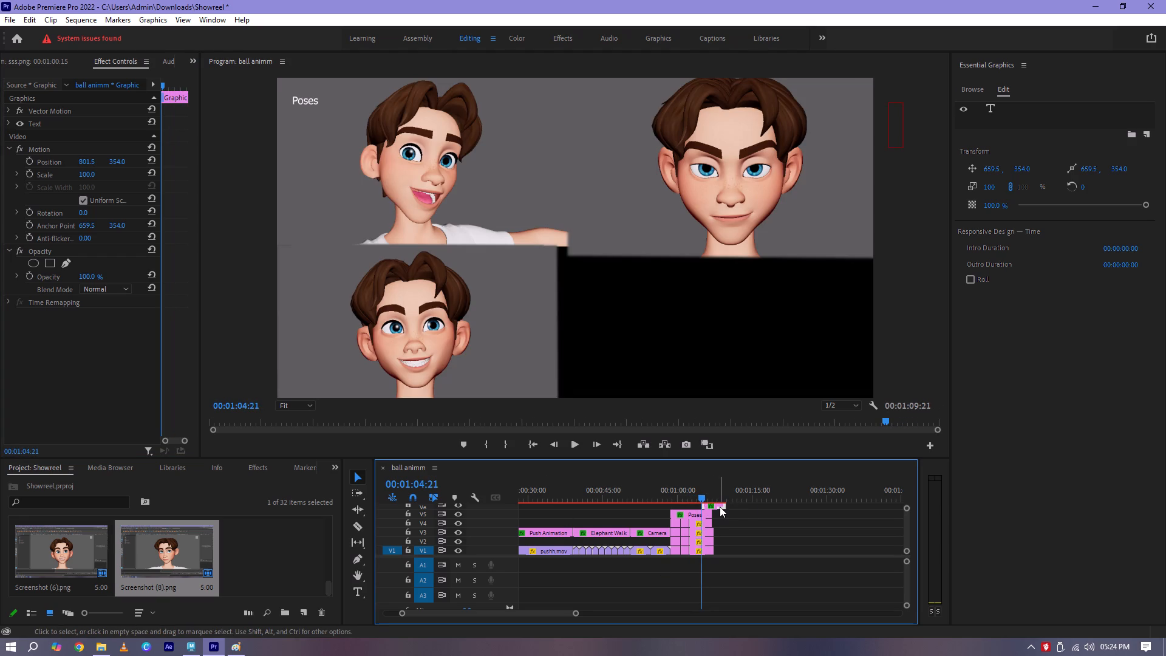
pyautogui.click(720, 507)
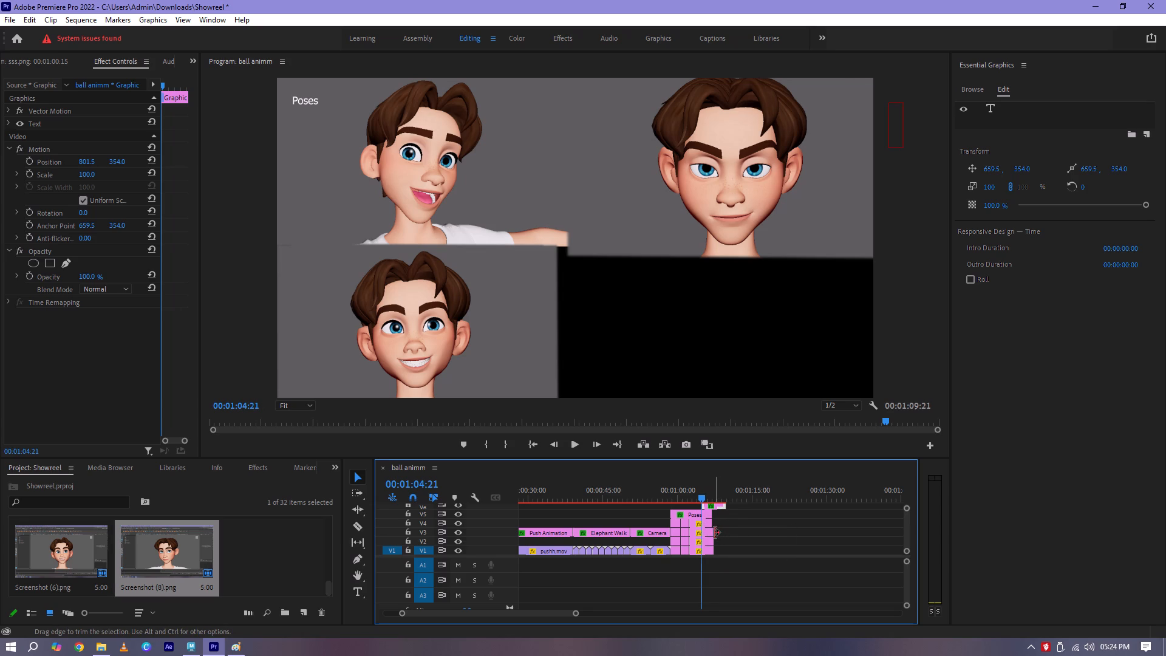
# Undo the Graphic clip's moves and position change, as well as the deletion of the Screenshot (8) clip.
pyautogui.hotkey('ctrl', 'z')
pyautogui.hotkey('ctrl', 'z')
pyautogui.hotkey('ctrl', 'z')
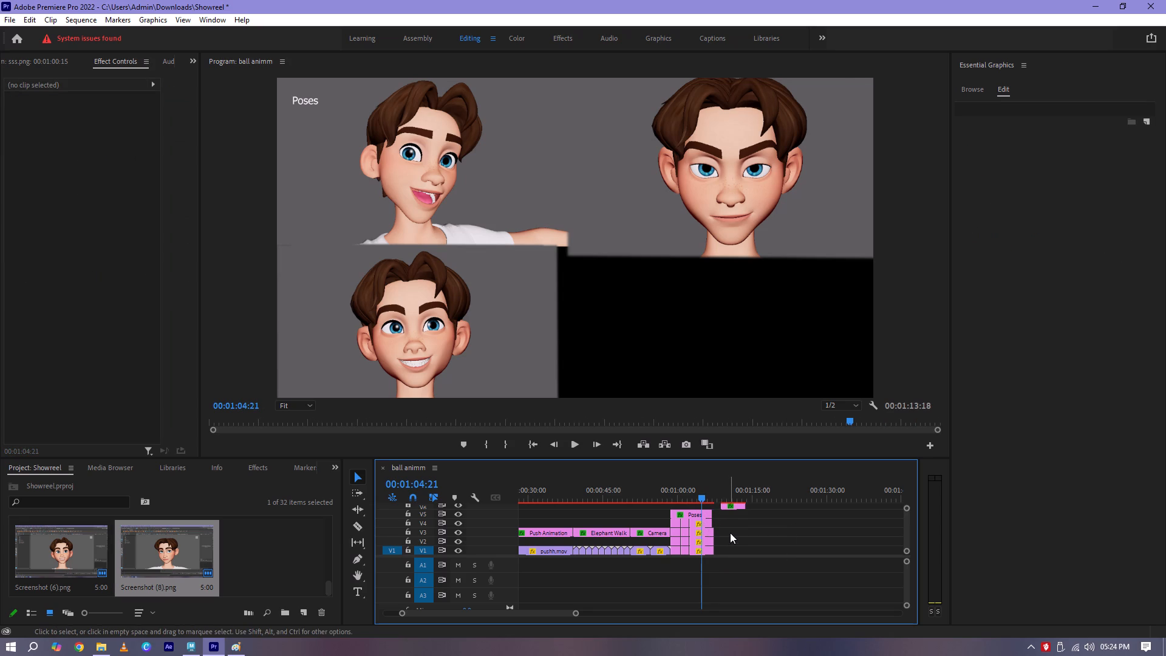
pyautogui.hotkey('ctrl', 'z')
# Delete the Graphic clip above the Screenshot (8) clip on V6.
pyautogui.click(735, 493)
pyautogui.click(738, 507)
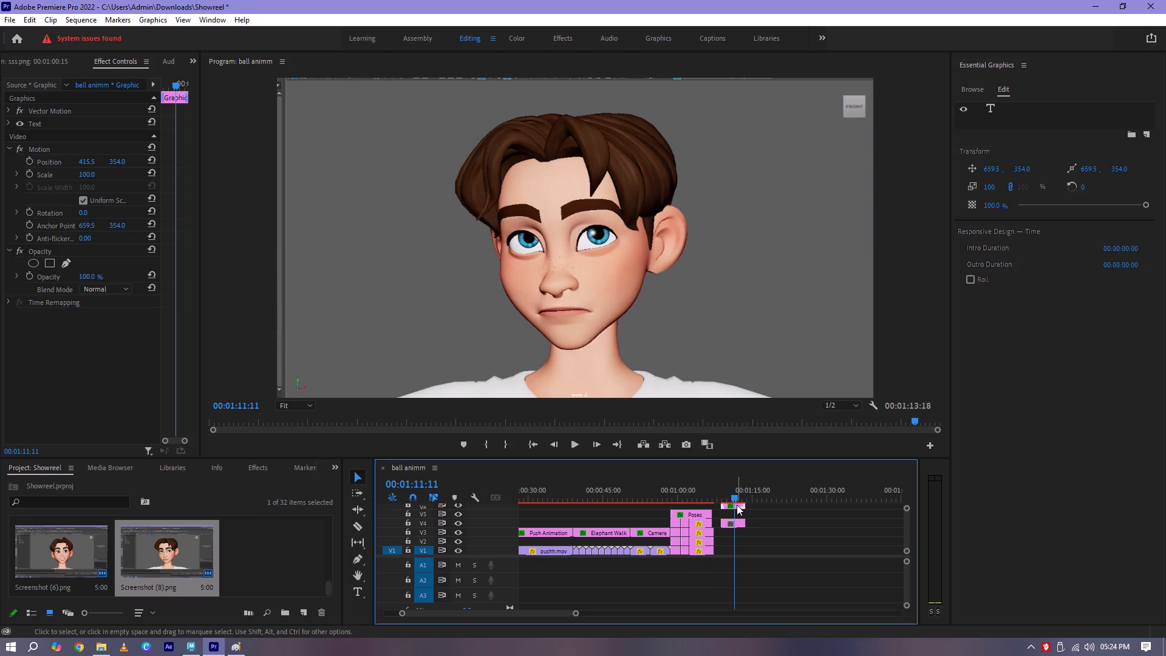
pyautogui.press('BackSpace')
# Move the Screenshot (8) clip from V4 to V6, directly above the last pose clips and ending with them.
pyautogui.moveTo(737, 523); pyautogui.dragTo(735, 508)
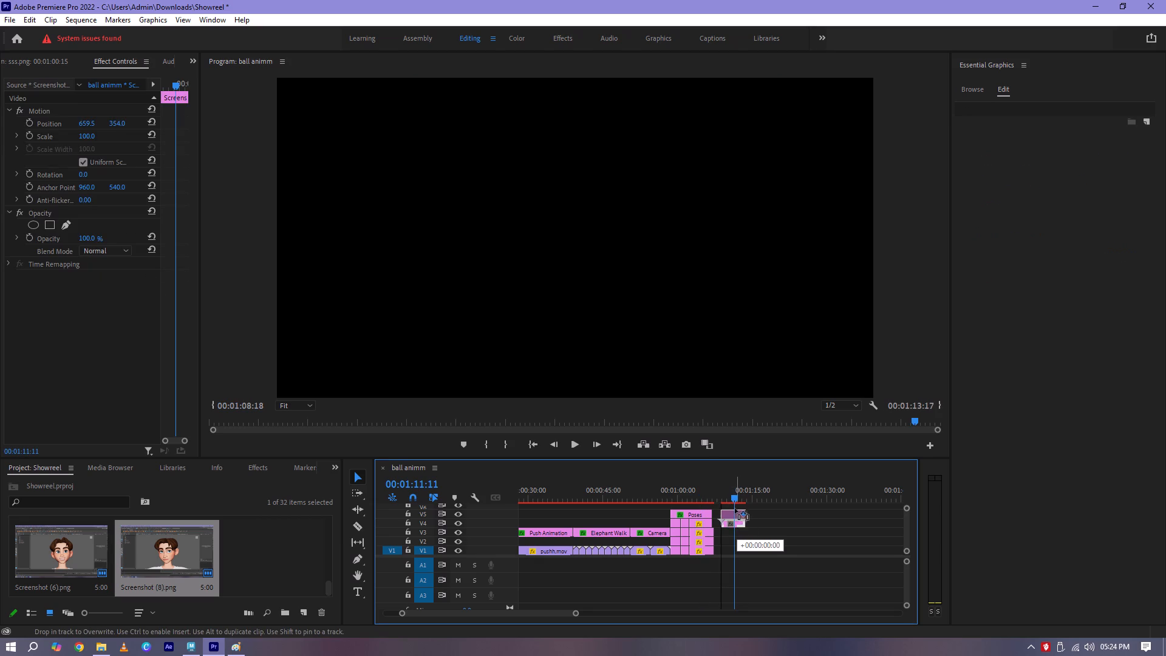
pyautogui.moveTo(735, 508); pyautogui.dragTo(706, 505)
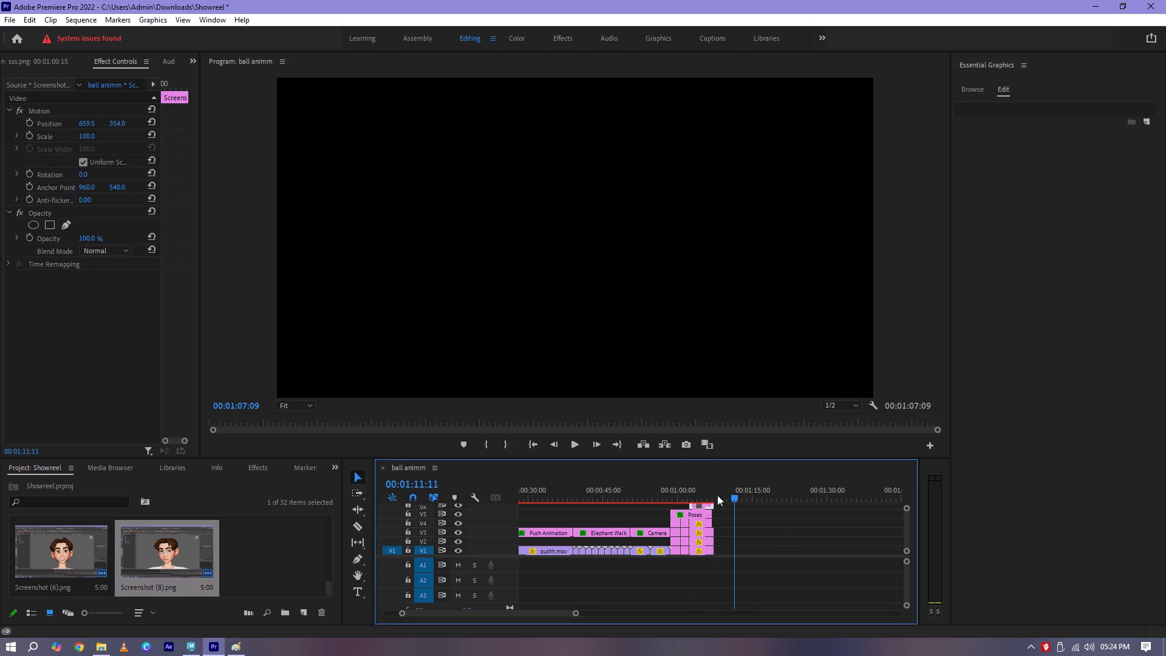
# At 00:01:04:02, add a rectangular opacity mask to Screenshot (8) and extend its corners around the character's whole head and shoulders.
pyautogui.click(700, 499)
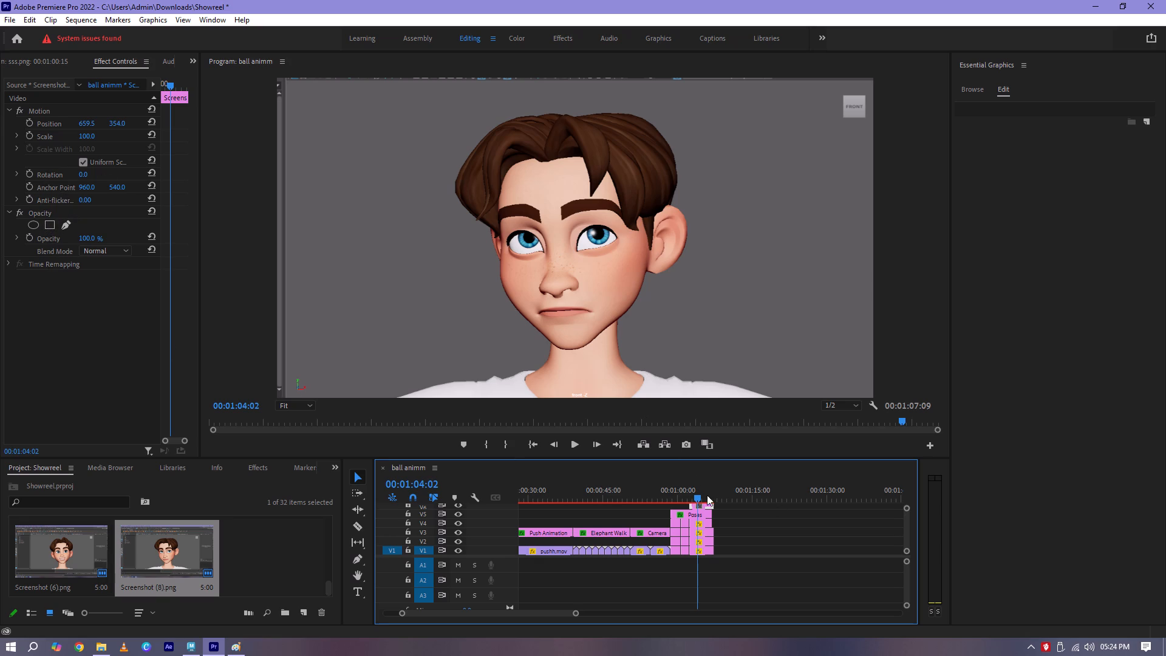
pyautogui.click(50, 226)
pyautogui.moveTo(467, 178); pyautogui.dragTo(466, 178)
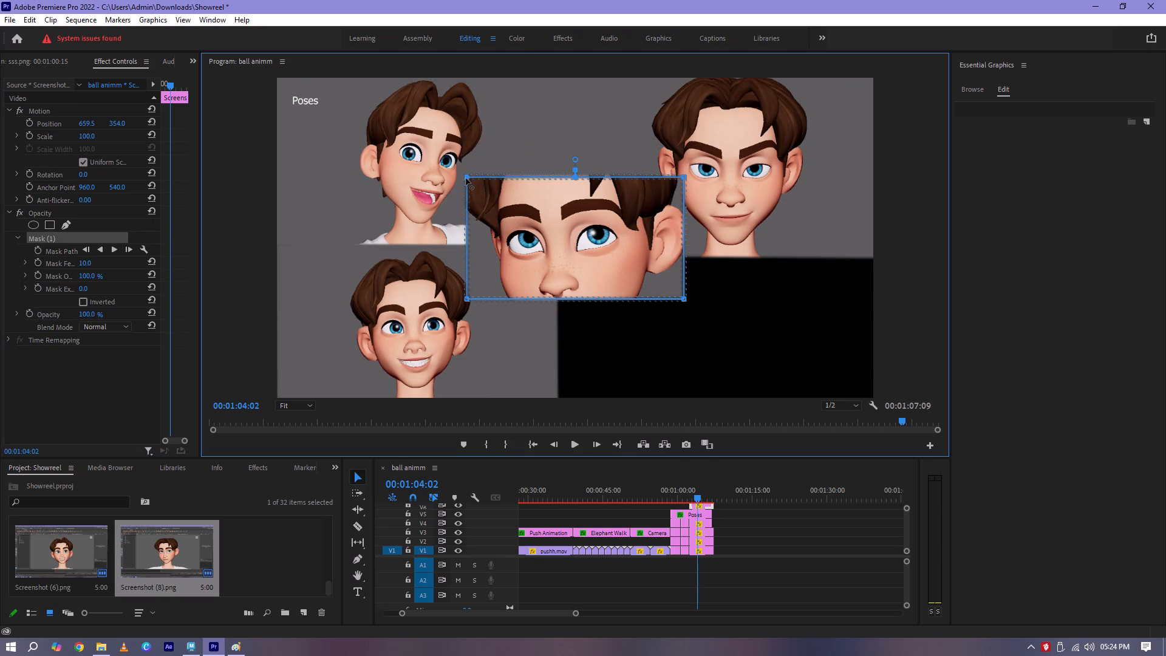
pyautogui.moveTo(466, 178); pyautogui.dragTo(350, 95)
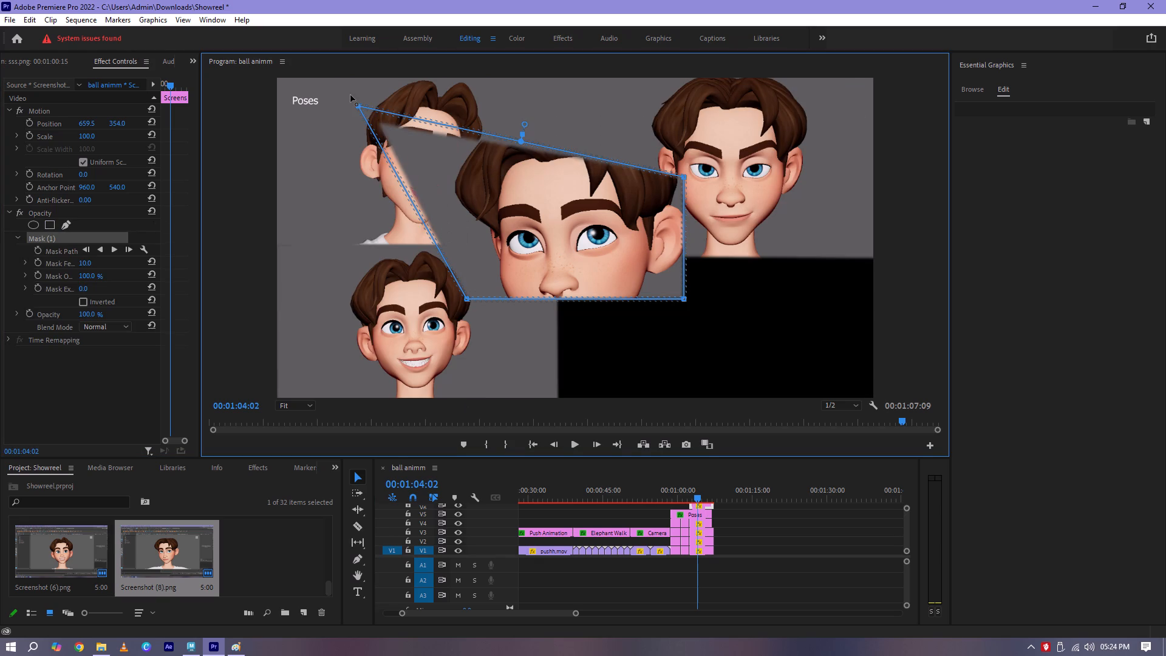
pyautogui.moveTo(350, 95); pyautogui.dragTo(339, 77)
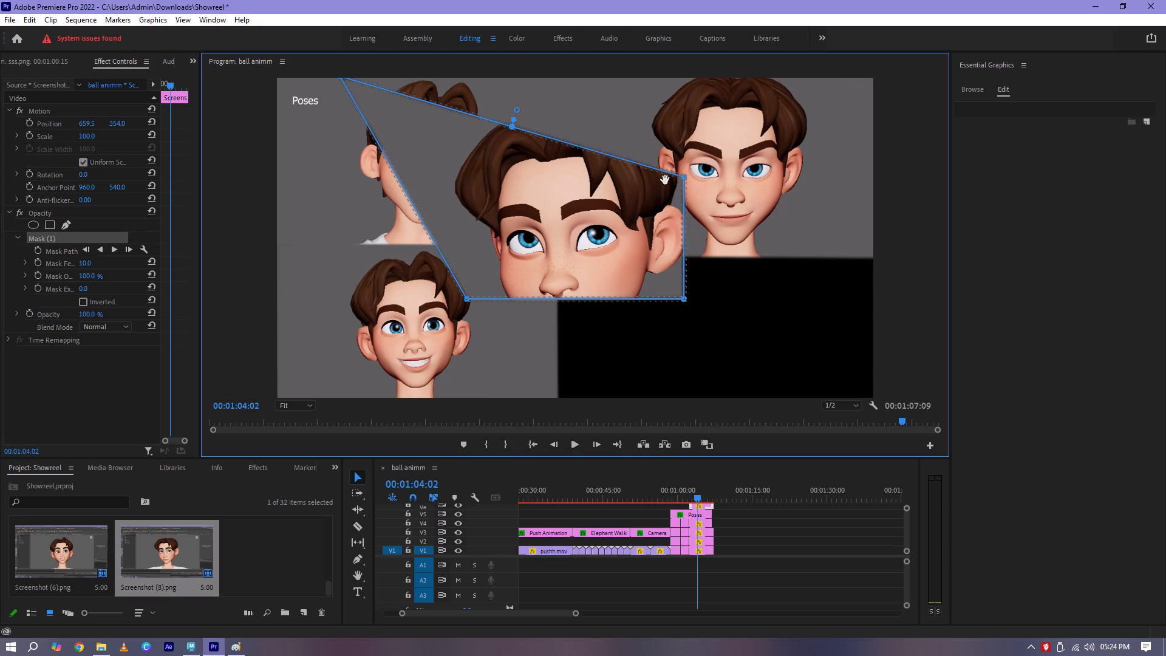
pyautogui.moveTo(684, 177); pyautogui.dragTo(773, 97)
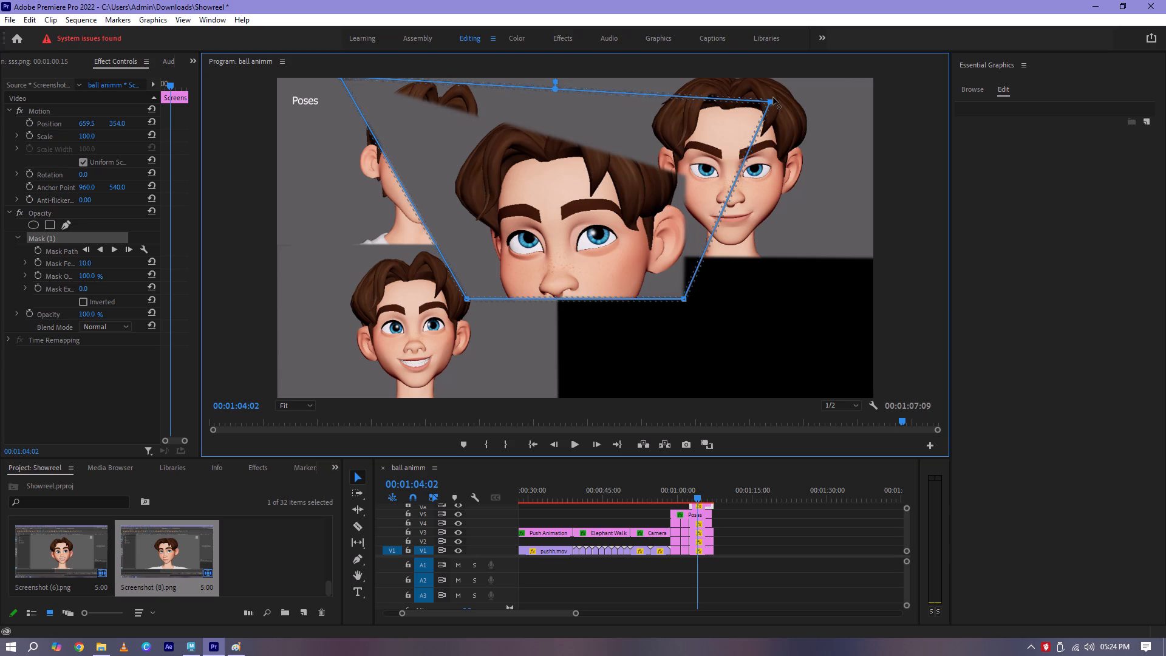
pyautogui.moveTo(773, 97); pyautogui.dragTo(831, 75)
pyautogui.moveTo(683, 301); pyautogui.dragTo(718, 322)
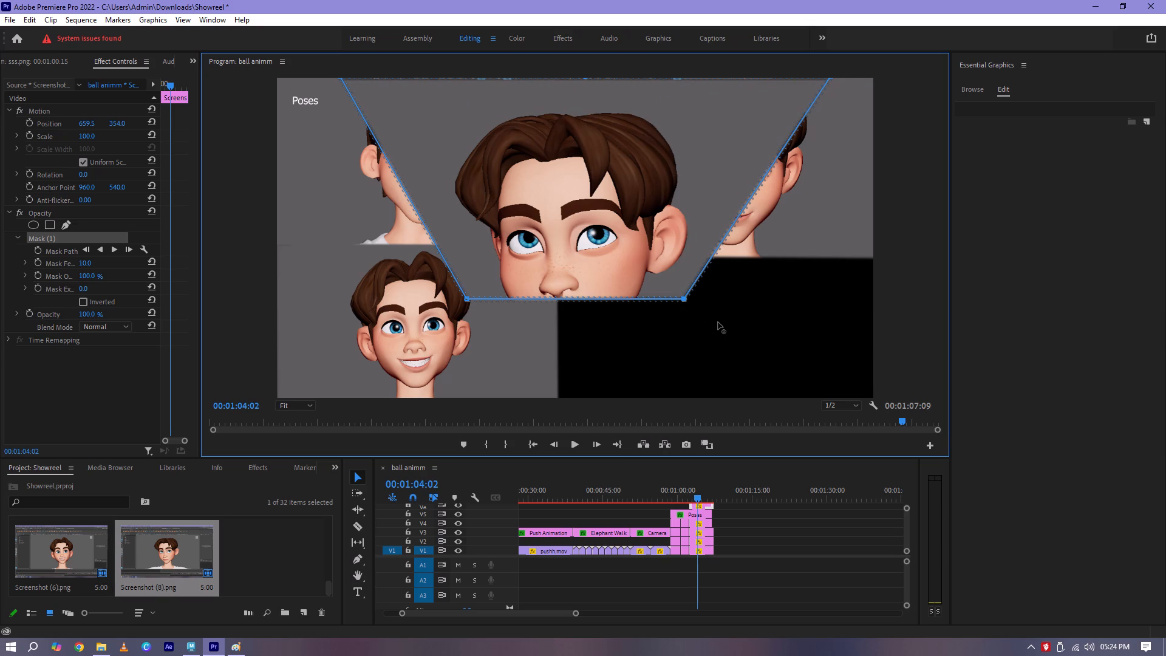
pyautogui.moveTo(718, 322); pyautogui.dragTo(848, 384)
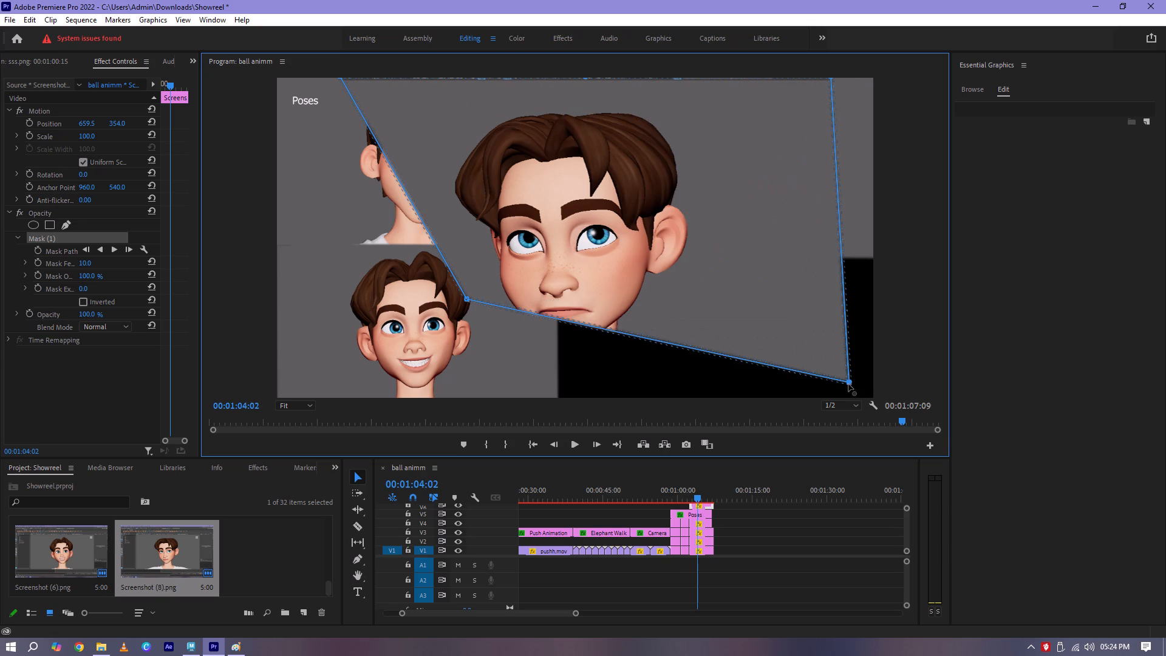
pyautogui.moveTo(848, 384); pyautogui.dragTo(831, 389)
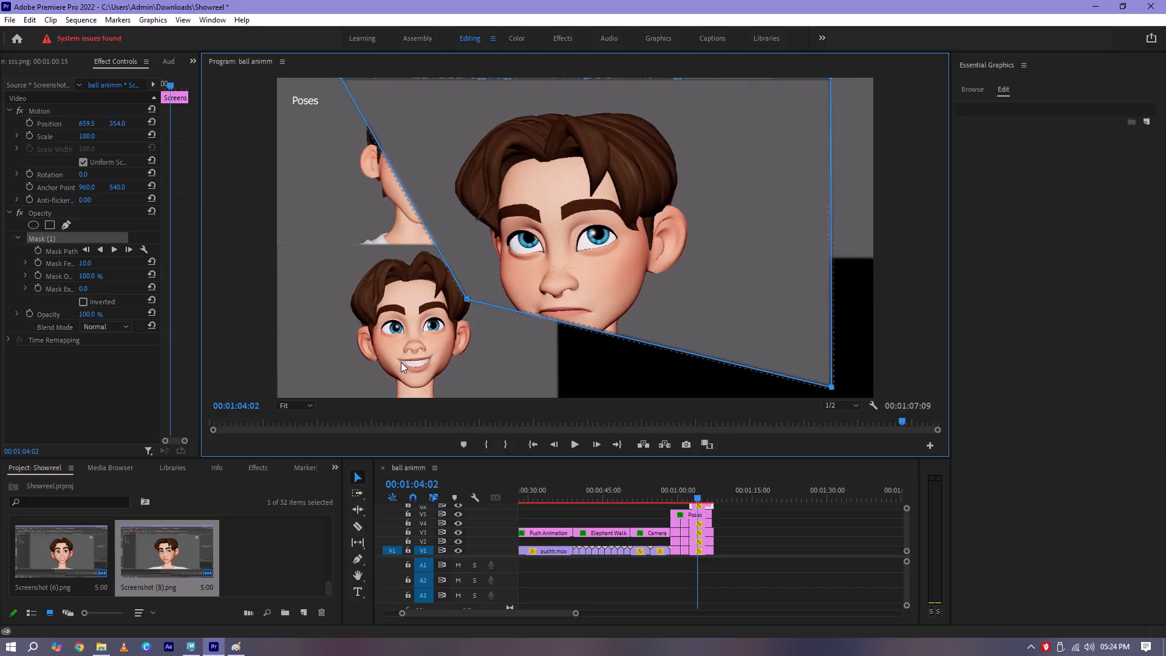
pyautogui.moveTo(469, 301); pyautogui.dragTo(395, 353)
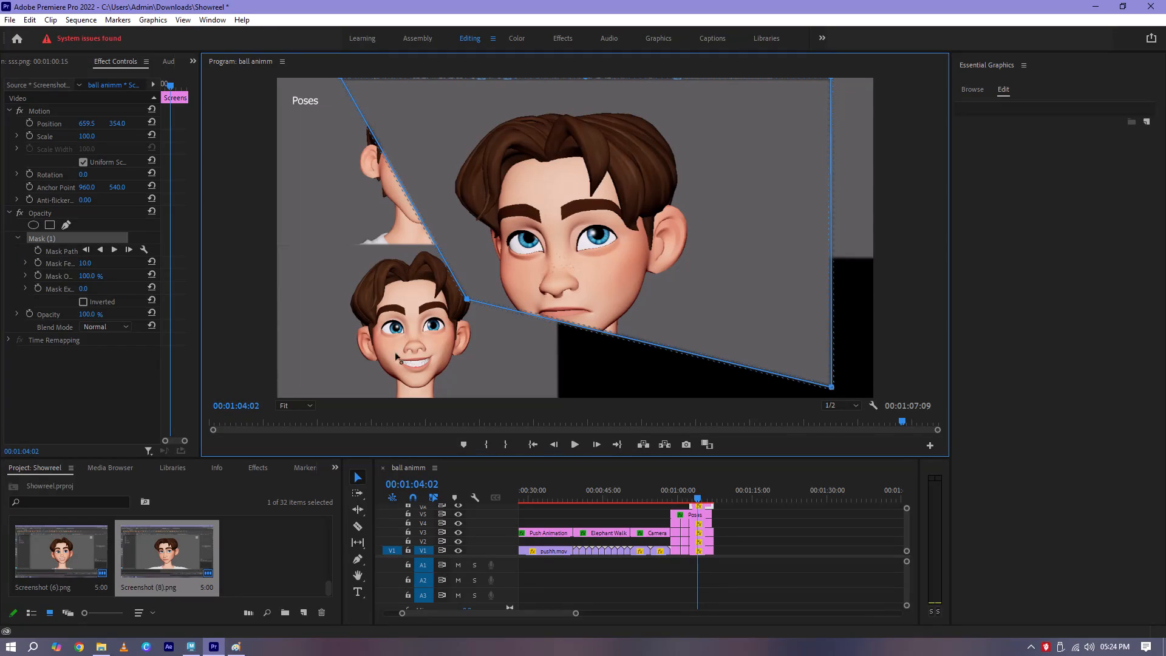
pyautogui.moveTo(395, 353); pyautogui.dragTo(328, 400)
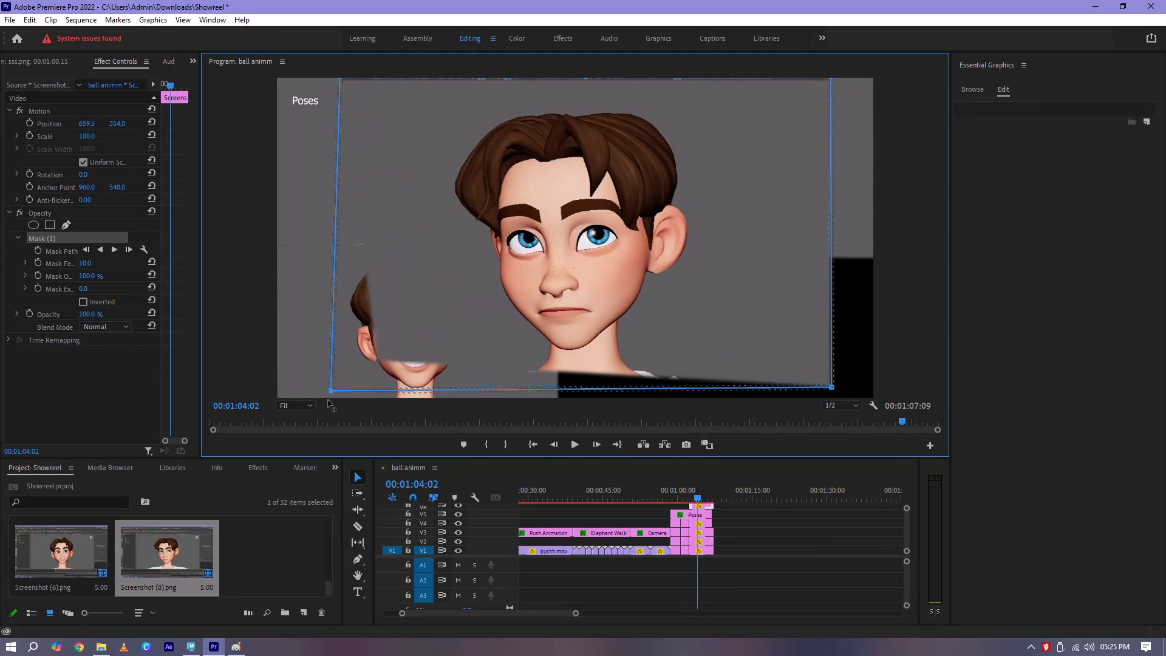
pyautogui.moveTo(328, 400); pyautogui.dragTo(341, 389)
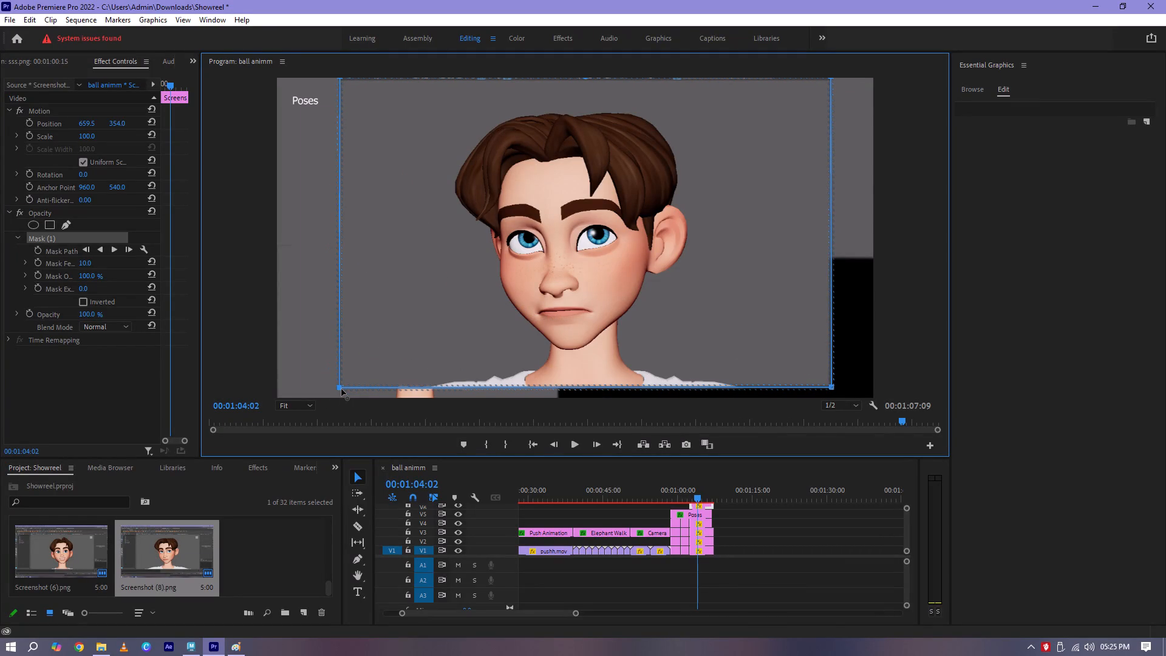
pyautogui.moveTo(341, 389); pyautogui.dragTo(342, 390)
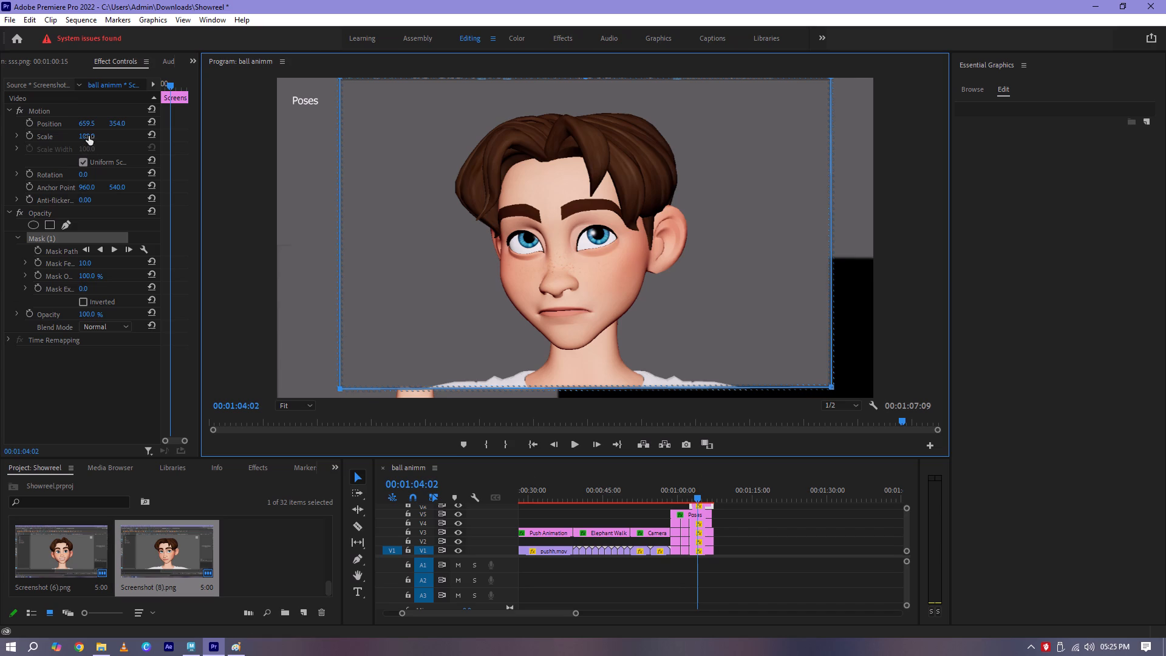
# Scale Screenshot (8) down to 68 and position it at 963.5, 503 over the grid's empty bottom-right area.
pyautogui.moveTo(89, 136); pyautogui.dragTo(86, 136)
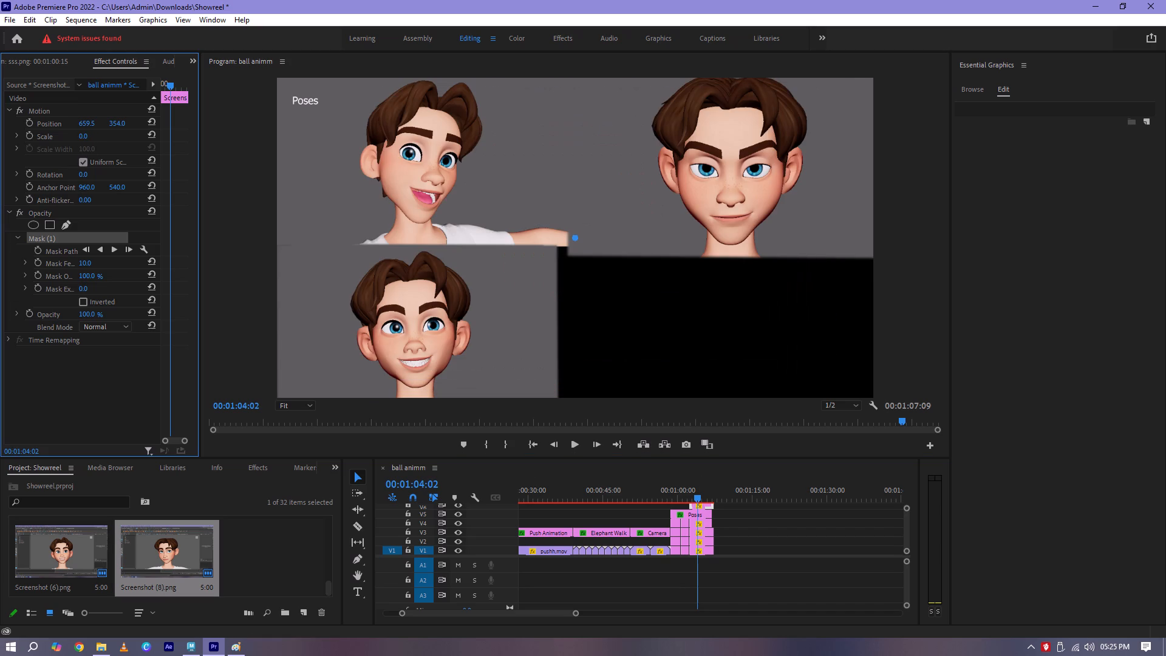
pyautogui.moveTo(86, 136); pyautogui.dragTo(120, 136)
pyautogui.moveTo(89, 121); pyautogui.dragTo(253, 144)
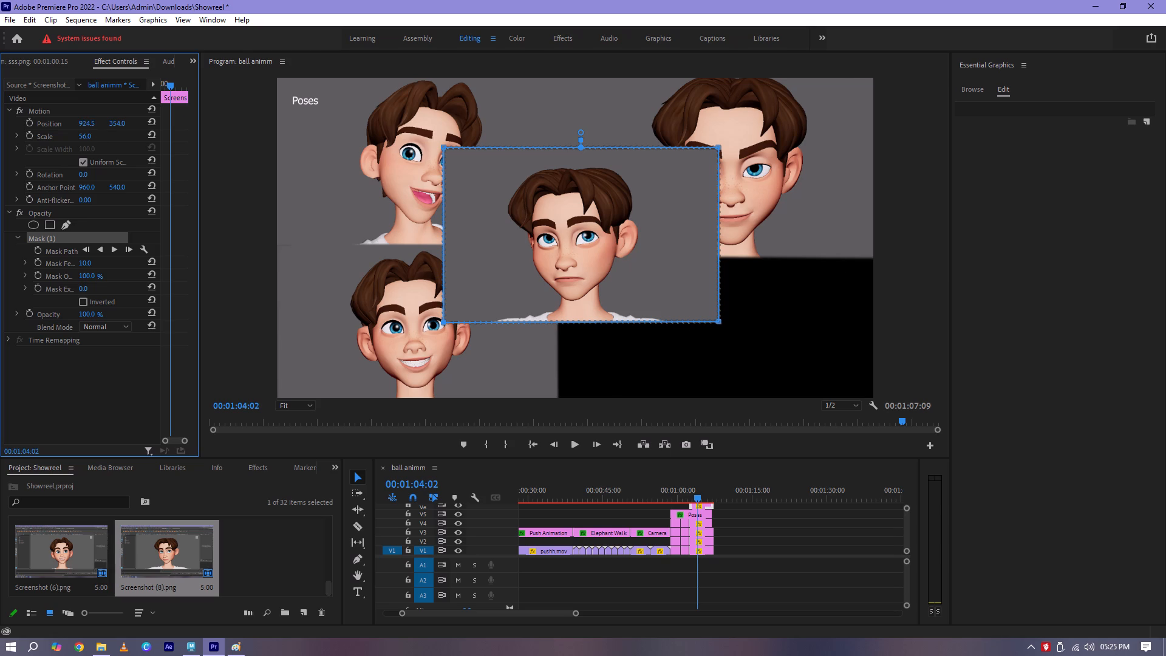
pyautogui.moveTo(253, 144); pyautogui.dragTo(277, 146)
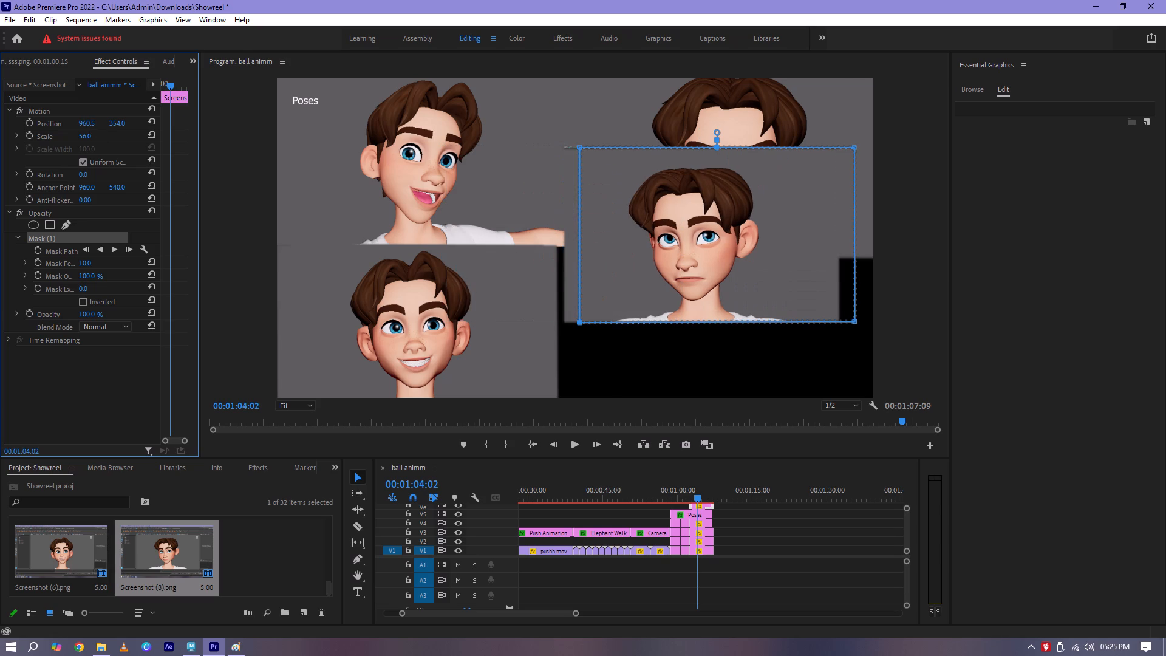
pyautogui.moveTo(277, 146); pyautogui.dragTo(279, 146)
pyautogui.moveTo(83, 134); pyautogui.dragTo(89, 134)
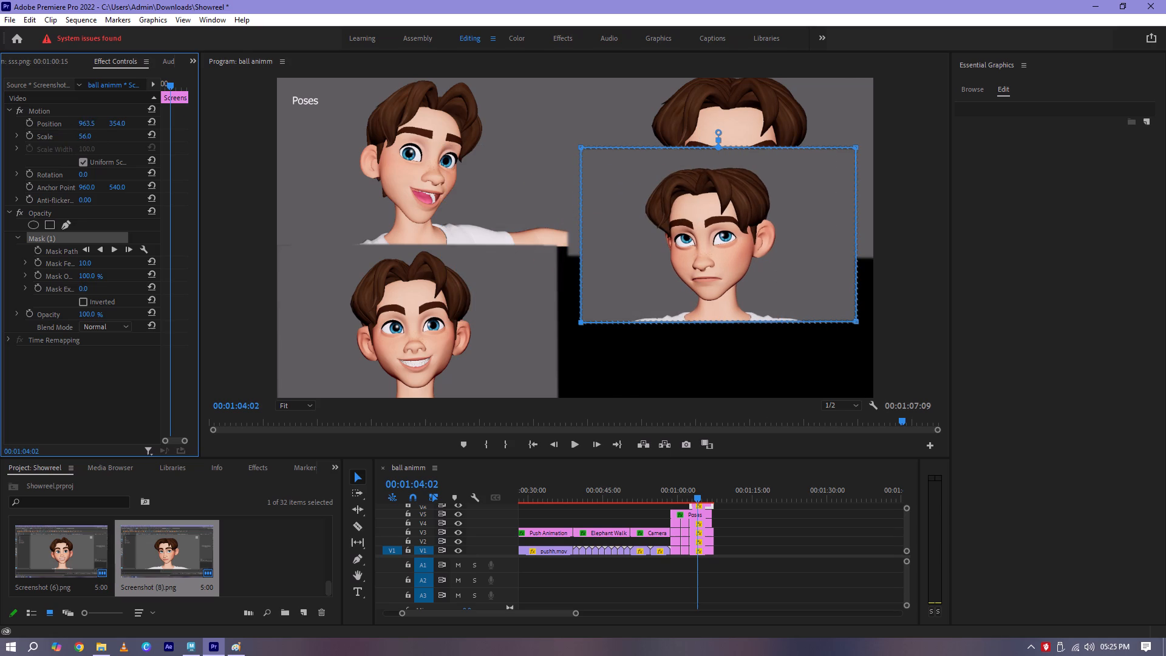
pyautogui.moveTo(89, 134); pyautogui.dragTo(96, 134)
pyautogui.moveTo(115, 125); pyautogui.dragTo(111, 125)
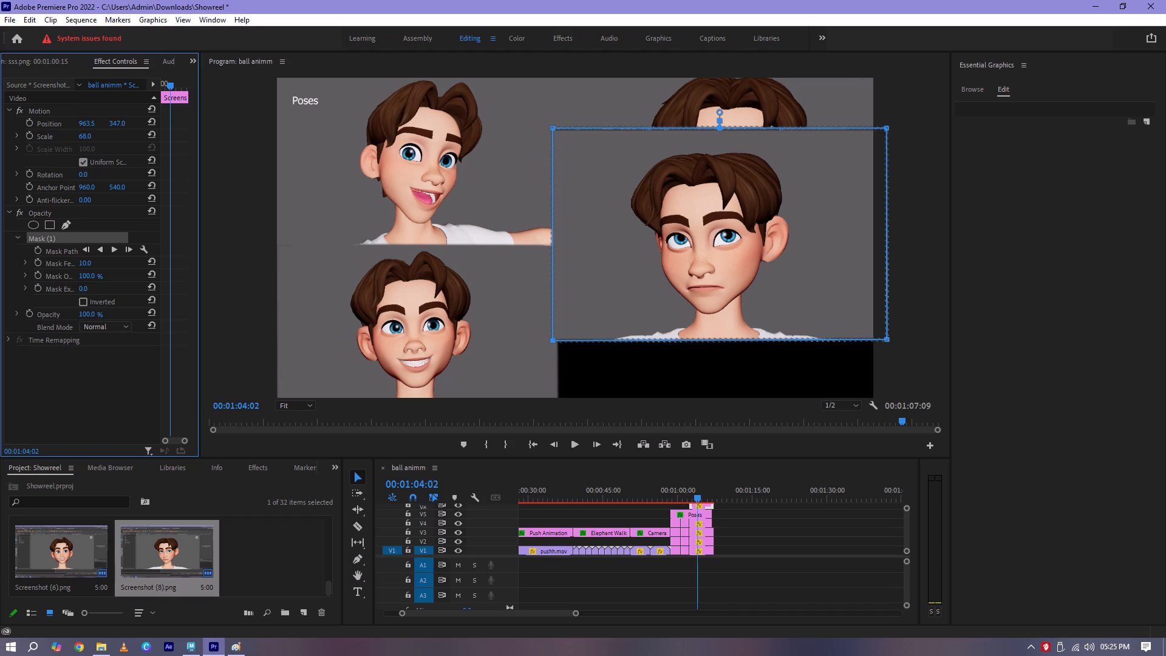
pyautogui.moveTo(111, 125); pyautogui.dragTo(171, 137)
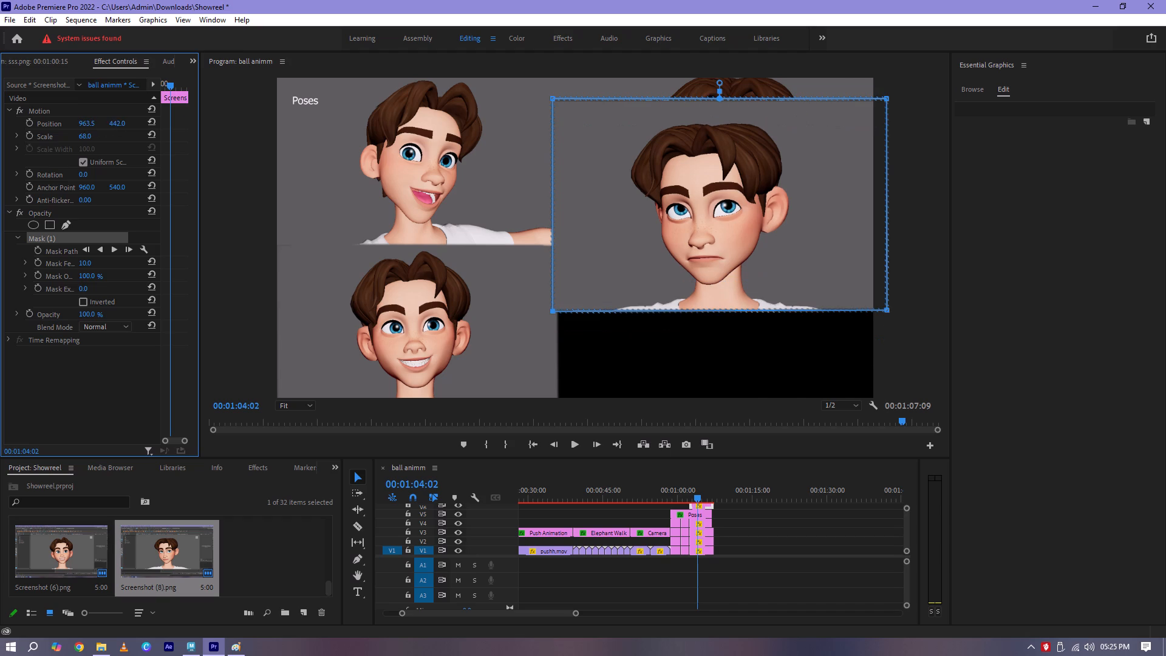
pyautogui.moveTo(171, 137); pyautogui.dragTo(205, 140)
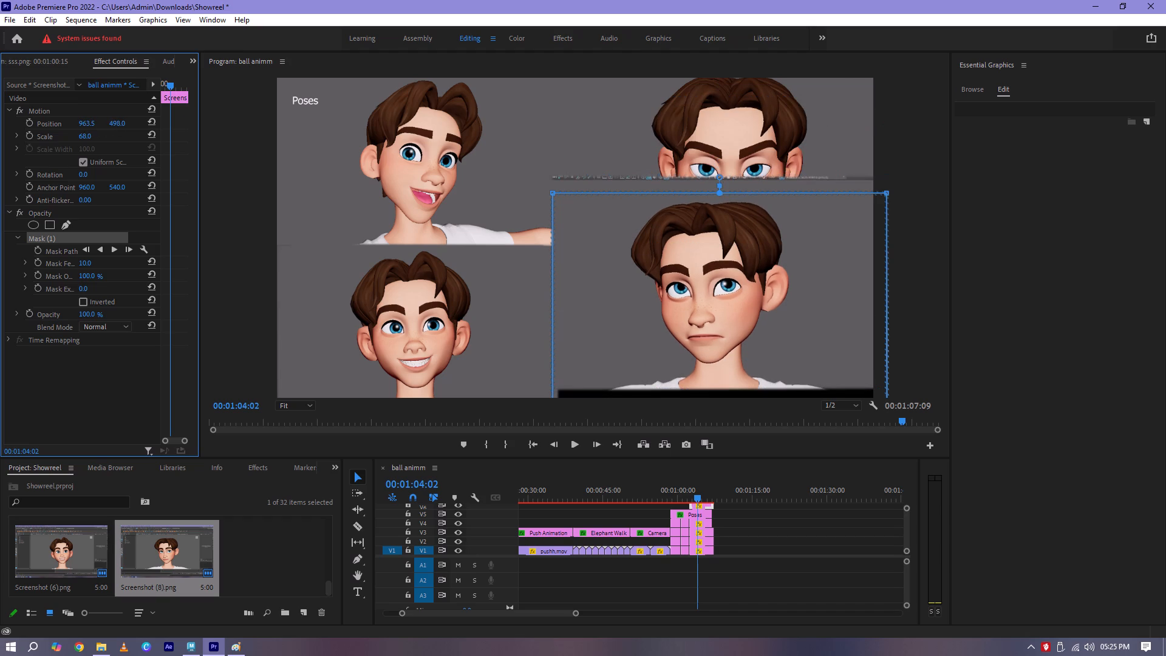
pyautogui.moveTo(205, 140); pyautogui.dragTo(208, 140)
# Reduce Screenshot (8)'s scale to 52 and set its vertical position to 561 so it sits in the grid's bottom-right cell.
pyautogui.moveTo(84, 135); pyautogui.dragTo(81, 135)
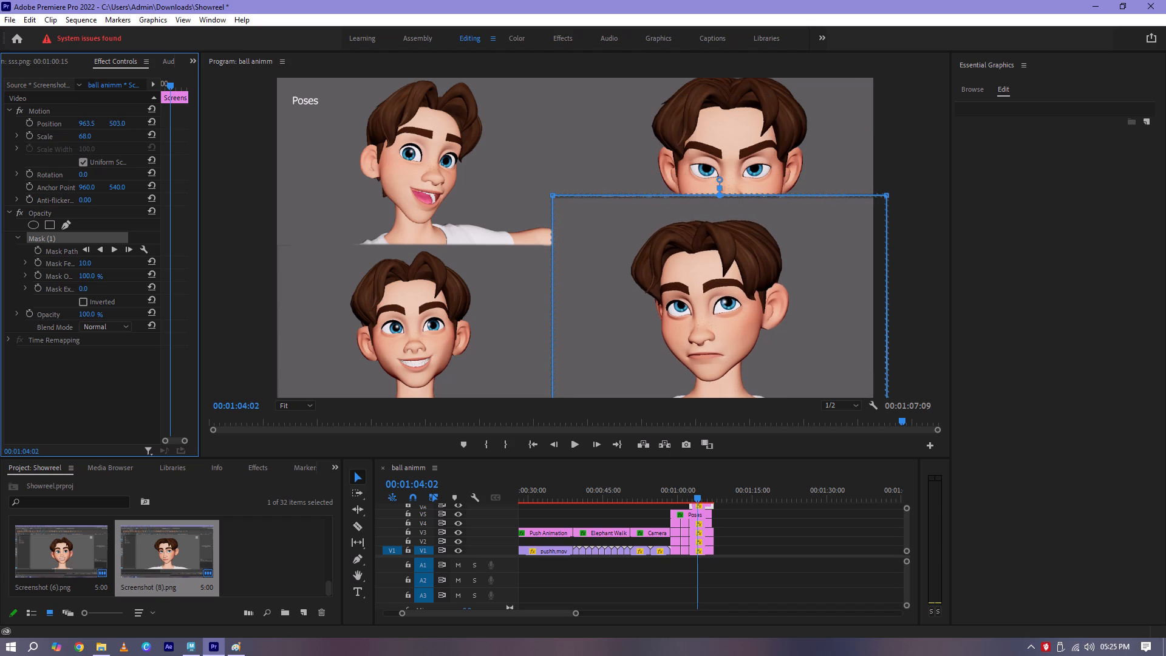
pyautogui.moveTo(81, 135); pyautogui.dragTo(70, 135)
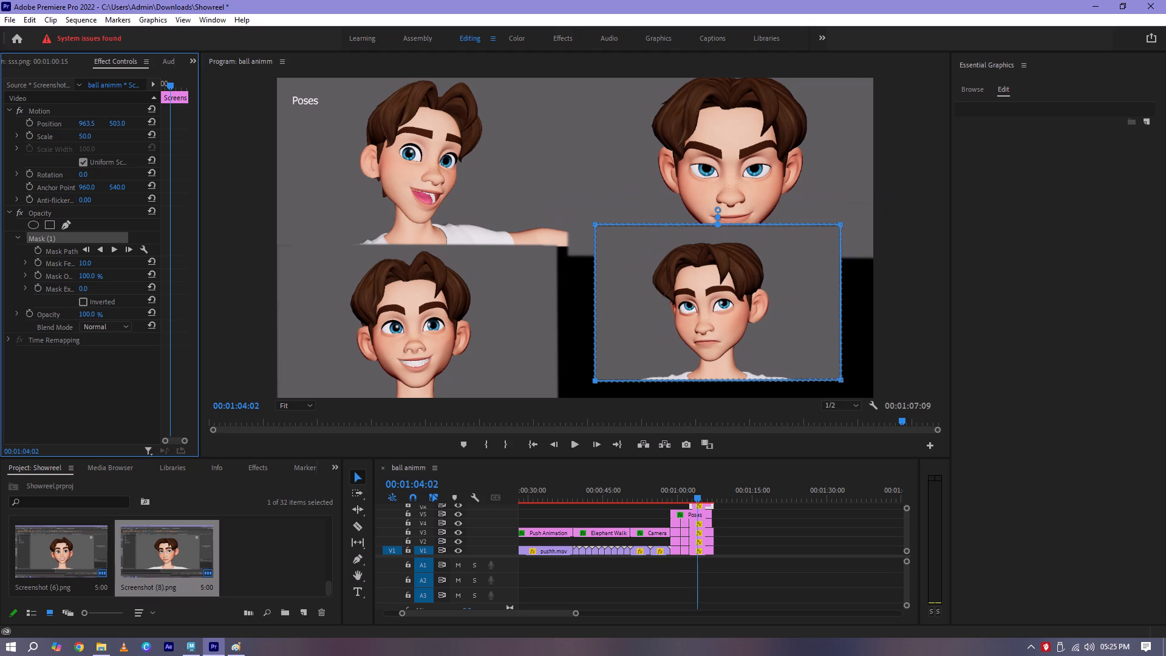
pyautogui.moveTo(70, 135); pyautogui.dragTo(64, 135)
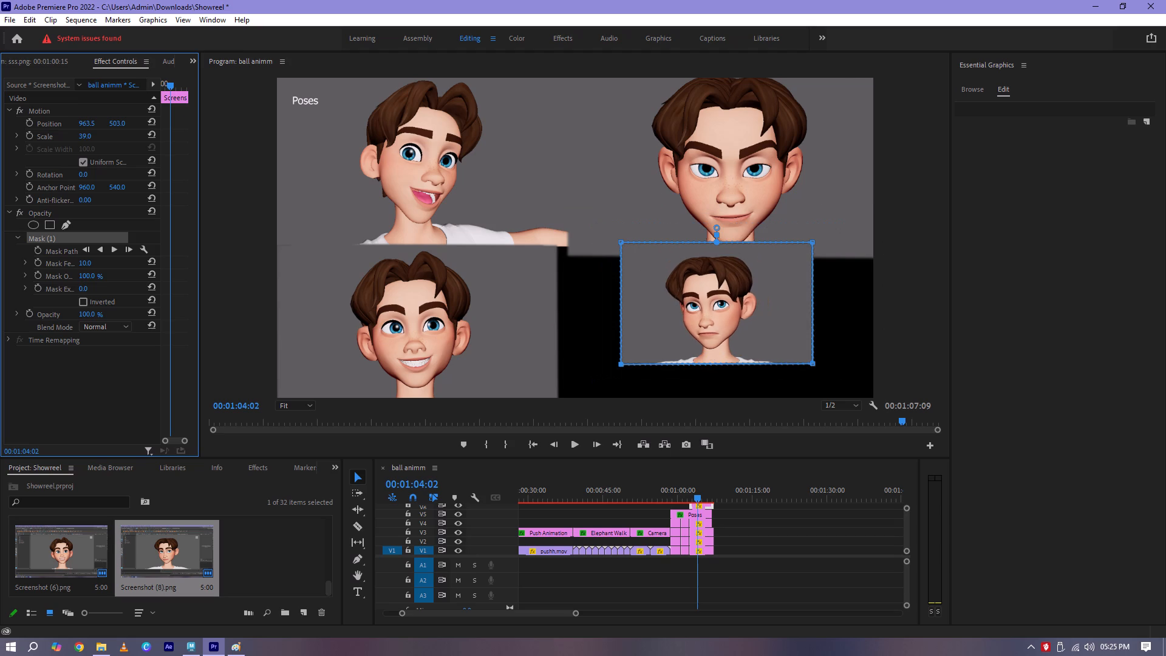
pyautogui.moveTo(64, 135); pyautogui.dragTo(72, 135)
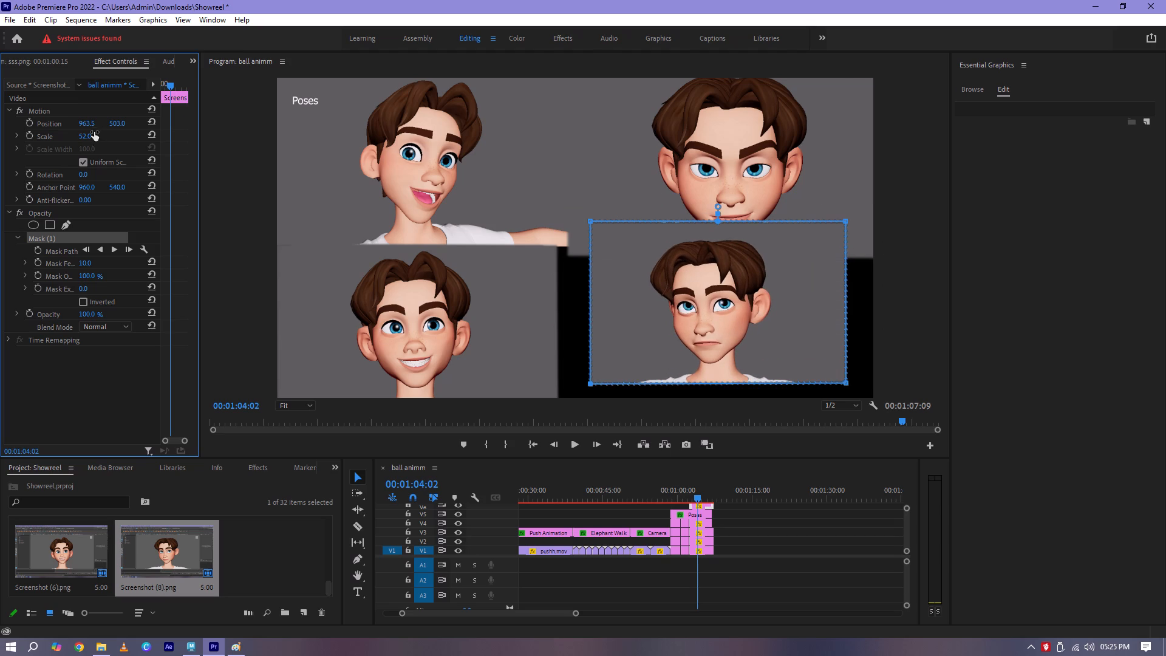
pyautogui.moveTo(114, 122); pyautogui.dragTo(84, 122)
pyautogui.moveTo(84, 122); pyautogui.dragTo(128, 122)
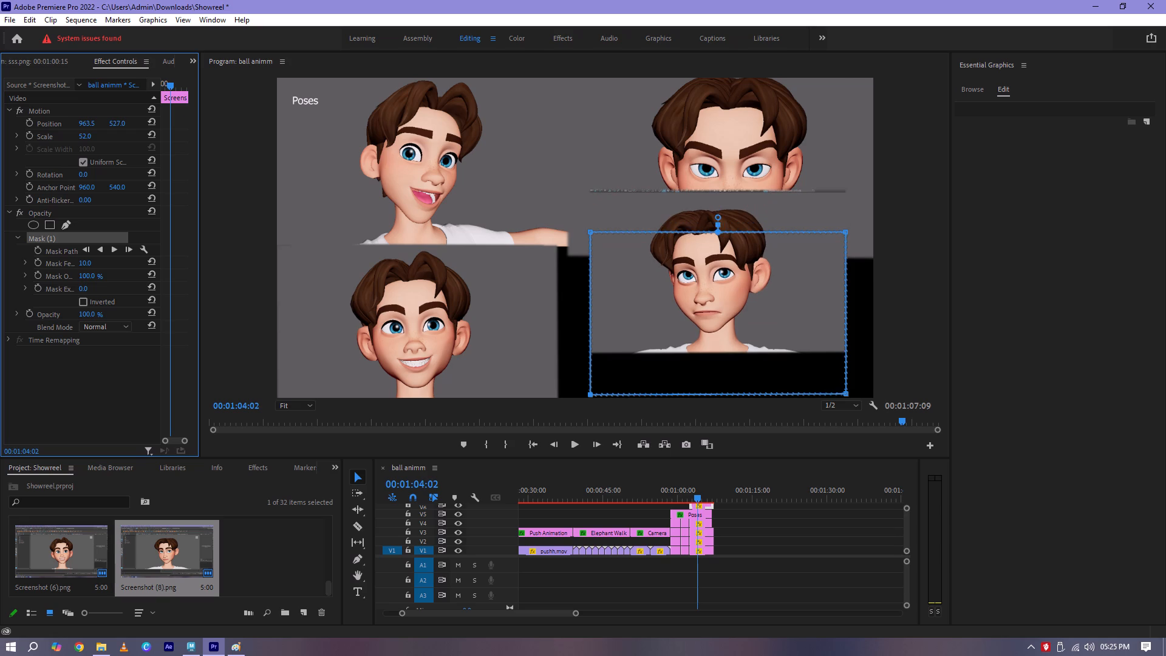
pyautogui.moveTo(128, 122); pyautogui.dragTo(141, 122)
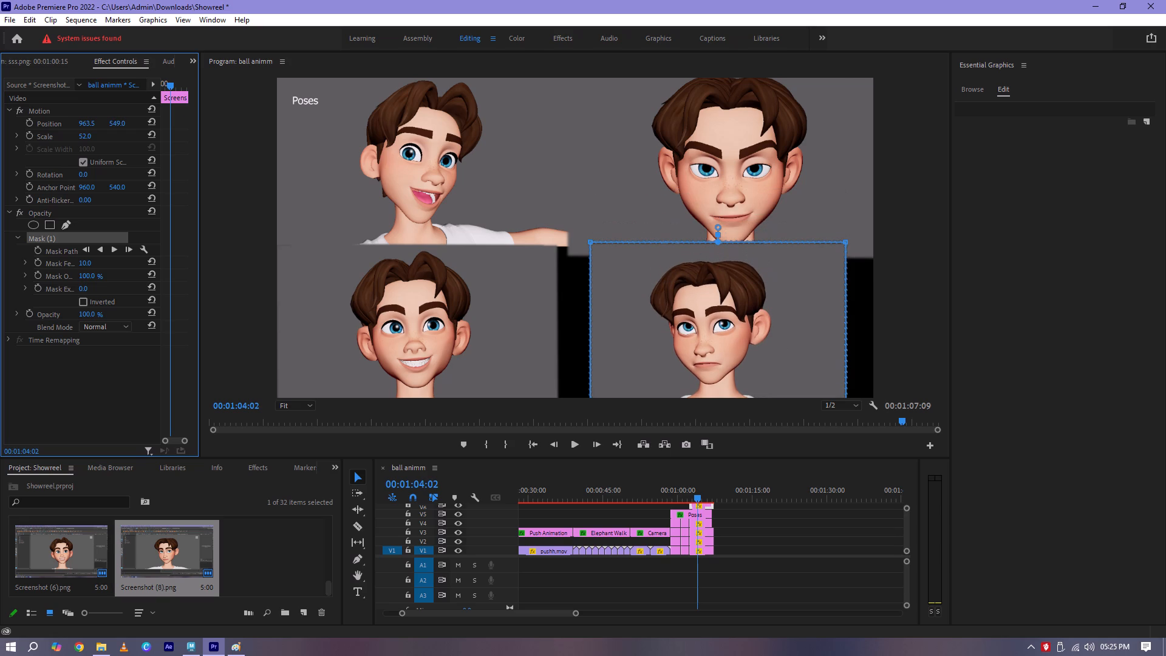
pyautogui.moveTo(141, 122); pyautogui.dragTo(149, 122)
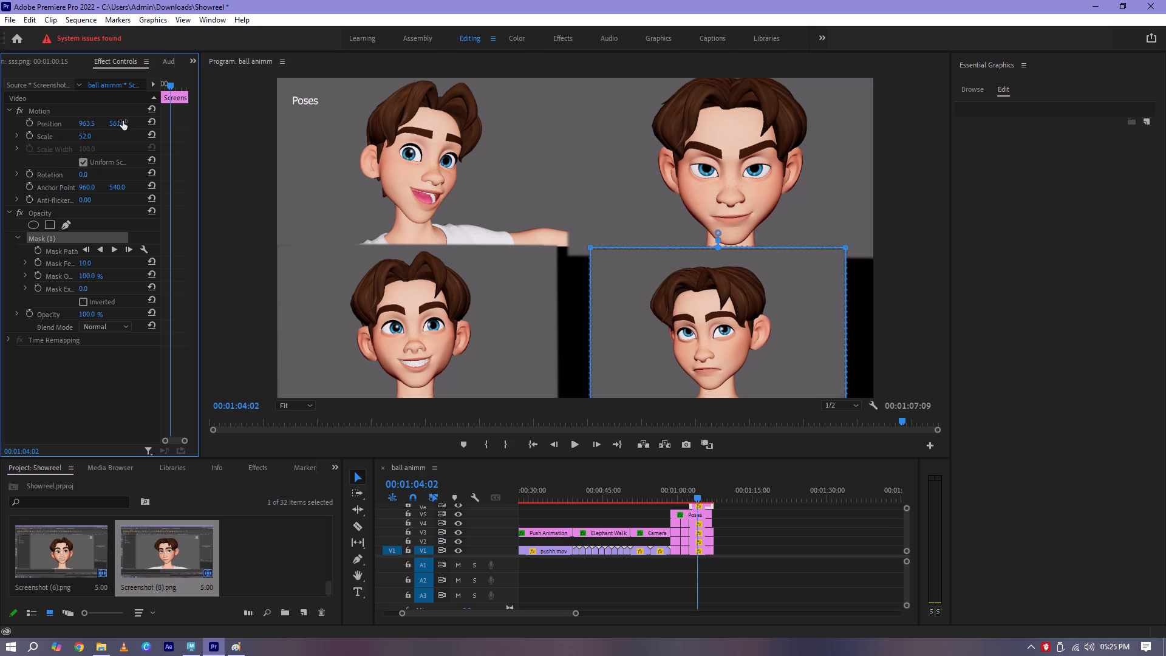
# Lower both top corners of Screenshot (8)'s mask slightly, keeping its upper edge level just below the pose above.
pyautogui.click(707, 467)
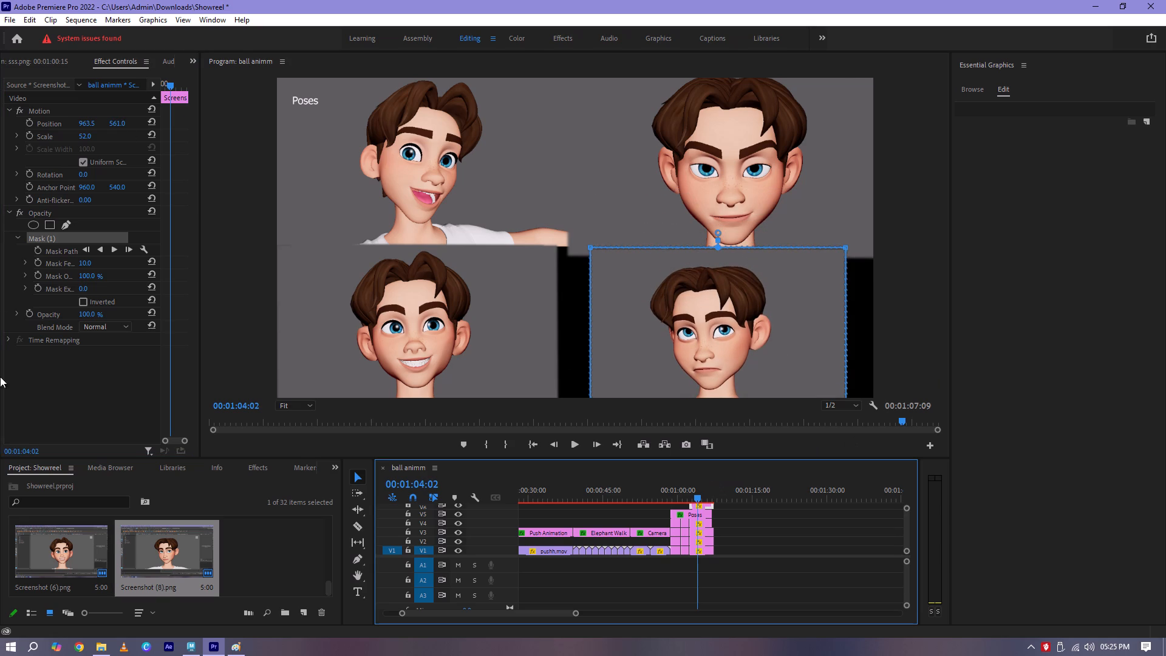
pyautogui.click(707, 507)
pyautogui.click(740, 505)
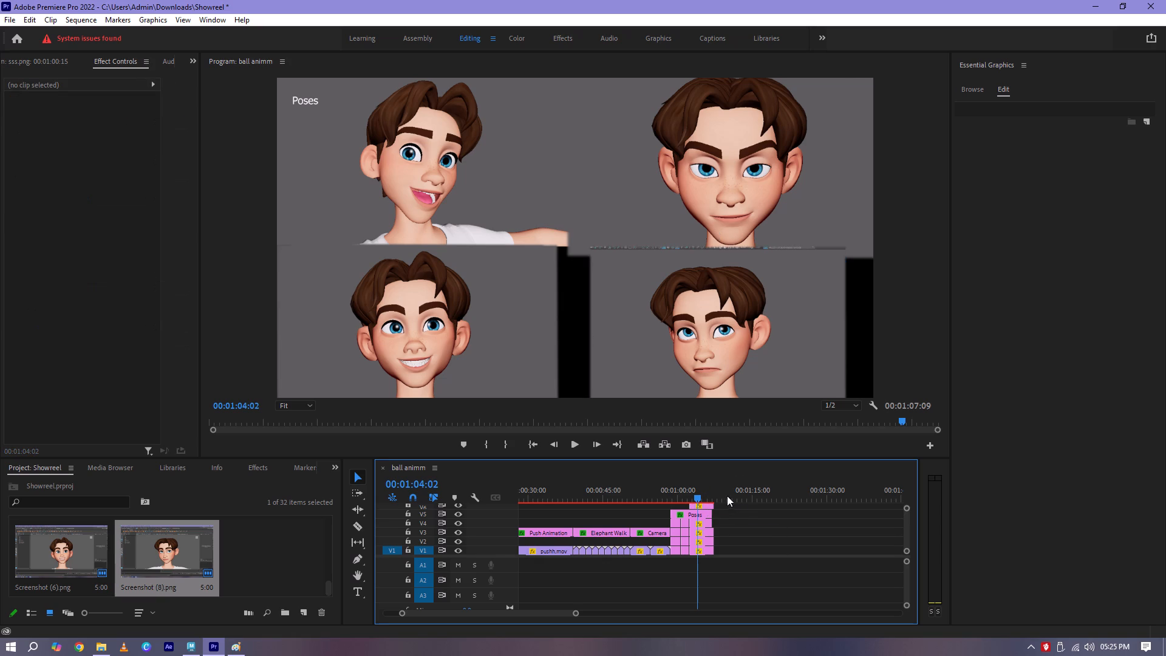
pyautogui.click(706, 508)
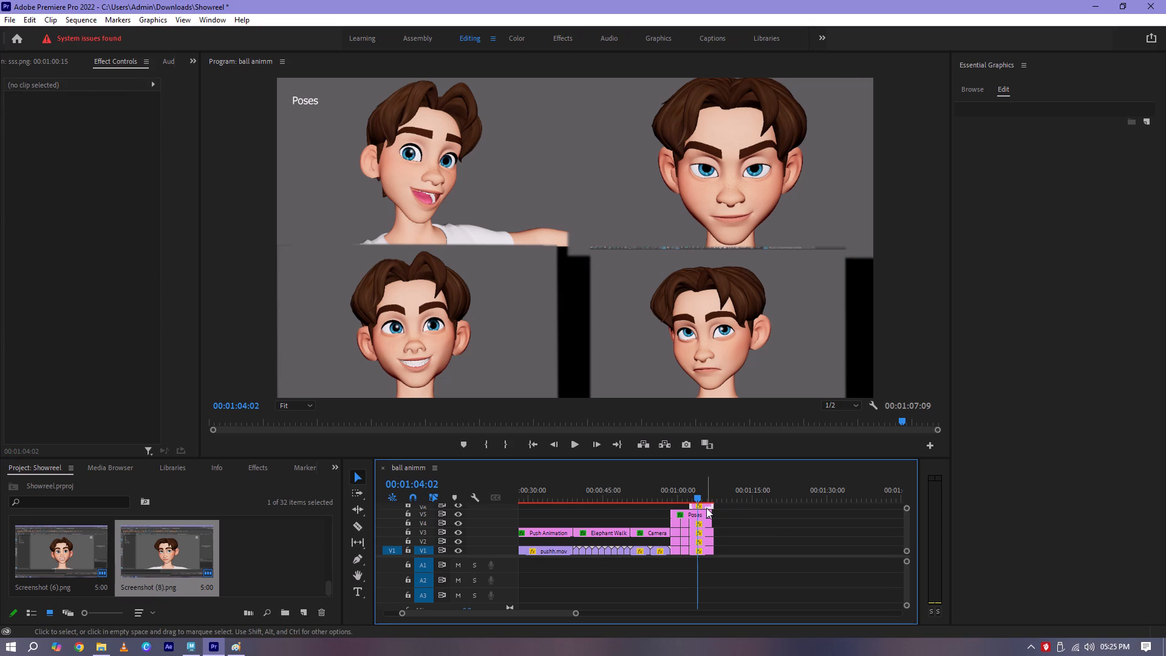
pyautogui.click(60, 289)
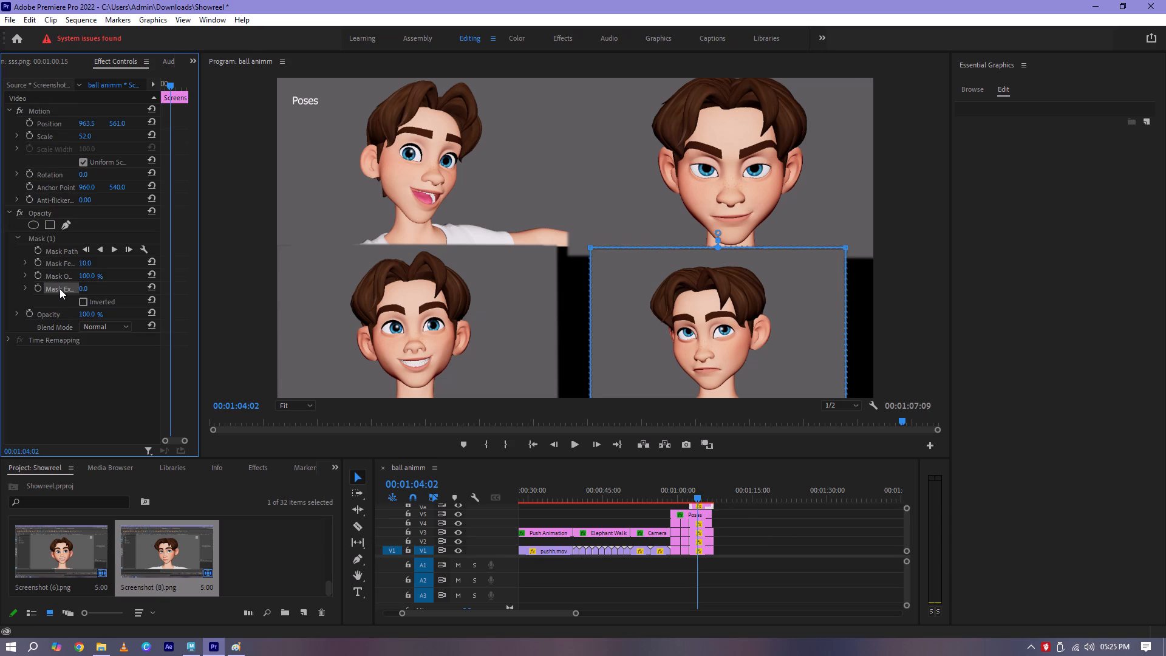
pyautogui.moveTo(591, 248); pyautogui.dragTo(591, 258)
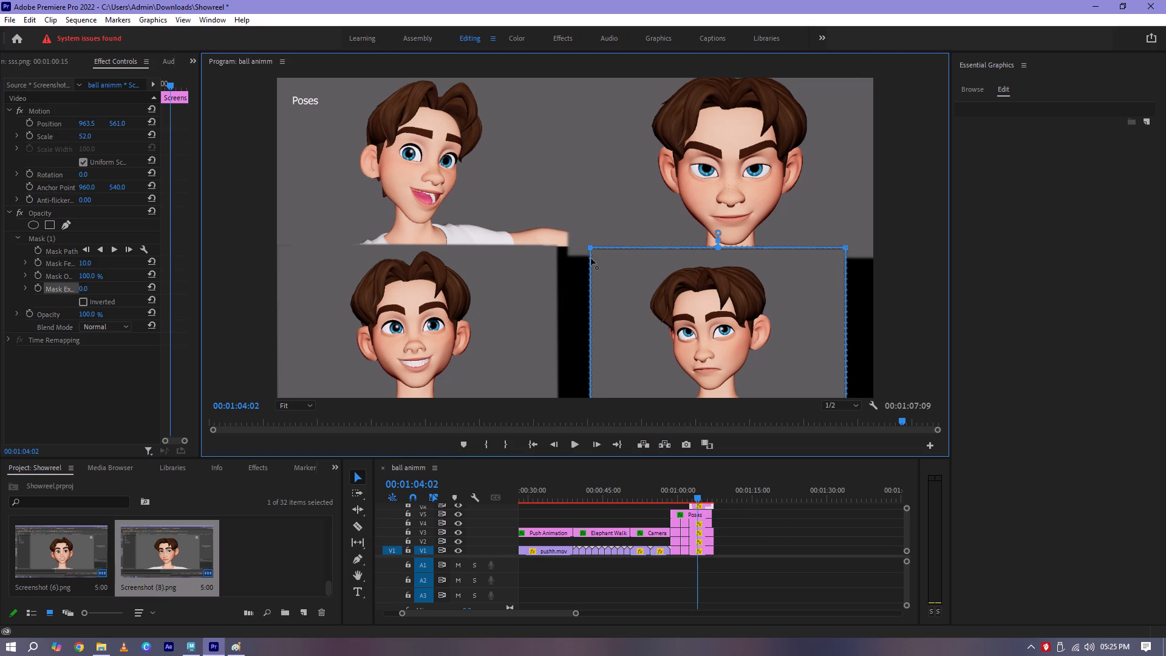
pyautogui.moveTo(591, 258); pyautogui.dragTo(590, 256)
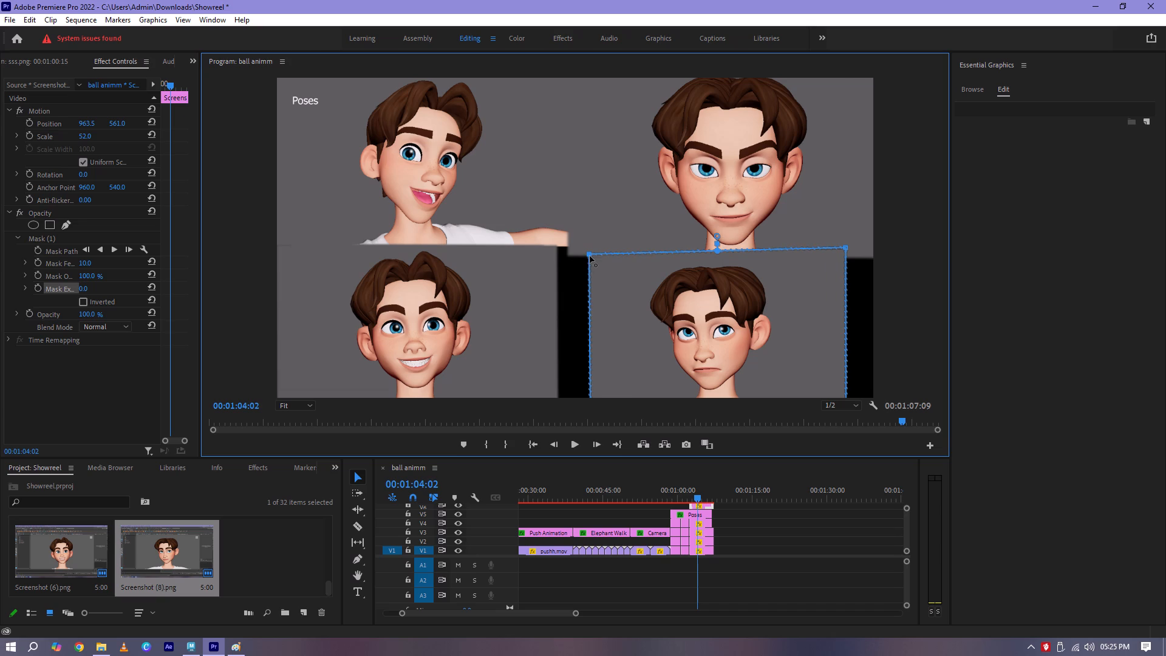
pyautogui.moveTo(846, 246); pyautogui.dragTo(847, 257)
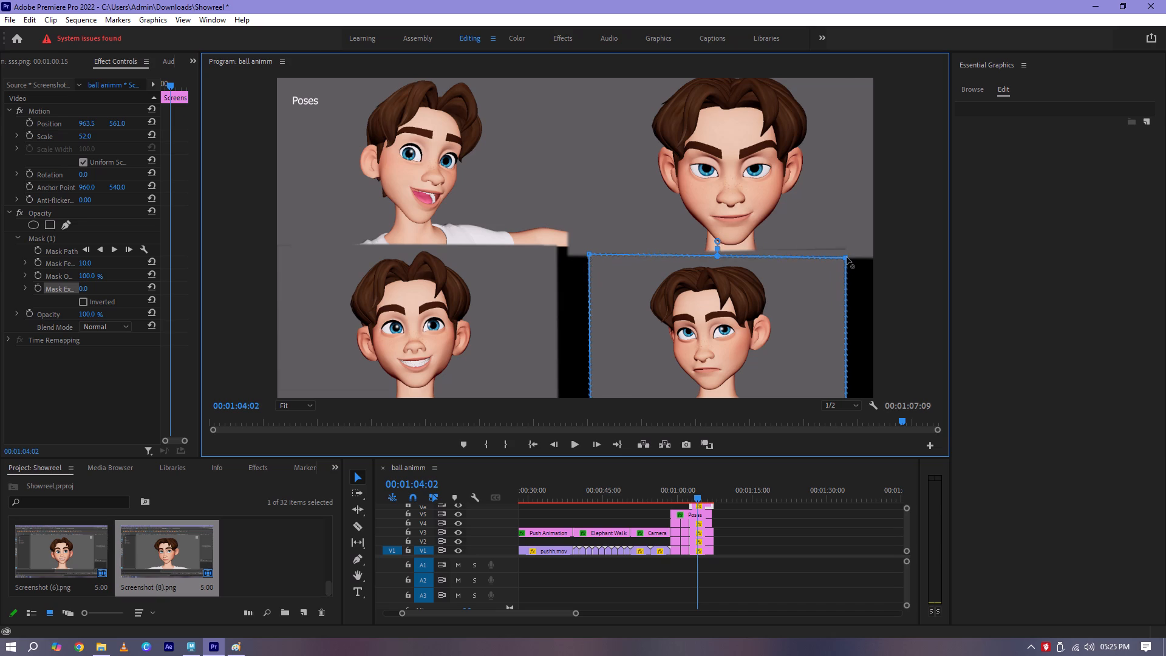
pyautogui.moveTo(847, 257); pyautogui.dragTo(848, 253)
pyautogui.click(748, 468)
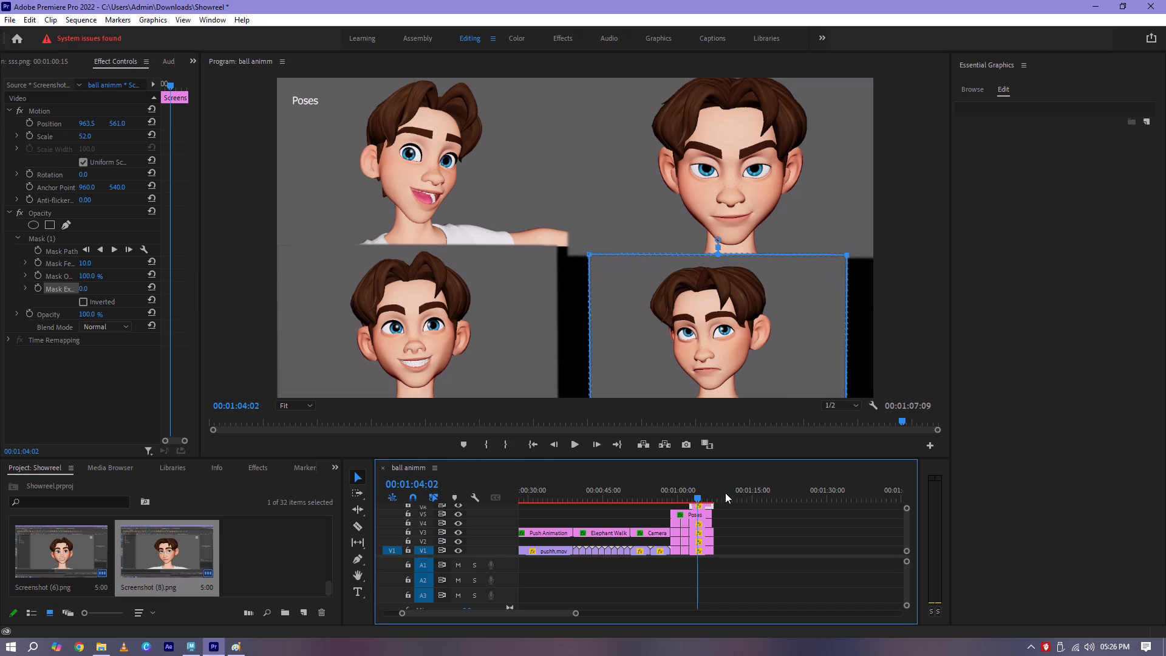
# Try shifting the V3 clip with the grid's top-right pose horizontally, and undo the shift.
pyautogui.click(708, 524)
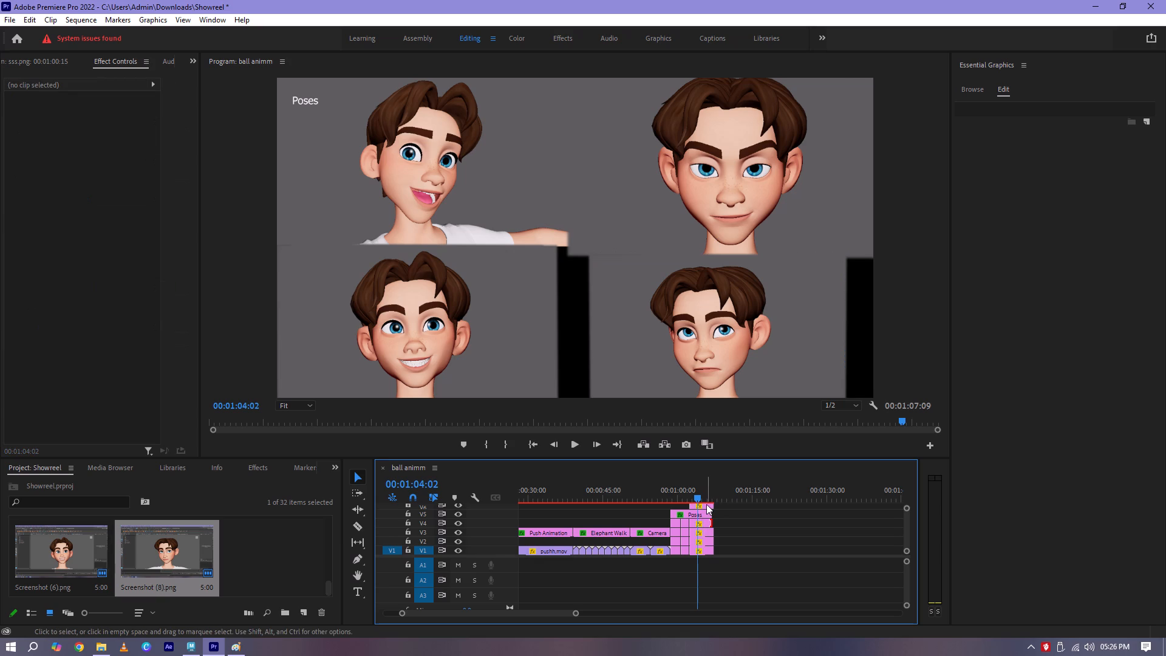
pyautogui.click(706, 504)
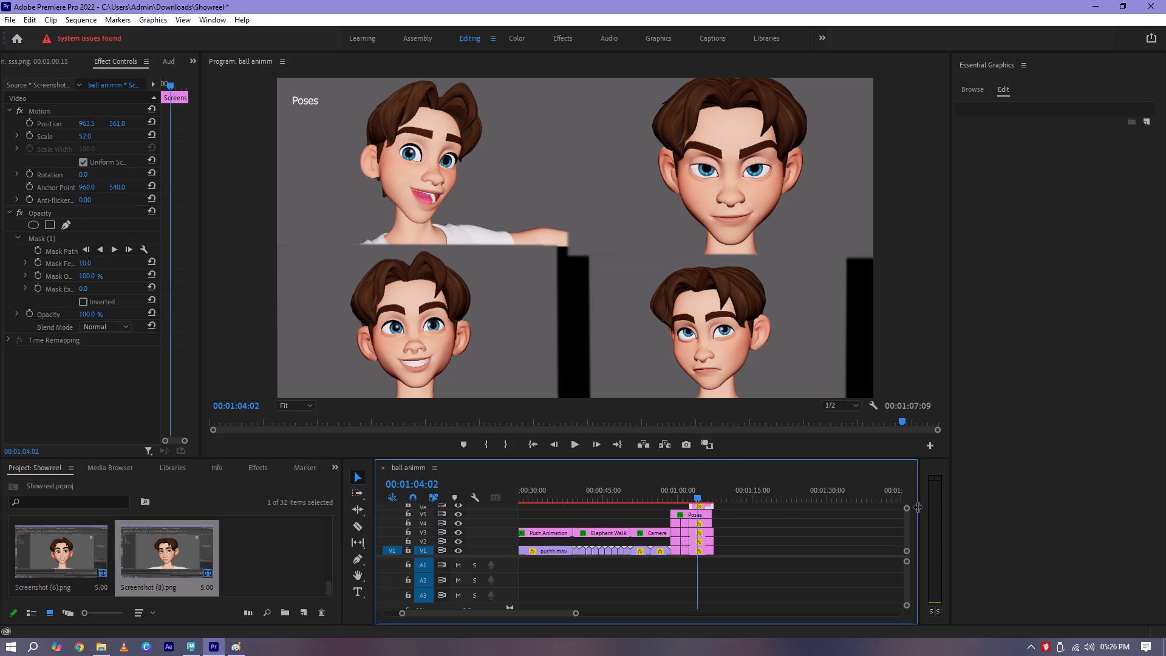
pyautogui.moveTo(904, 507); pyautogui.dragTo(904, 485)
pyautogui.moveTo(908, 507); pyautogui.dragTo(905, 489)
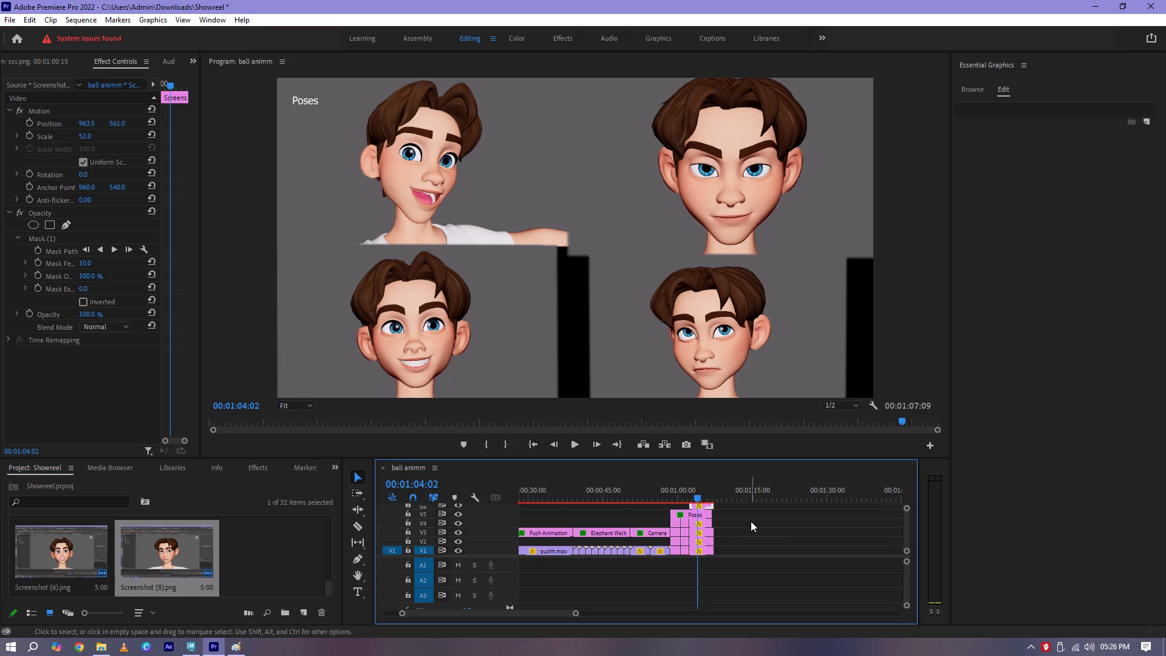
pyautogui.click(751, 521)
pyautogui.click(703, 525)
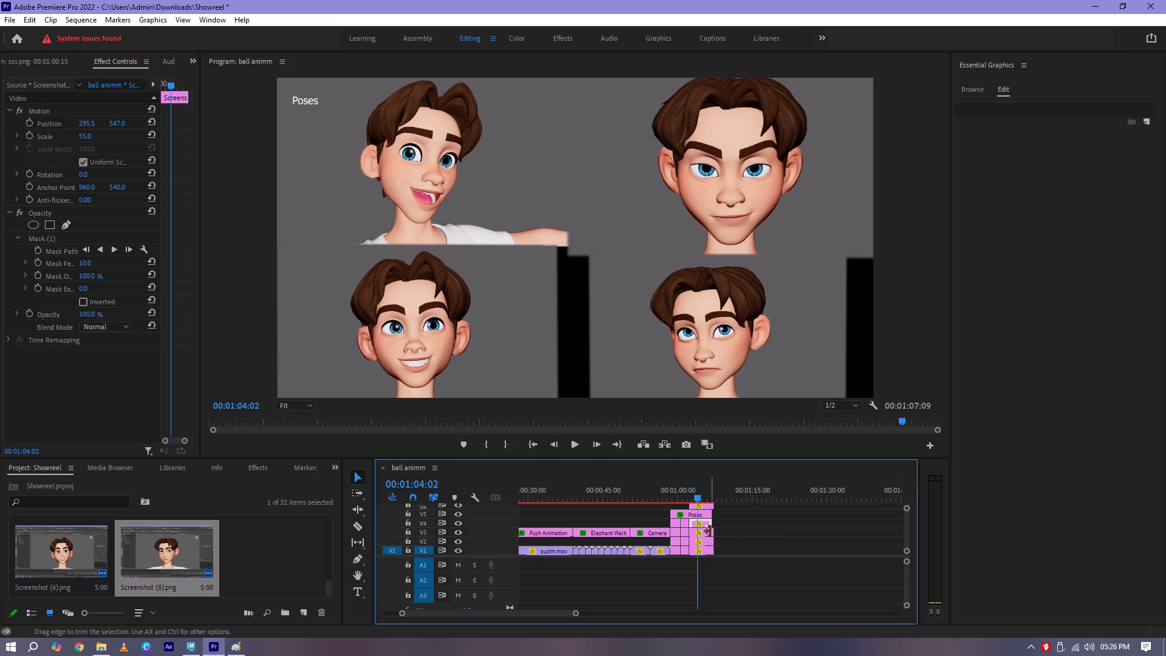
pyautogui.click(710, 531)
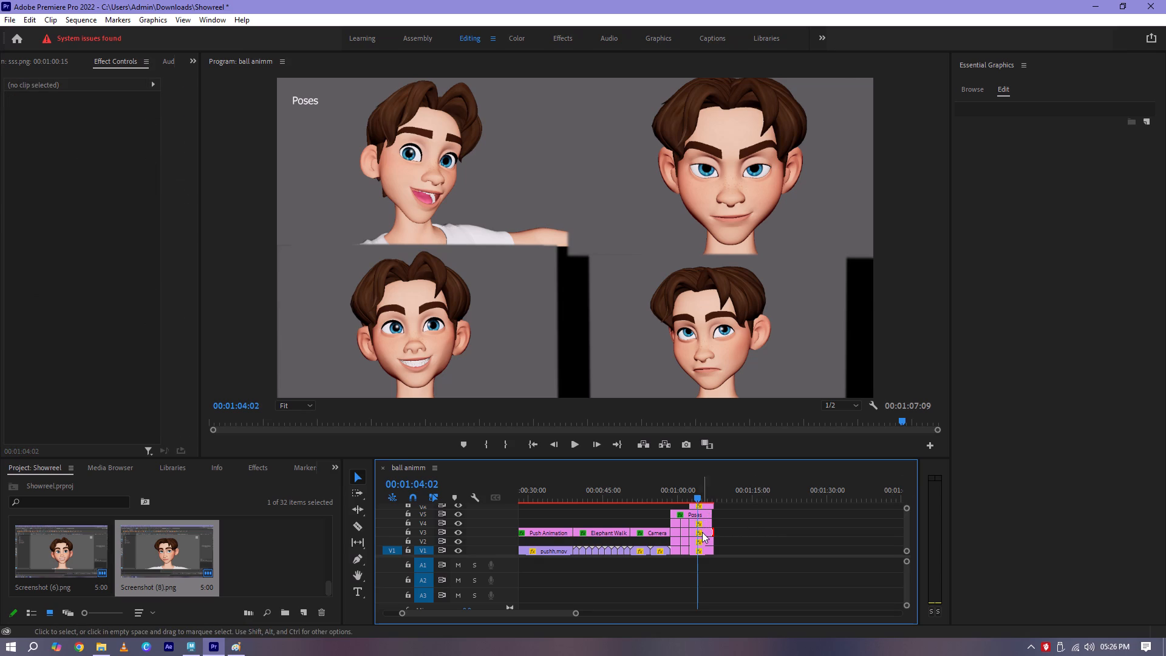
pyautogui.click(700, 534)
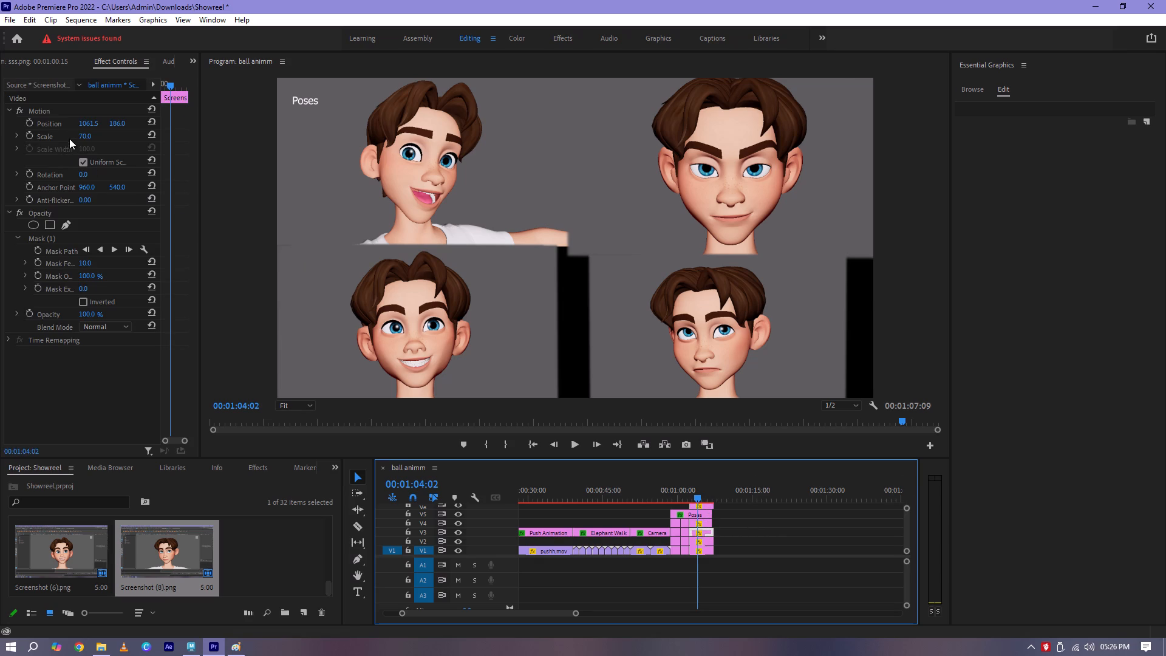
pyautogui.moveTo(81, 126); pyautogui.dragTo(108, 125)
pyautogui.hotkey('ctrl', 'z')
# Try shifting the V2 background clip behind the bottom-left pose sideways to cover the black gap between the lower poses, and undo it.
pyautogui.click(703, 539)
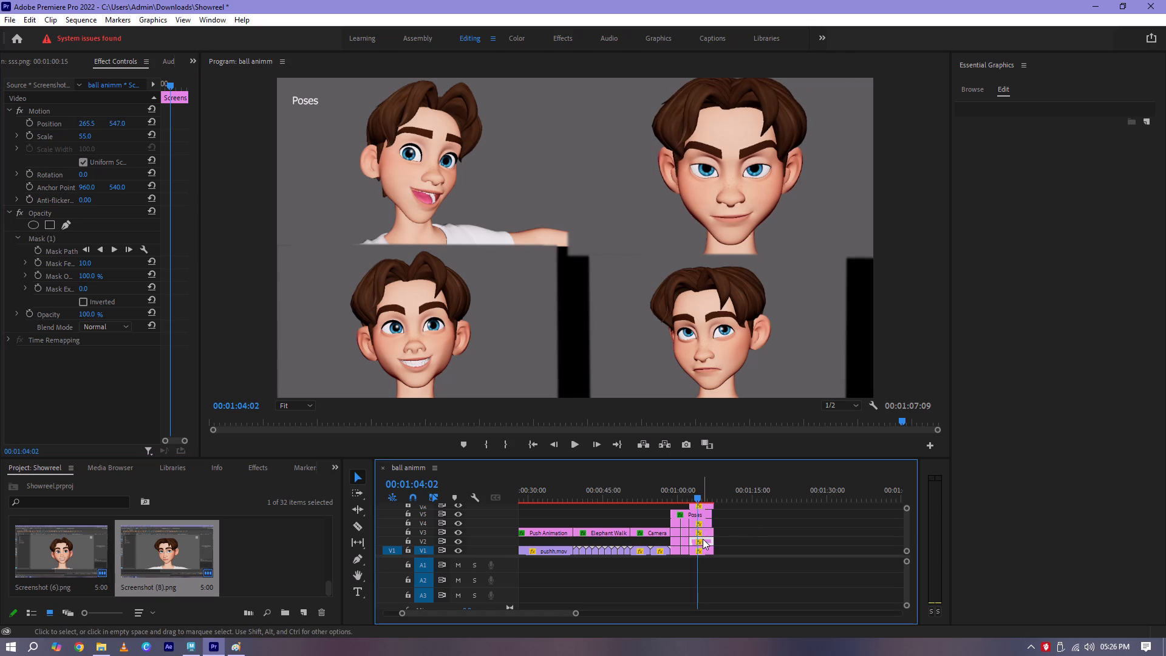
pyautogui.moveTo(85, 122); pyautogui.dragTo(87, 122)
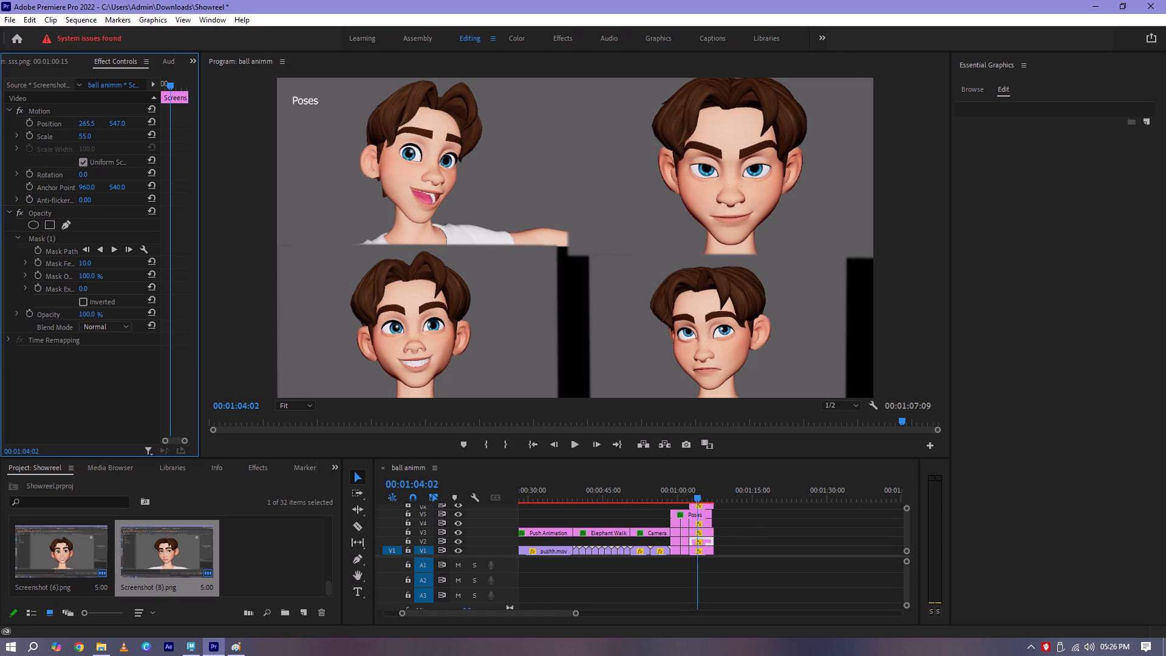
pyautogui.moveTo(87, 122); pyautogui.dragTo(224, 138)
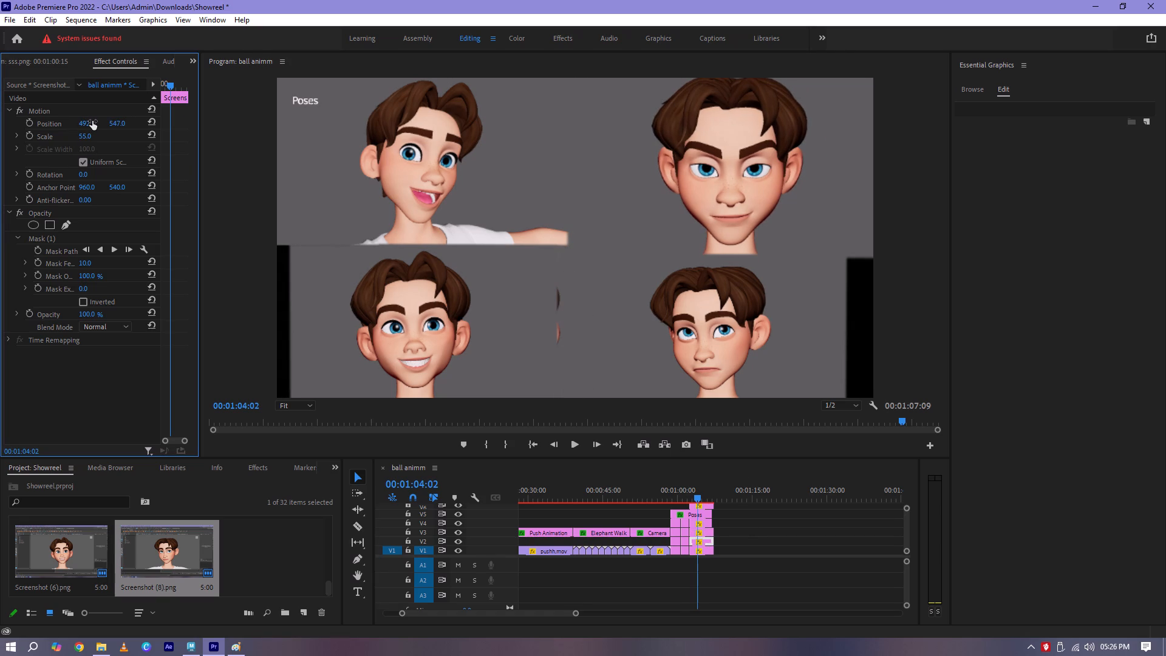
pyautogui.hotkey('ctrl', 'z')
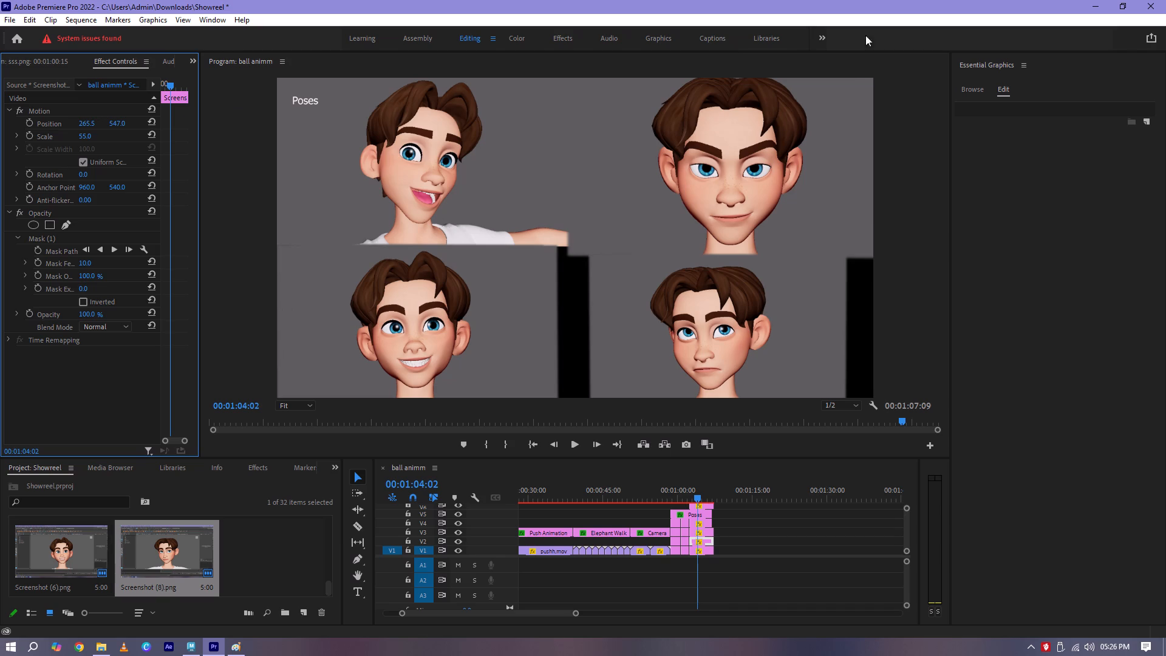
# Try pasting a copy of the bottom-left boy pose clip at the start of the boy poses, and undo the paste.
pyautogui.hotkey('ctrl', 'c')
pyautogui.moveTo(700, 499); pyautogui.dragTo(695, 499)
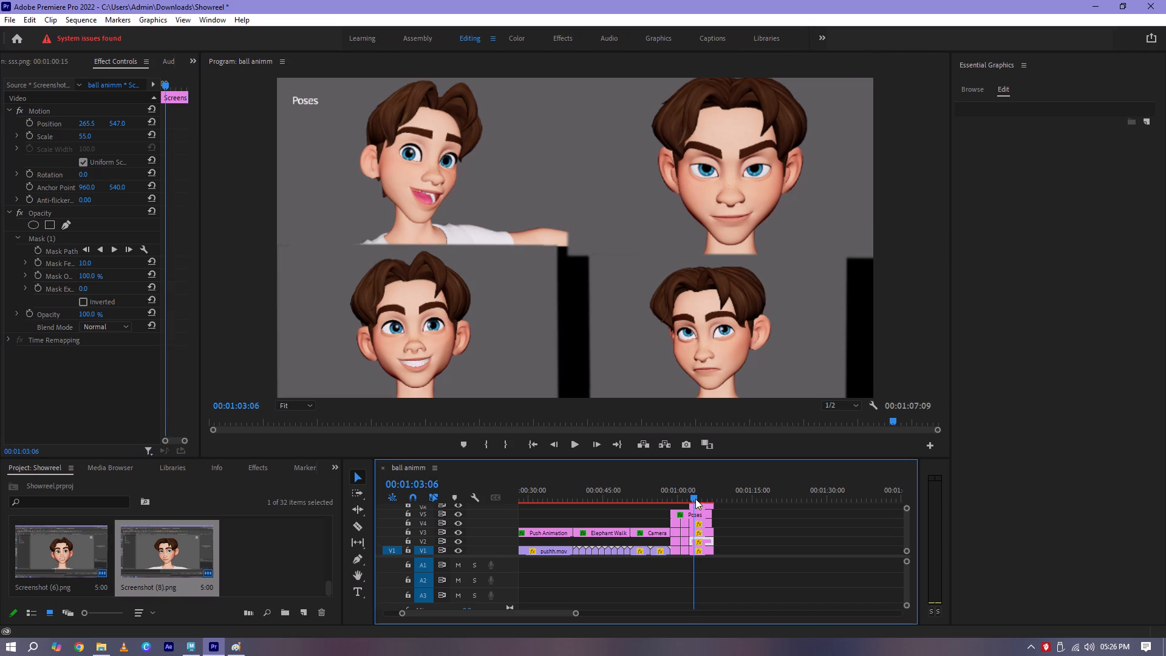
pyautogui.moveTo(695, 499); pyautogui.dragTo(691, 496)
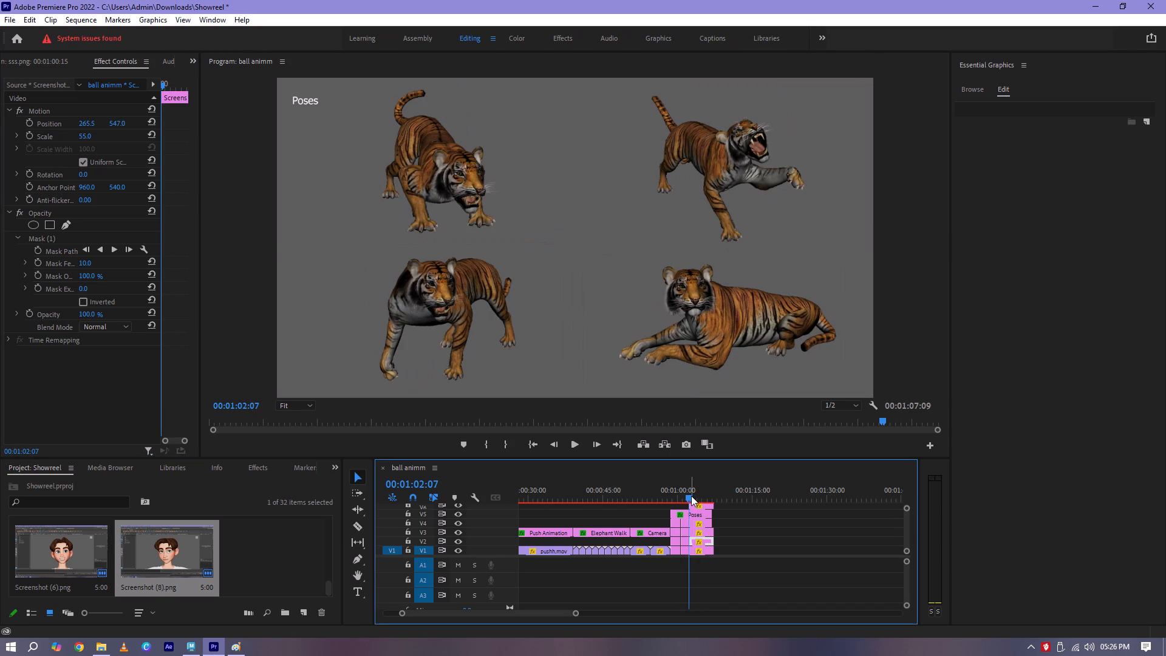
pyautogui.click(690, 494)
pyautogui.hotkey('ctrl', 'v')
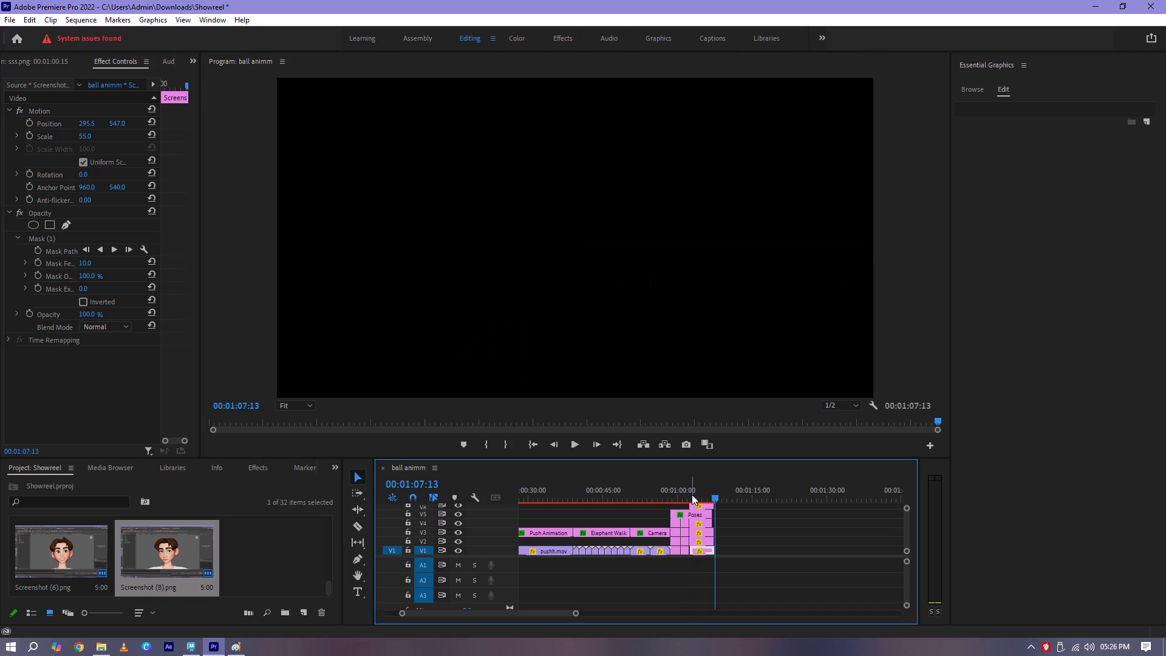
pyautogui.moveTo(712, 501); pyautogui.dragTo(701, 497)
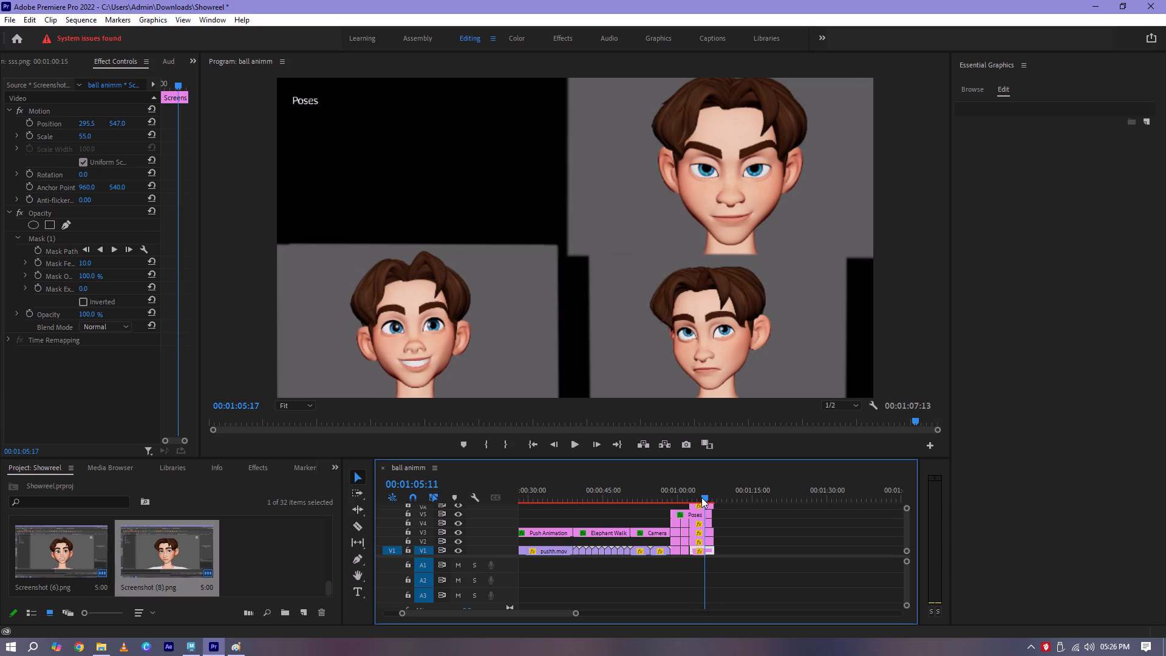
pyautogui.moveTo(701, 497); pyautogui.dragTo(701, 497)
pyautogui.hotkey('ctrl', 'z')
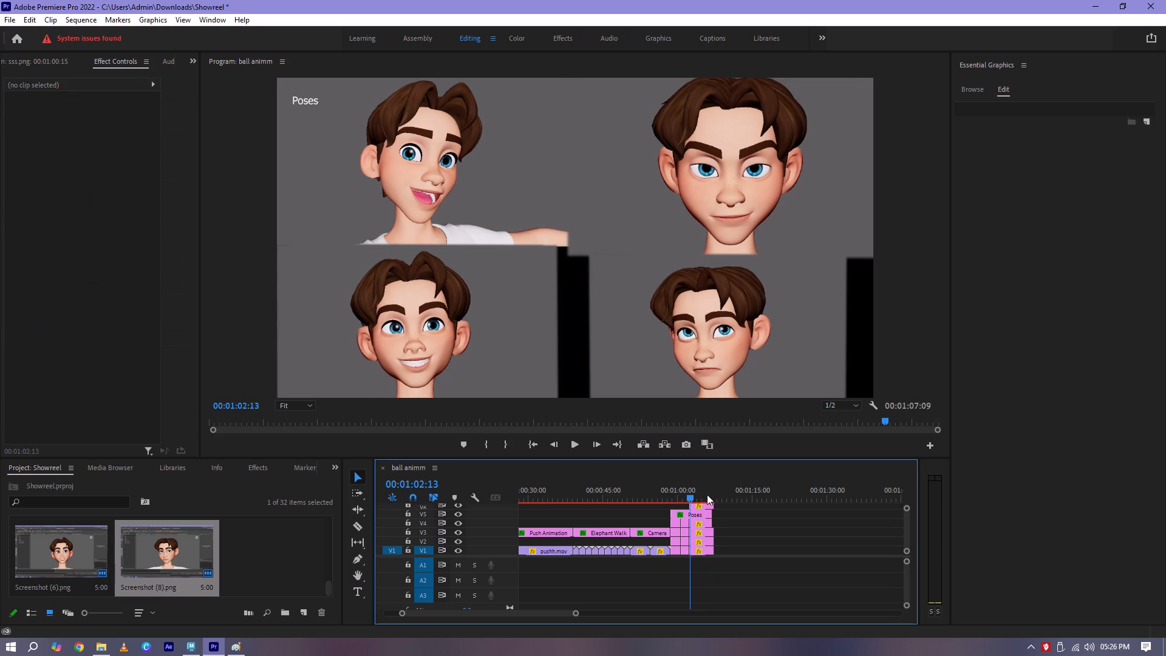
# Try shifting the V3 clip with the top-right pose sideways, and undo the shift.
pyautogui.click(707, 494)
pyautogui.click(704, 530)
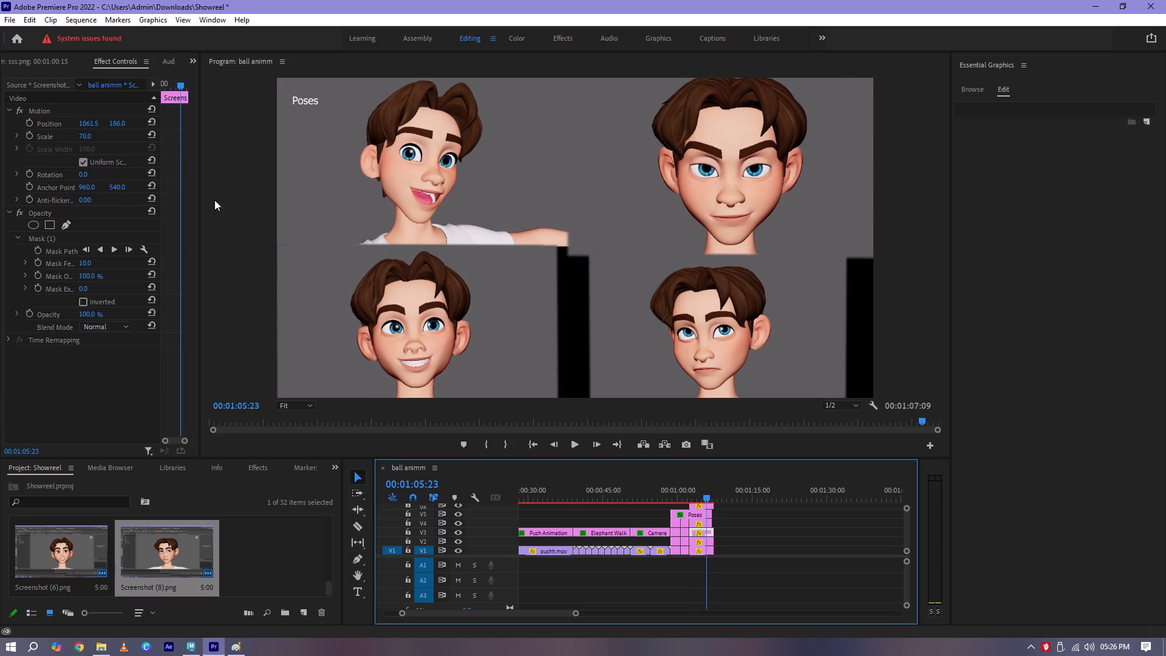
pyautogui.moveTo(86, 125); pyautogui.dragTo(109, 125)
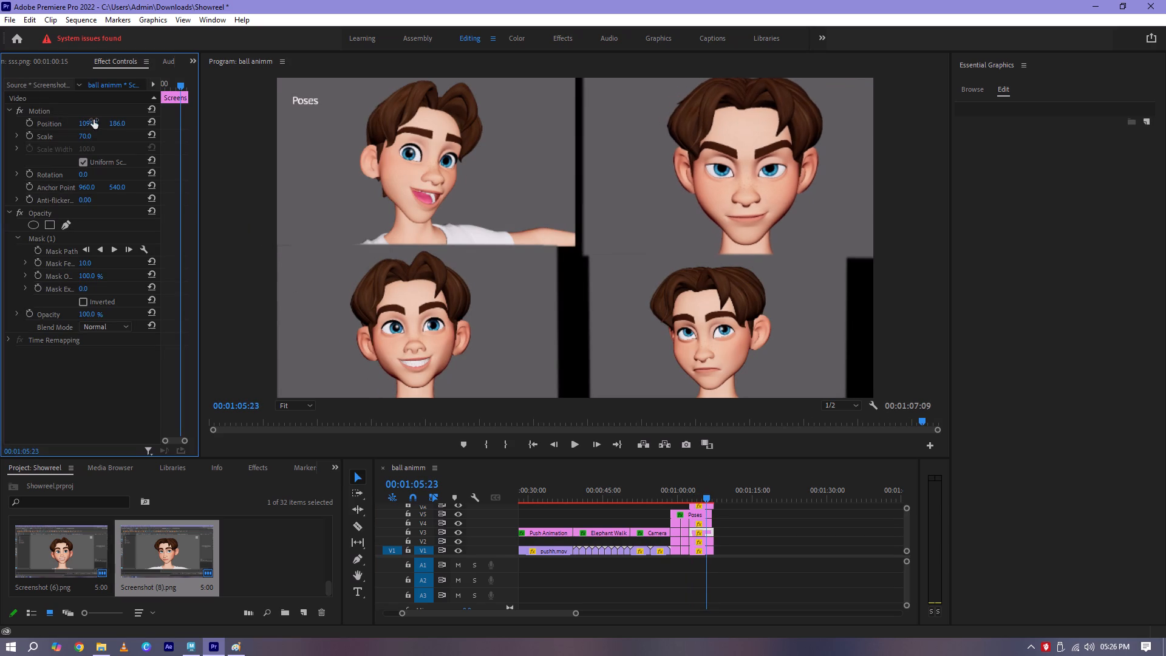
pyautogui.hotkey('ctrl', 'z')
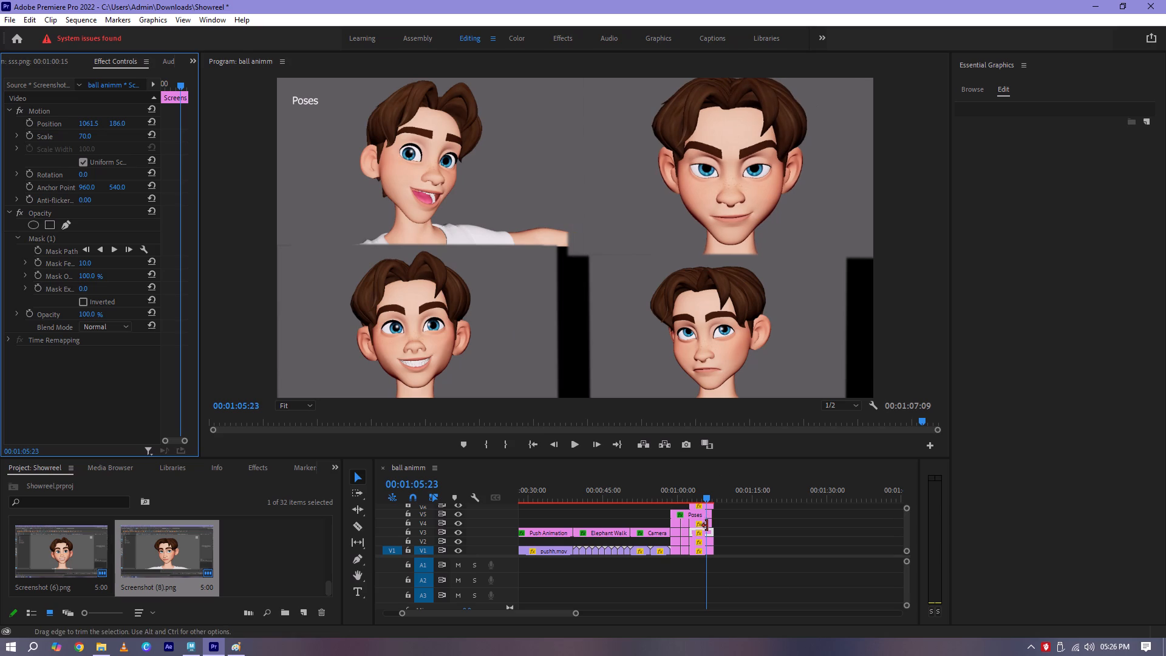
# Set the V4 bottom-left pose clip's horizontal position to 370.5 to close the black gap between the two lower poses.
pyautogui.click(707, 525)
pyautogui.click(704, 524)
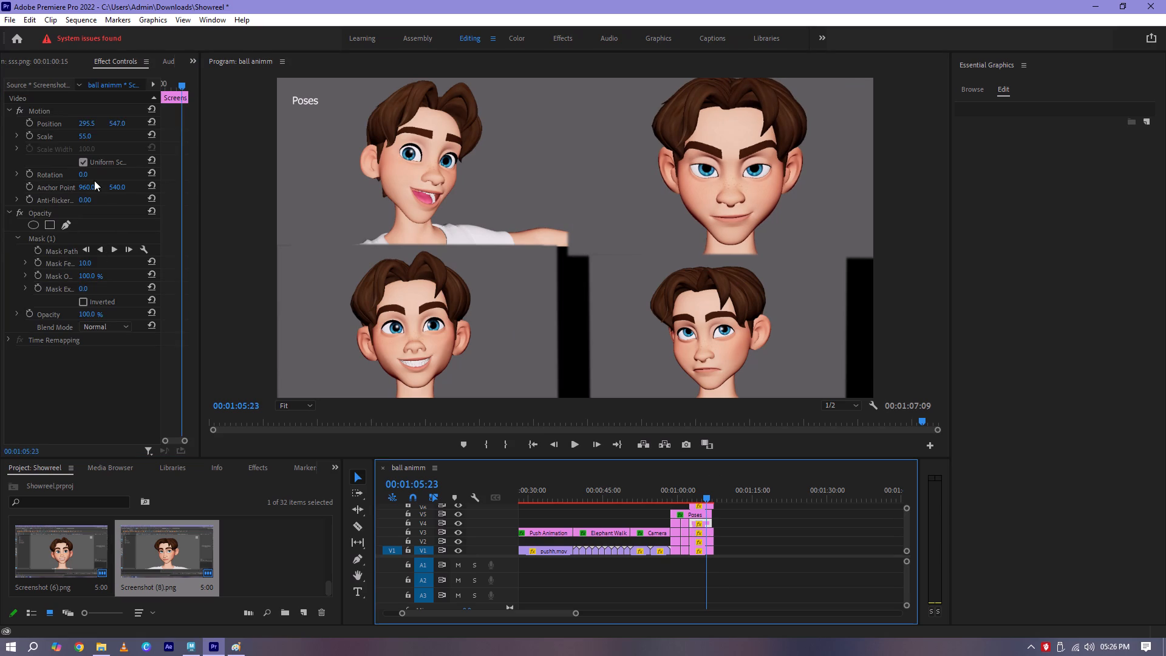
pyautogui.moveTo(87, 125); pyautogui.dragTo(121, 125)
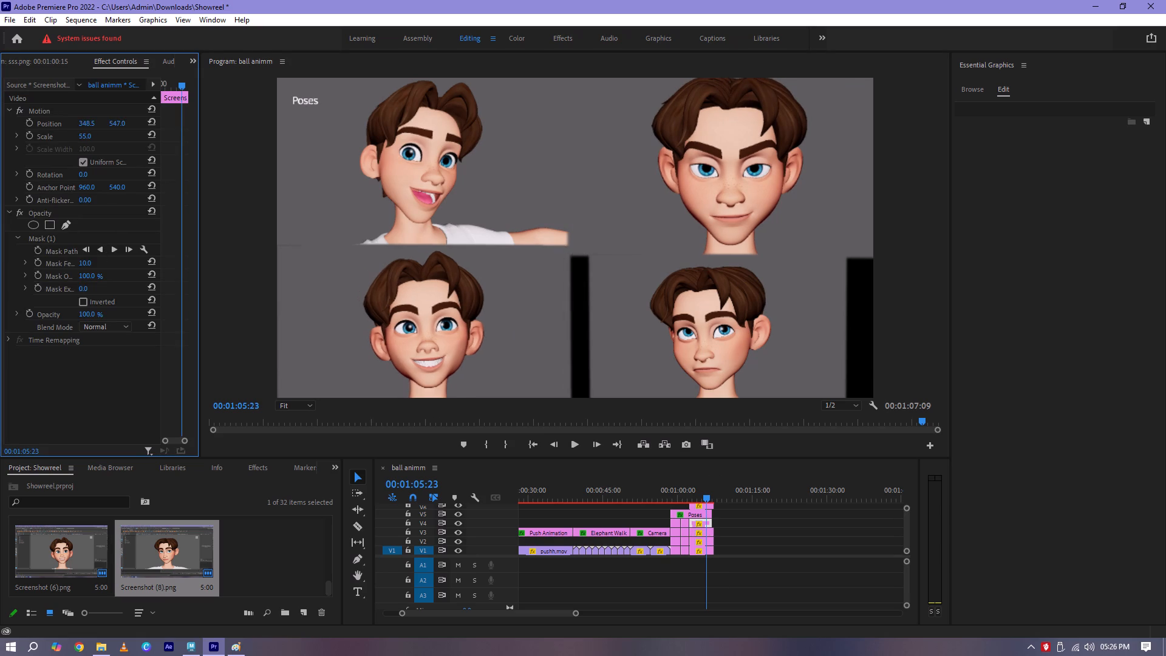
pyautogui.moveTo(121, 125); pyautogui.dragTo(137, 126)
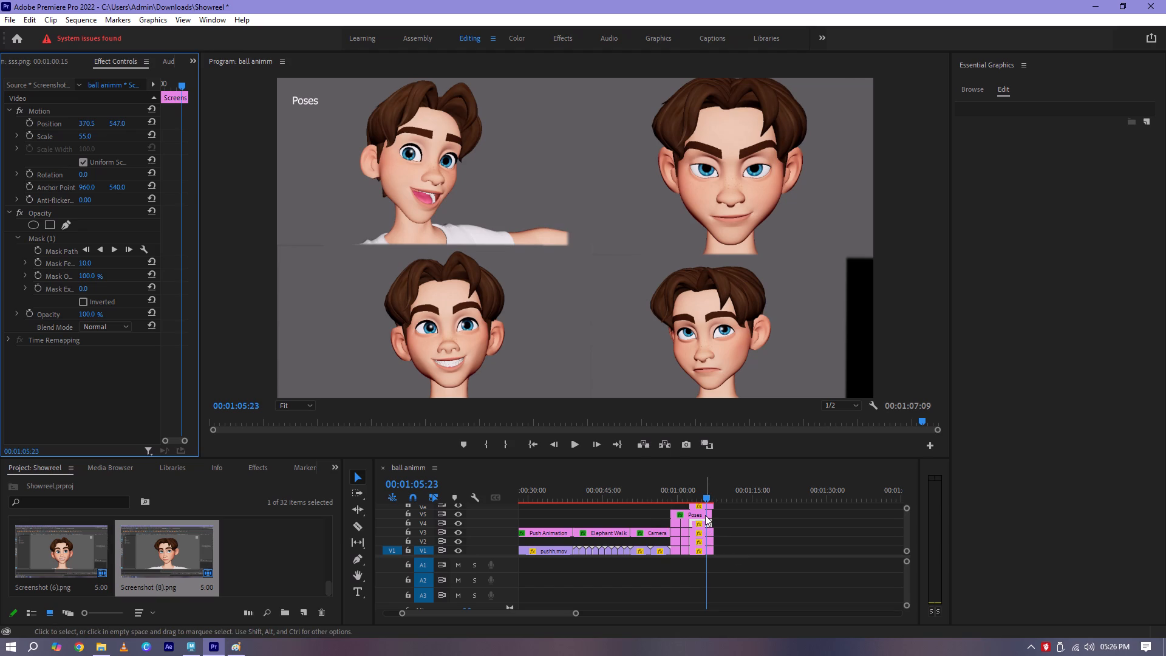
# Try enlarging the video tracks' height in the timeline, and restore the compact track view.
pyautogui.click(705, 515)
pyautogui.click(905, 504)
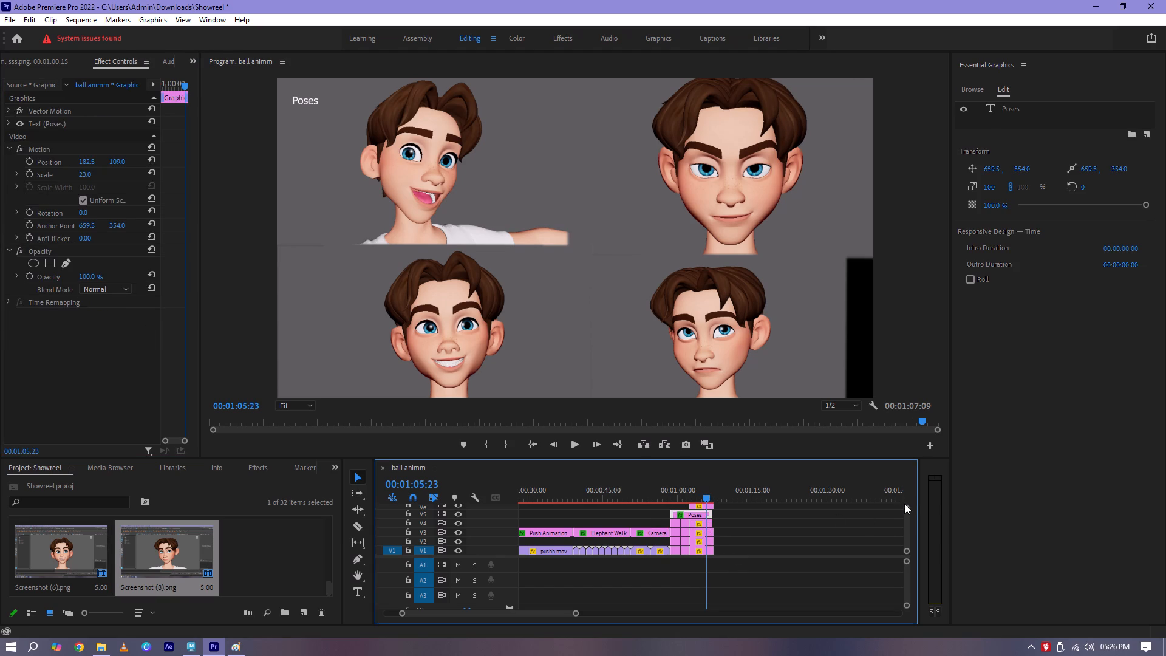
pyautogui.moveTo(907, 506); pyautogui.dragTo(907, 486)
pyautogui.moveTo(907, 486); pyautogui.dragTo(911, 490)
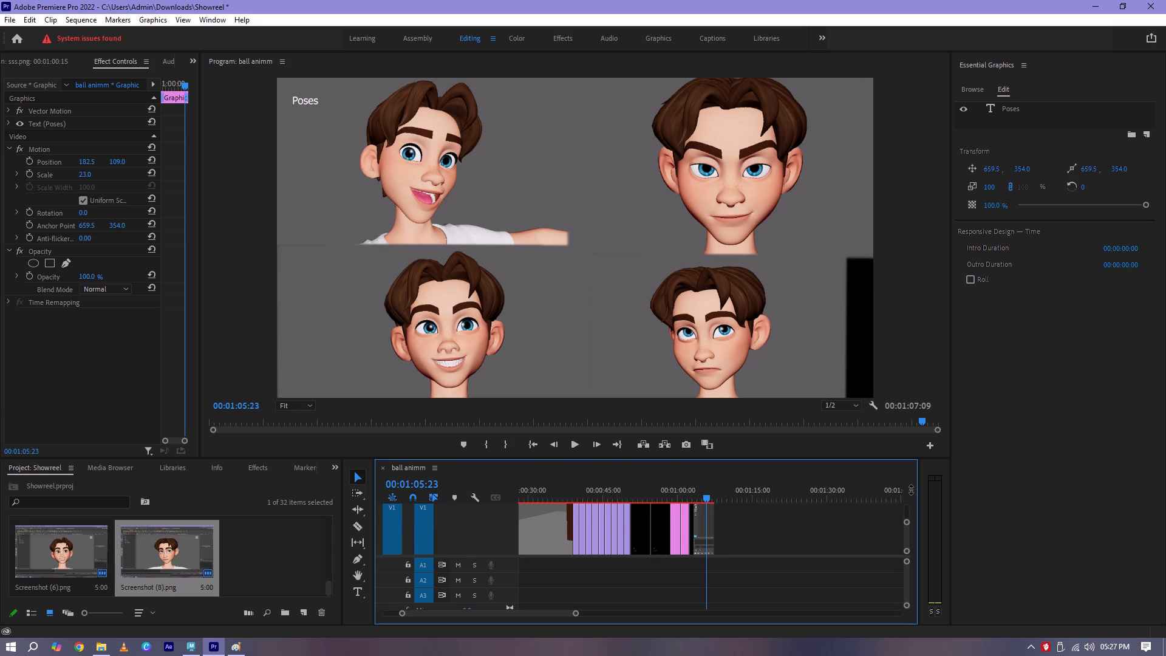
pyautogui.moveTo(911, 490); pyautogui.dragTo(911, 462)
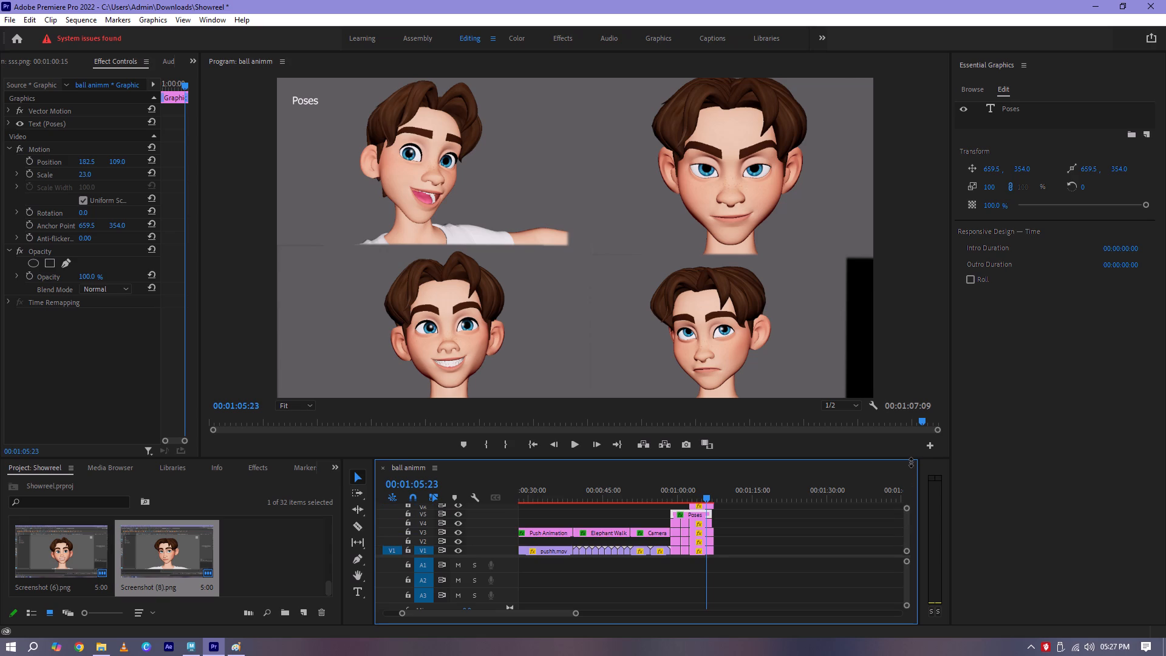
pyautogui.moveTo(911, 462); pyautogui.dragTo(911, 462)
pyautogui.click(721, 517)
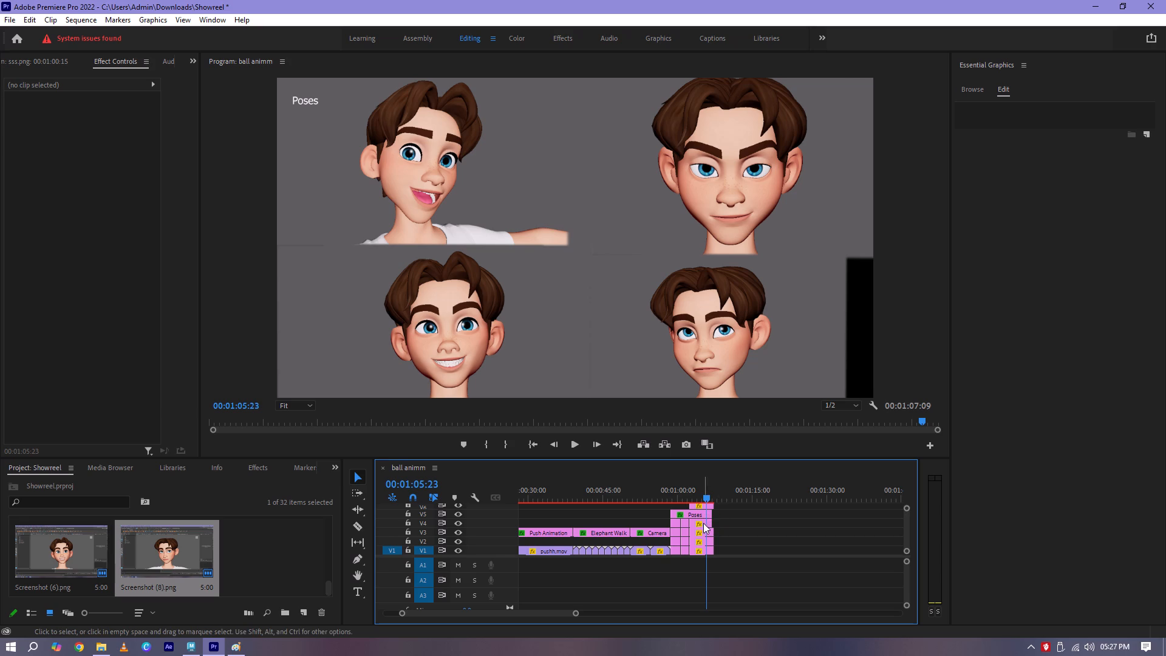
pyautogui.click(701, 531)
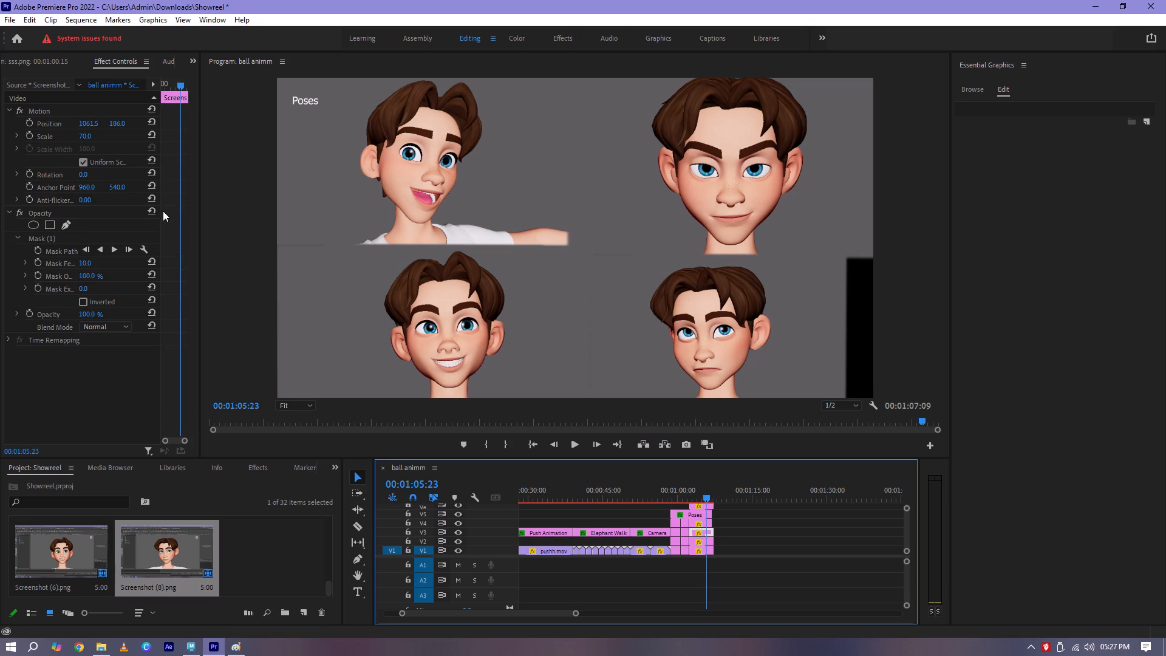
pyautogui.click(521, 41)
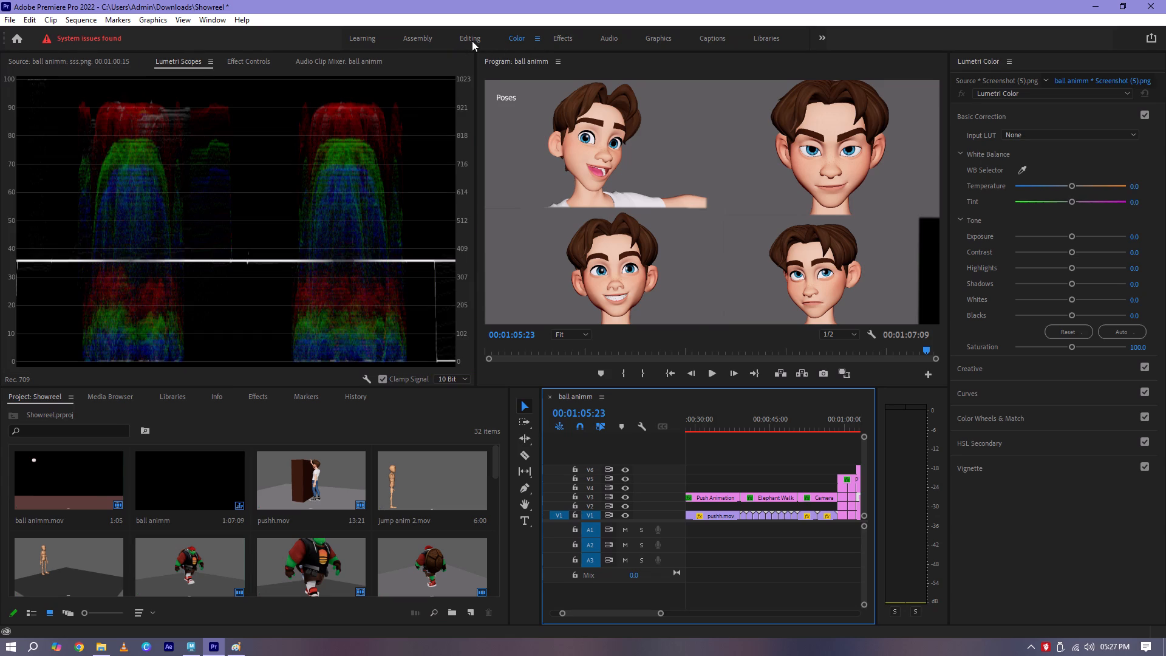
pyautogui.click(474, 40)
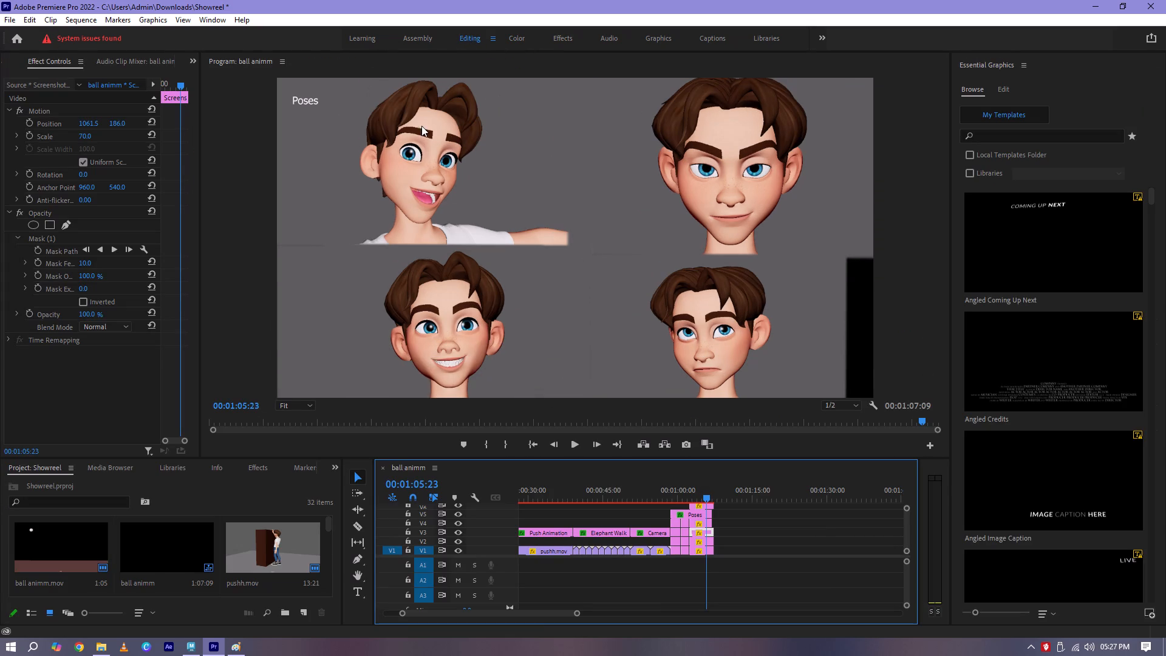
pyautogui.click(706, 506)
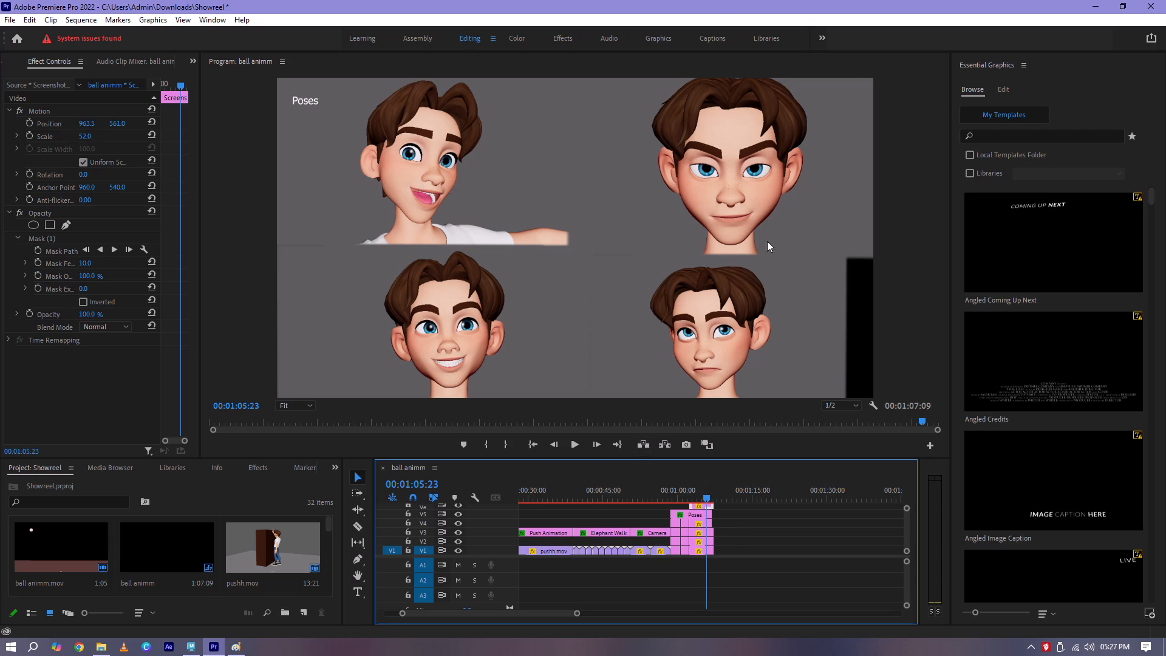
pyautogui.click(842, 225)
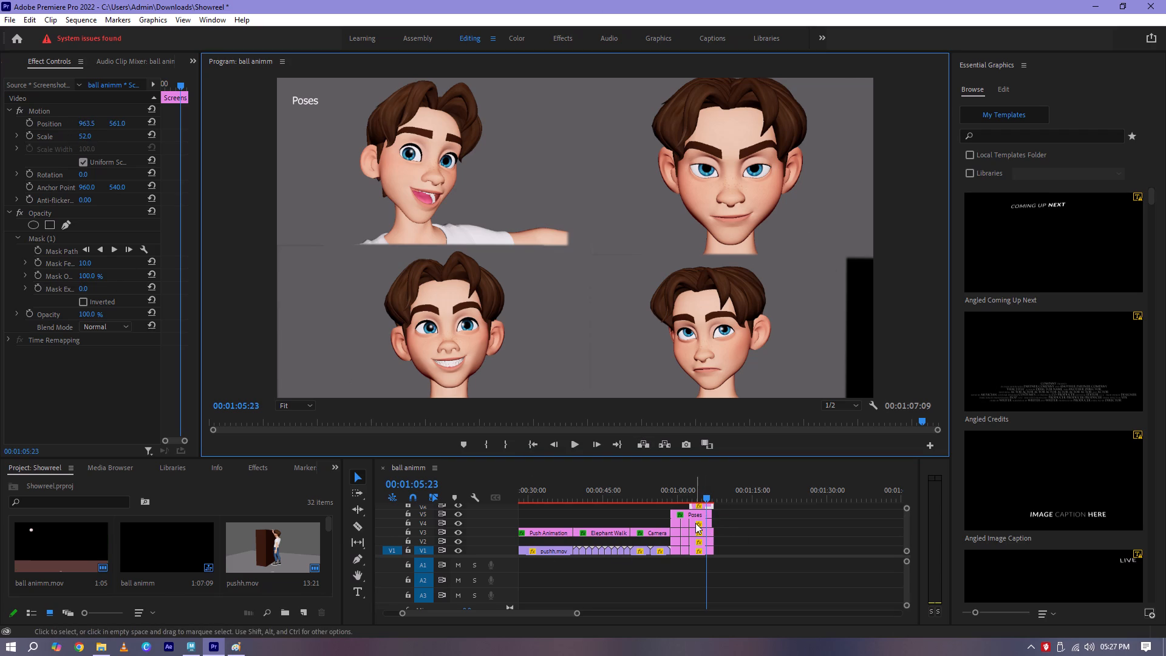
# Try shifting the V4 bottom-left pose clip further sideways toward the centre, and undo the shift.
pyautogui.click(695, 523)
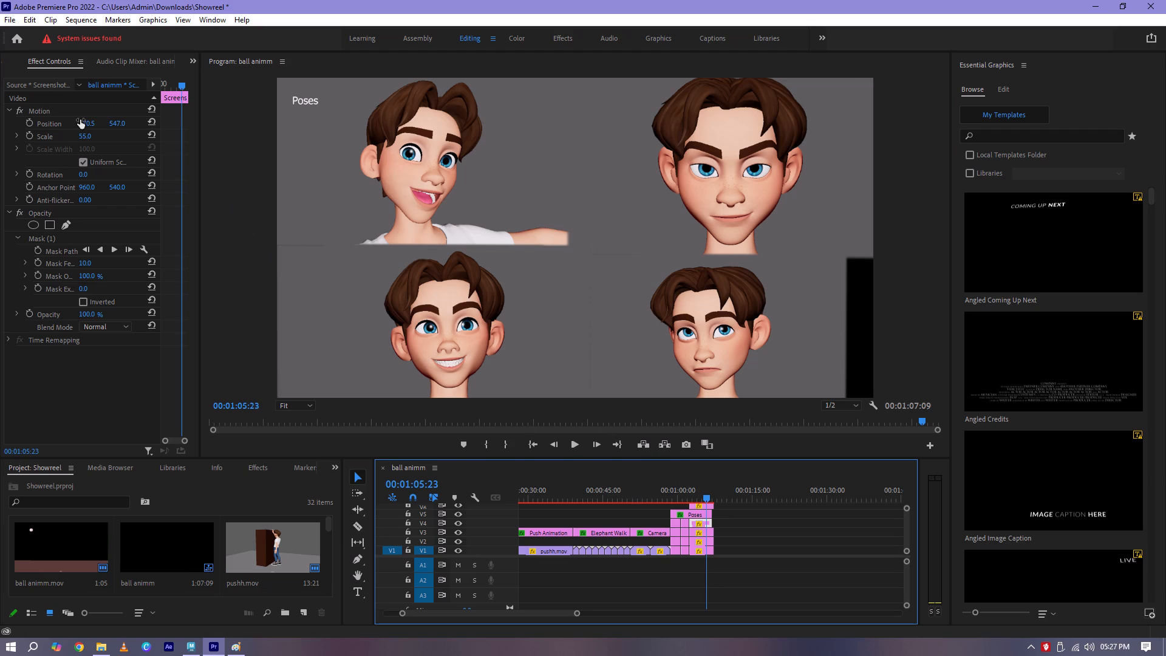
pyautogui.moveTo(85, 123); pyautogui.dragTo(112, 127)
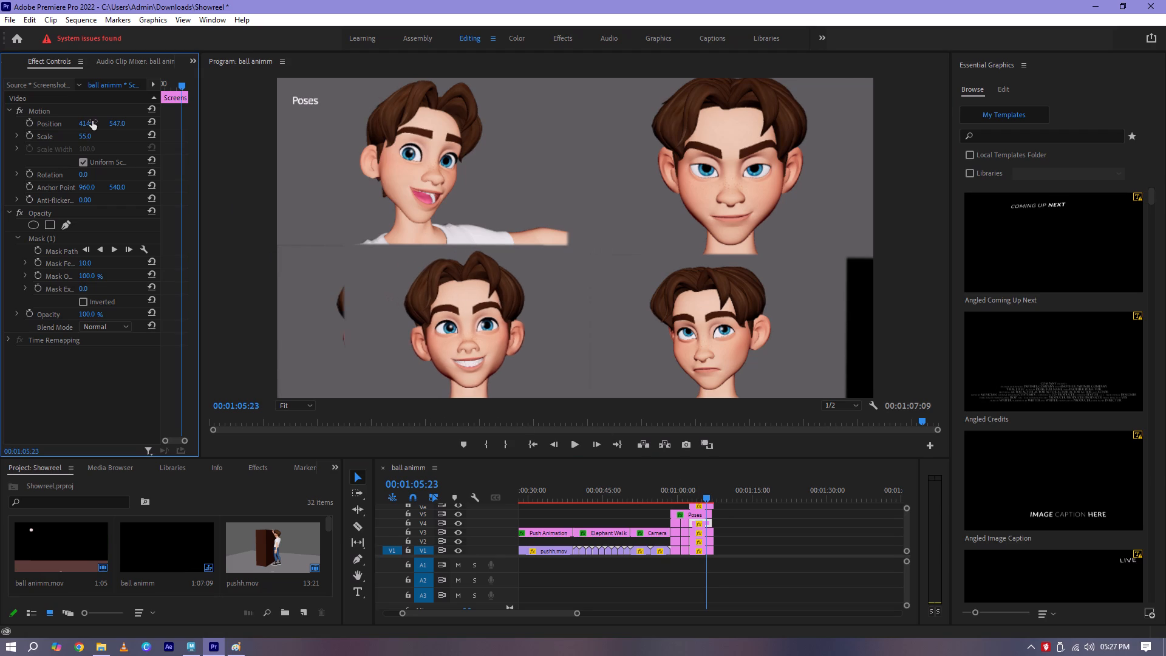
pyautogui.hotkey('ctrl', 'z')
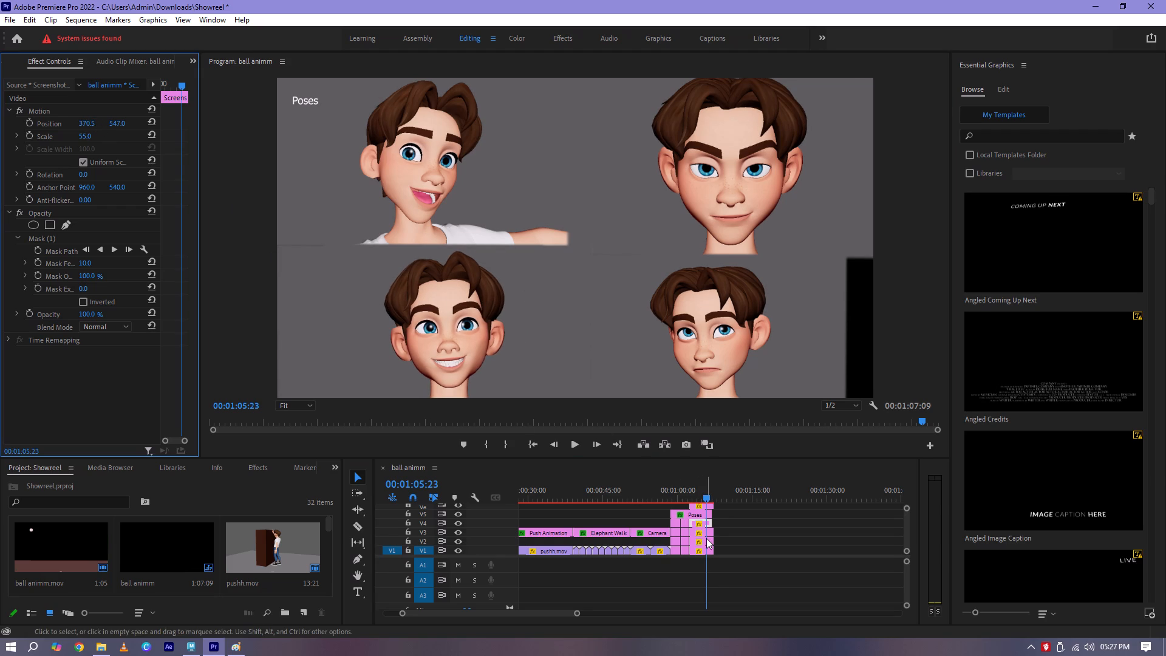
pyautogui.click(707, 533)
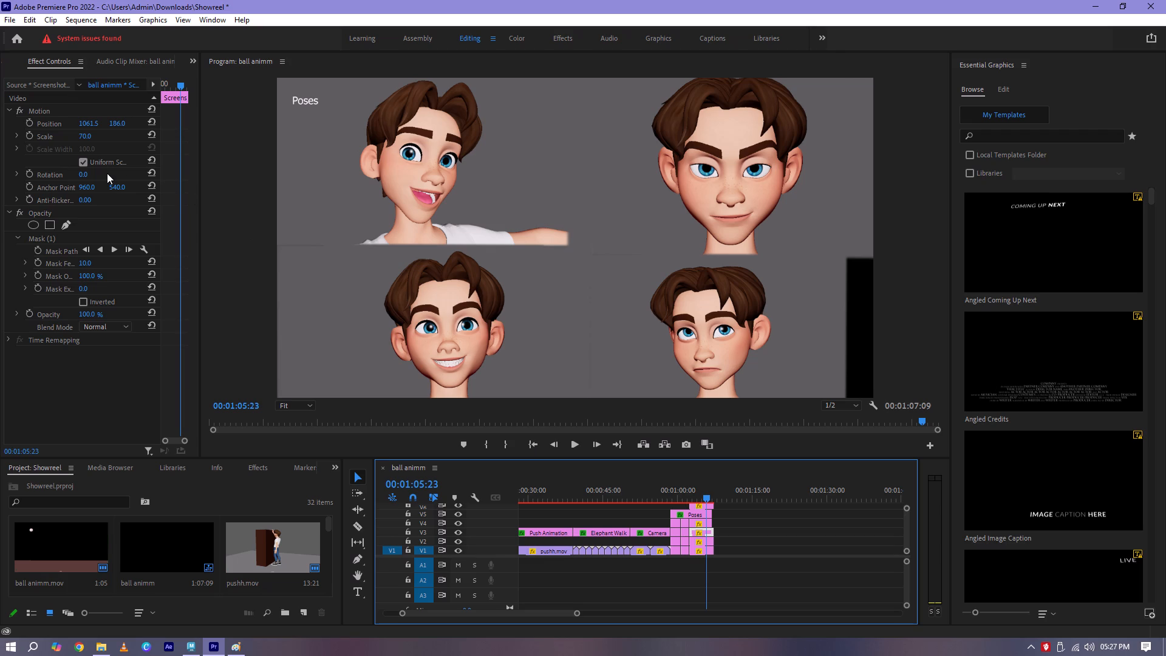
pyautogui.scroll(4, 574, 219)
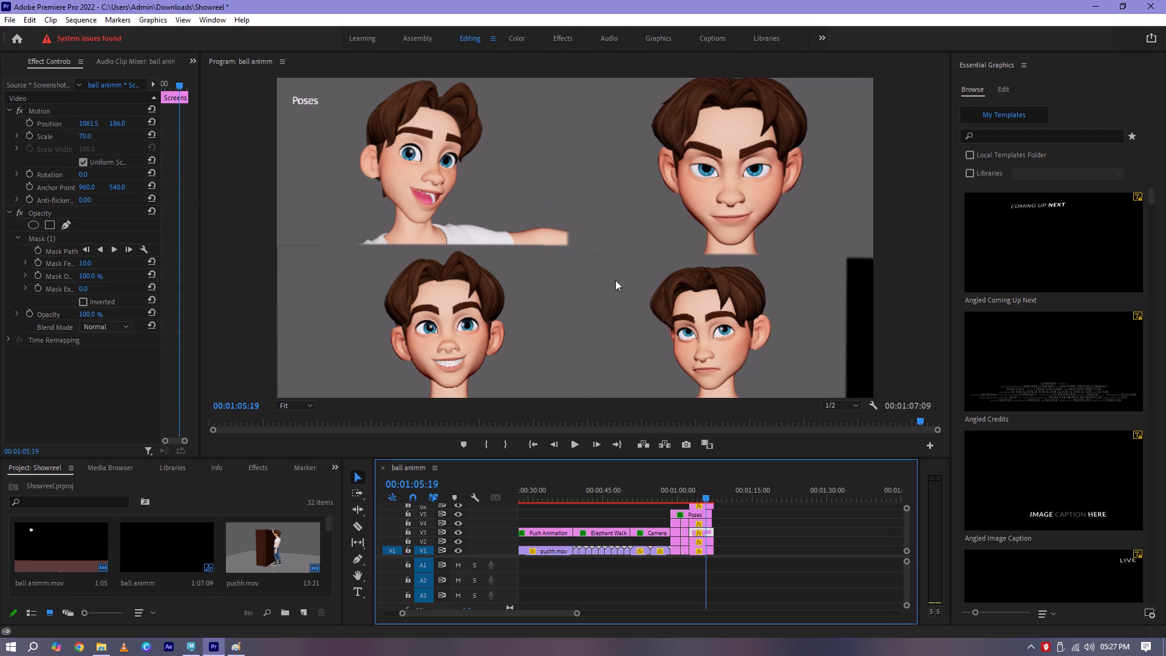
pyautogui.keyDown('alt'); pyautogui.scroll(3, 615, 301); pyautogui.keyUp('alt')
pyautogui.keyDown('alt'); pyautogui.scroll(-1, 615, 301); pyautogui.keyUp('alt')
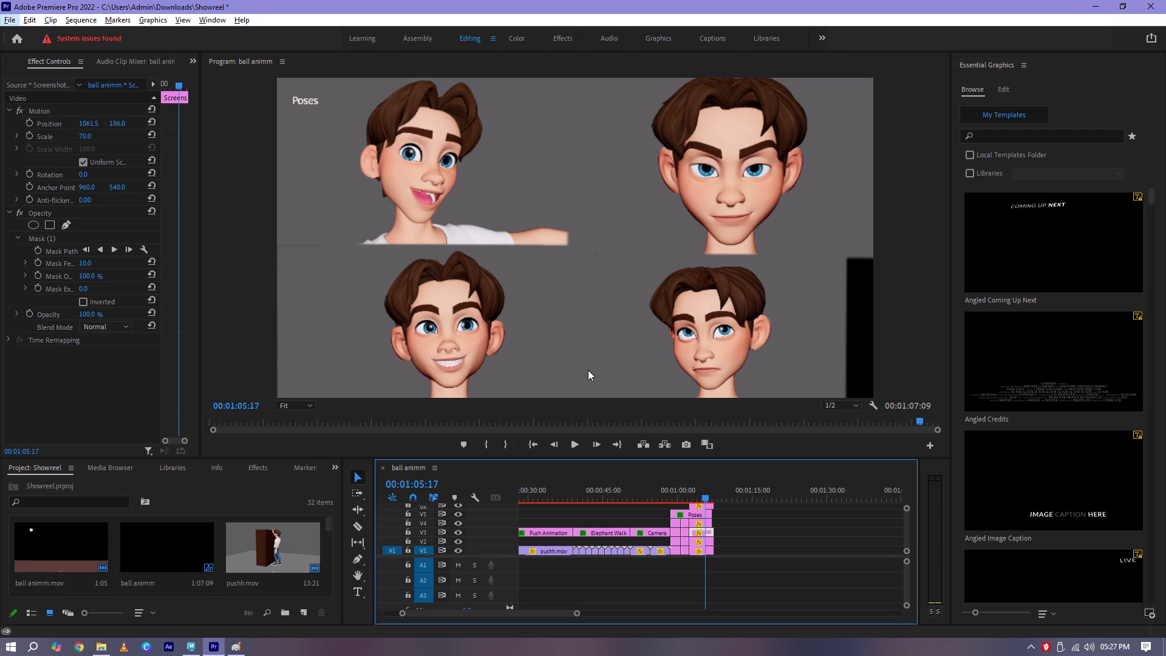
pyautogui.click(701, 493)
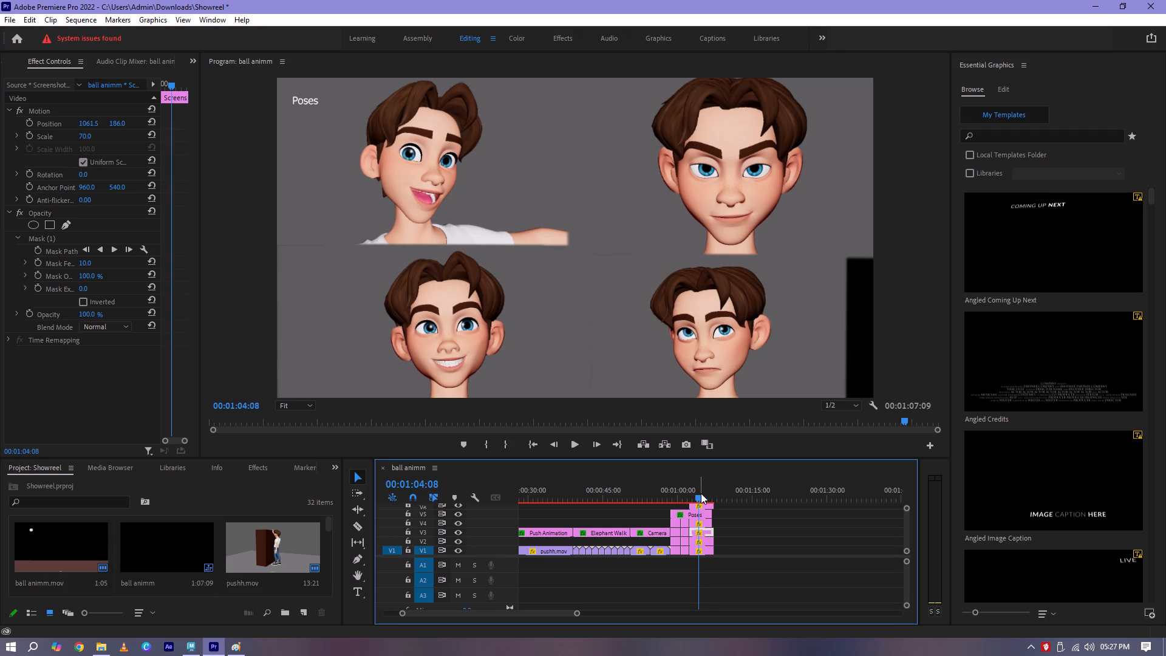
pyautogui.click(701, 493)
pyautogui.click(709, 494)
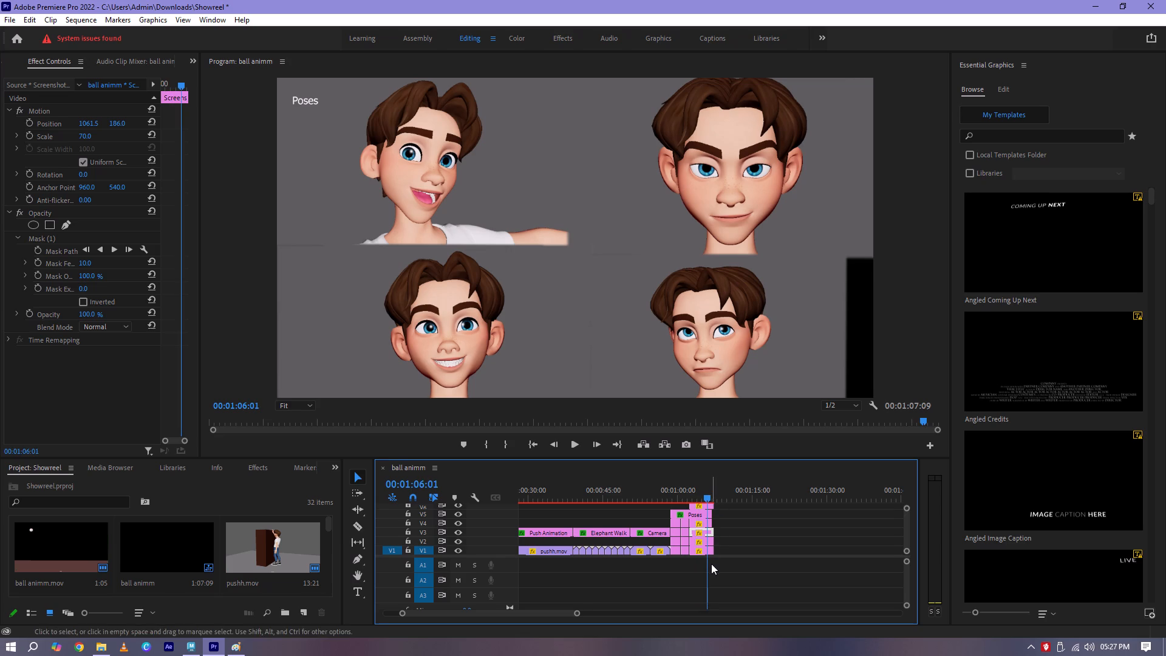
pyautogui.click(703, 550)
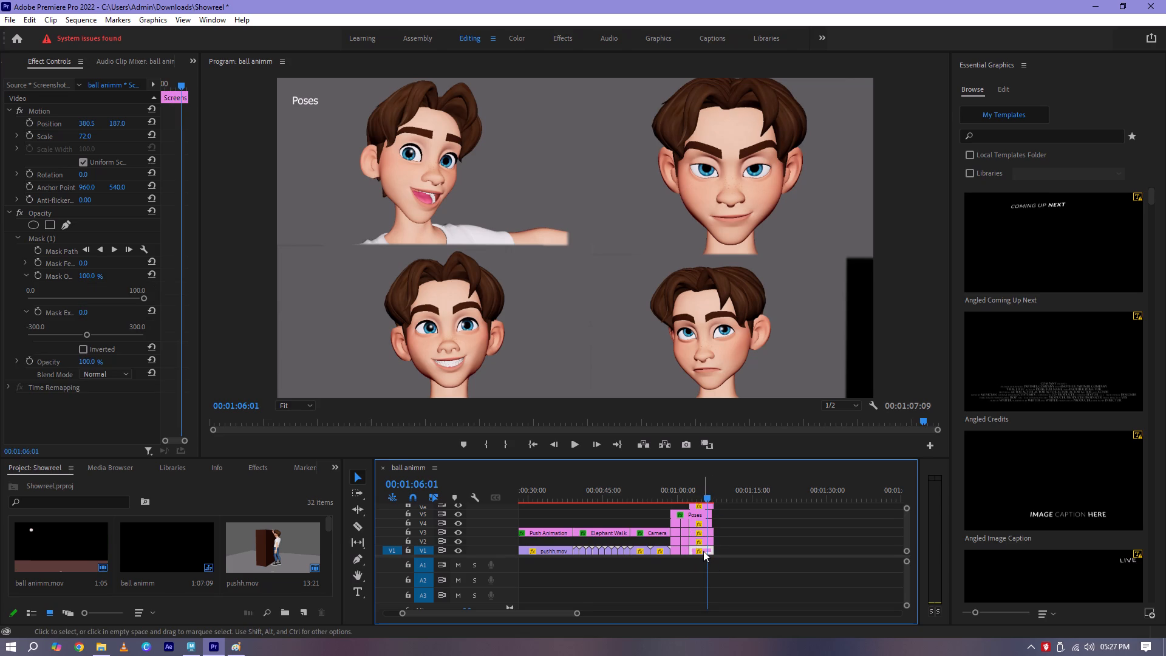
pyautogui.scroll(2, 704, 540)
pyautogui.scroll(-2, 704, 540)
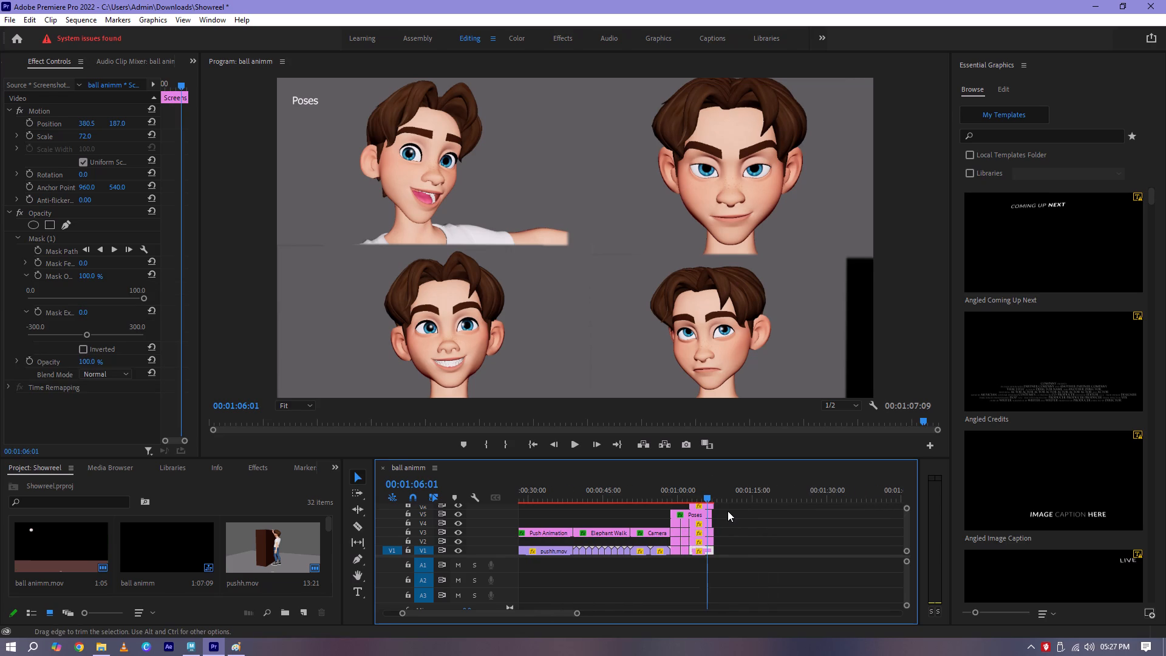
# Paste the copied pose screenshot clip at 00:01:08:06, past the end of the Poses section, and move it up to track V6.
pyautogui.click(728, 511)
pyautogui.click(720, 498)
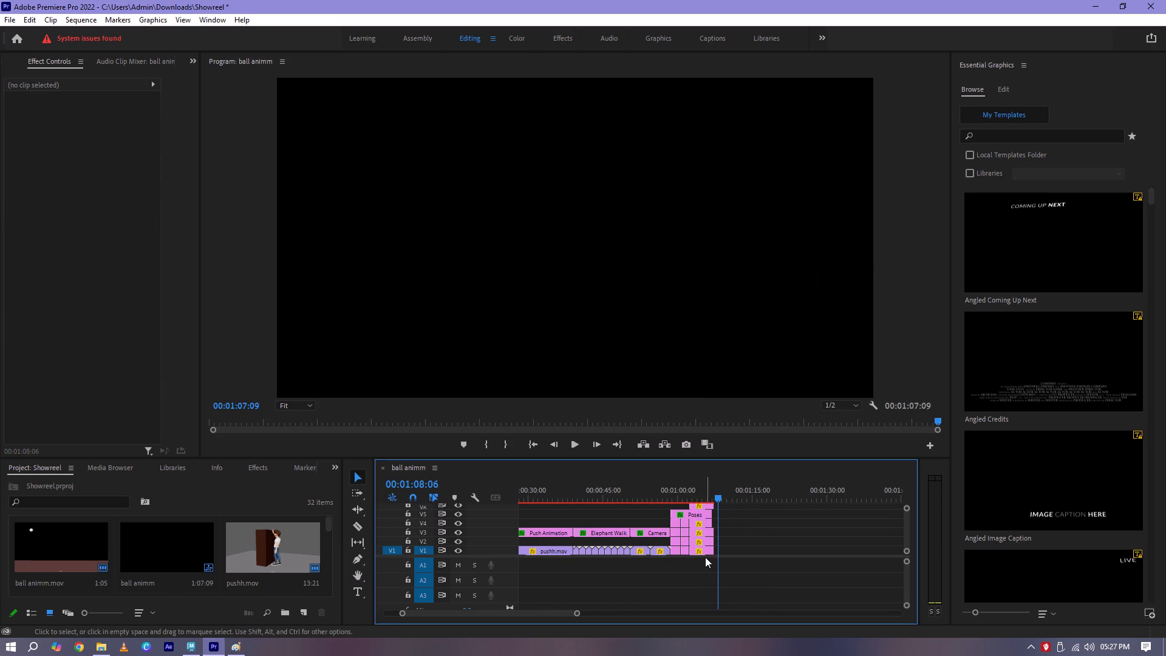
pyautogui.hotkey('ctrl', 'v')
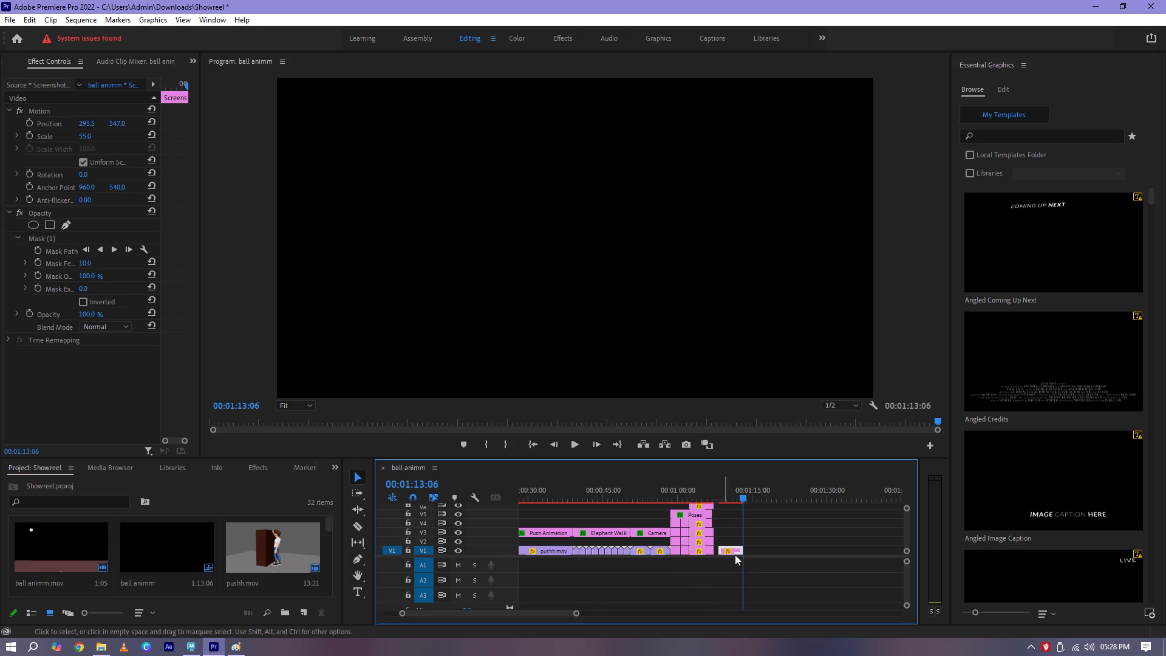
pyautogui.moveTo(736, 552); pyautogui.dragTo(725, 507)
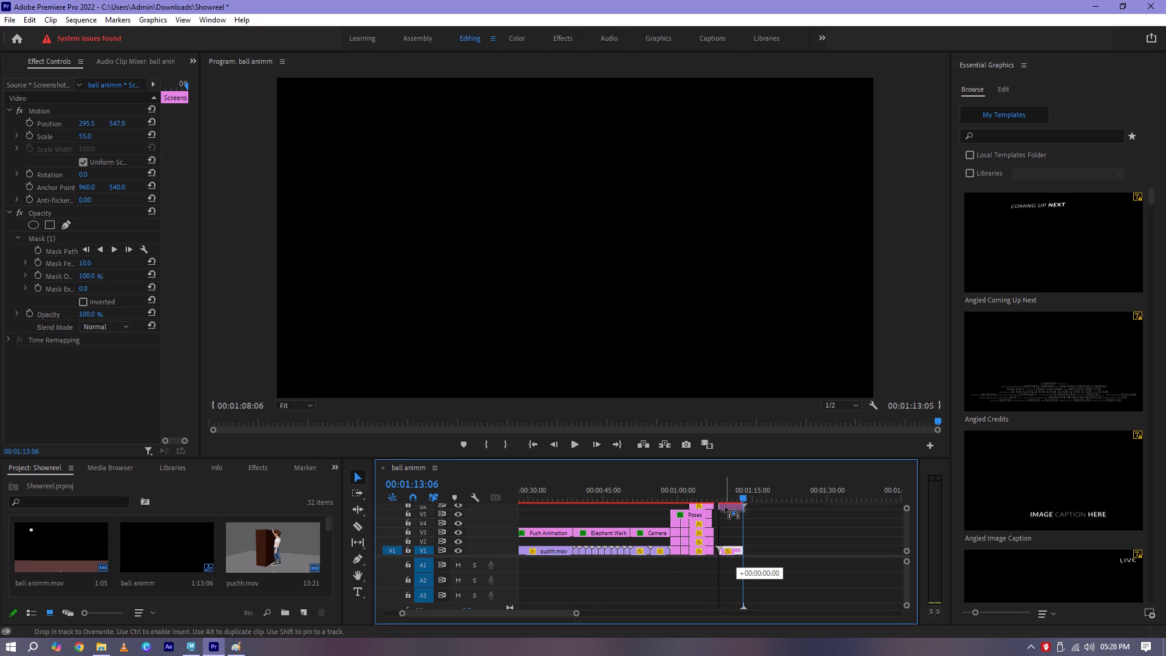
pyautogui.moveTo(725, 507); pyautogui.dragTo(724, 507)
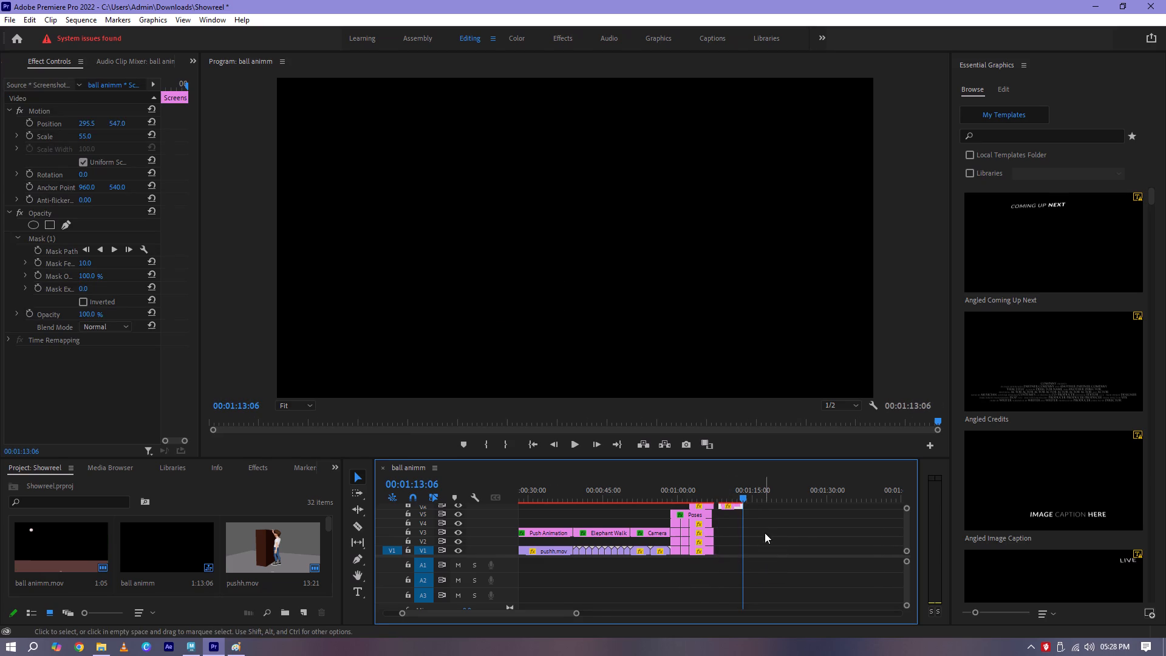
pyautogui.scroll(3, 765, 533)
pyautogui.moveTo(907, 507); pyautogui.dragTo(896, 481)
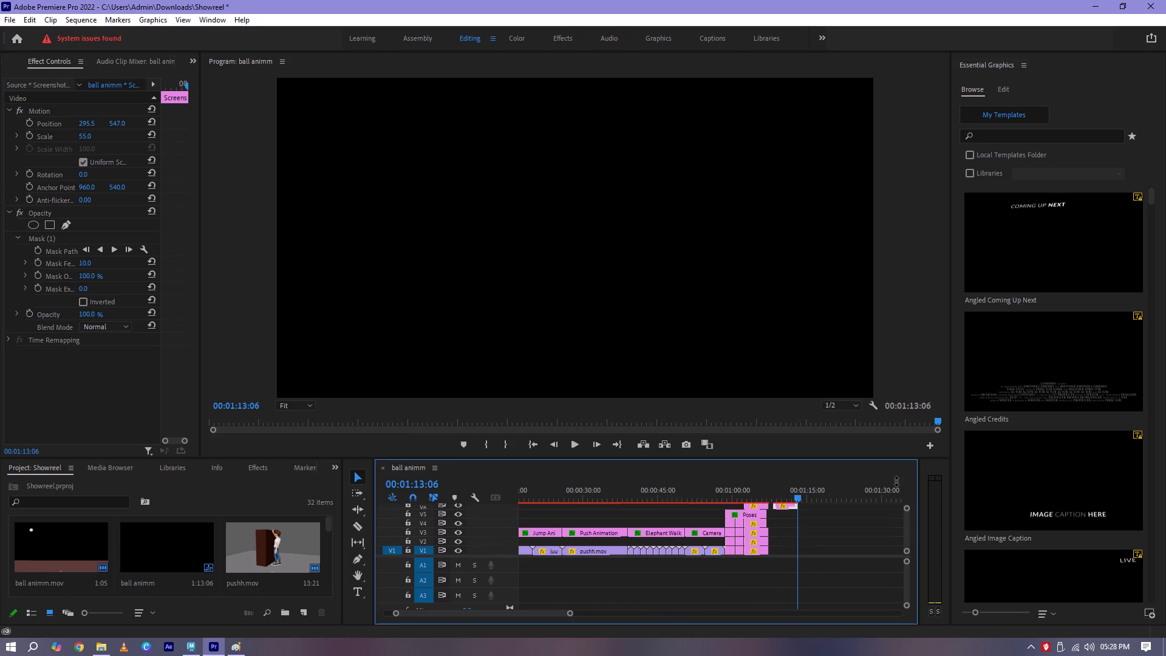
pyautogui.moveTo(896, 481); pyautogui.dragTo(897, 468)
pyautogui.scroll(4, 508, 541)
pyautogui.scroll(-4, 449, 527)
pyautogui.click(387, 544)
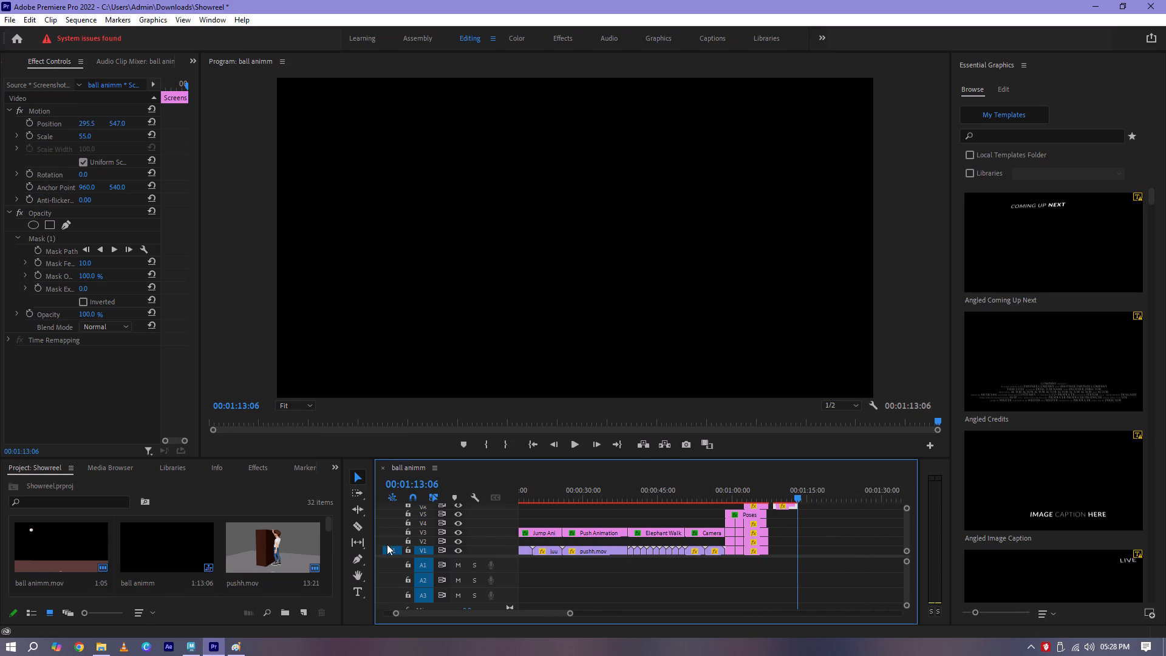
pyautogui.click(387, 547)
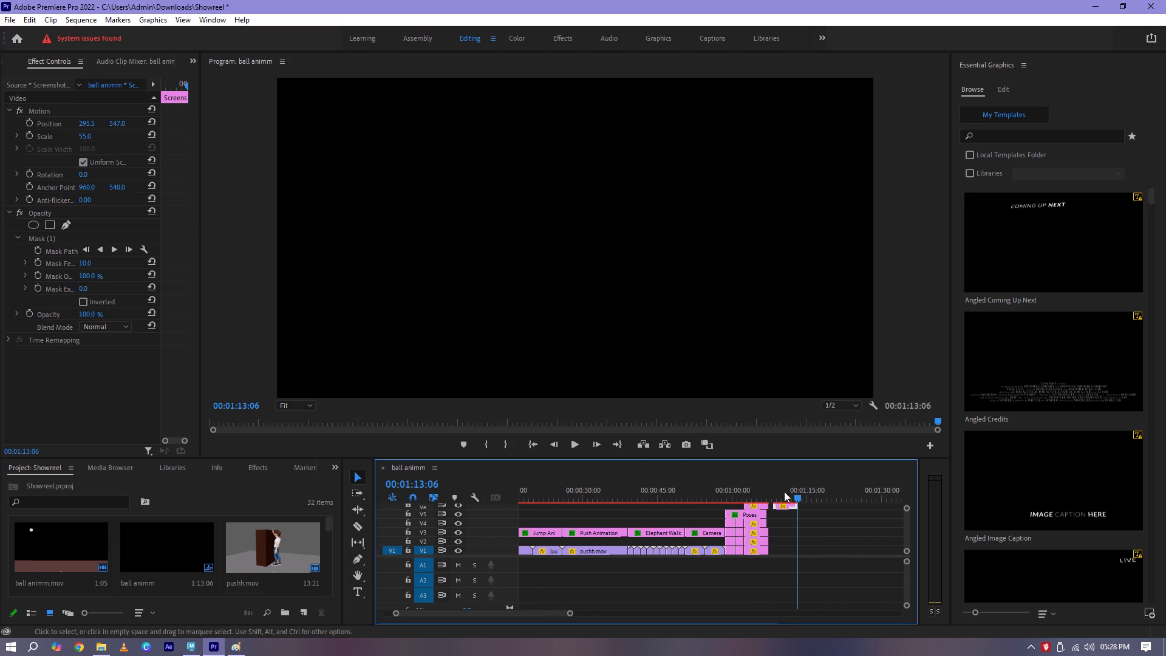
# Move the pasted pose clip down from track V6 to V5, keeping its start time.
pyautogui.moveTo(790, 505); pyautogui.dragTo(794, 527)
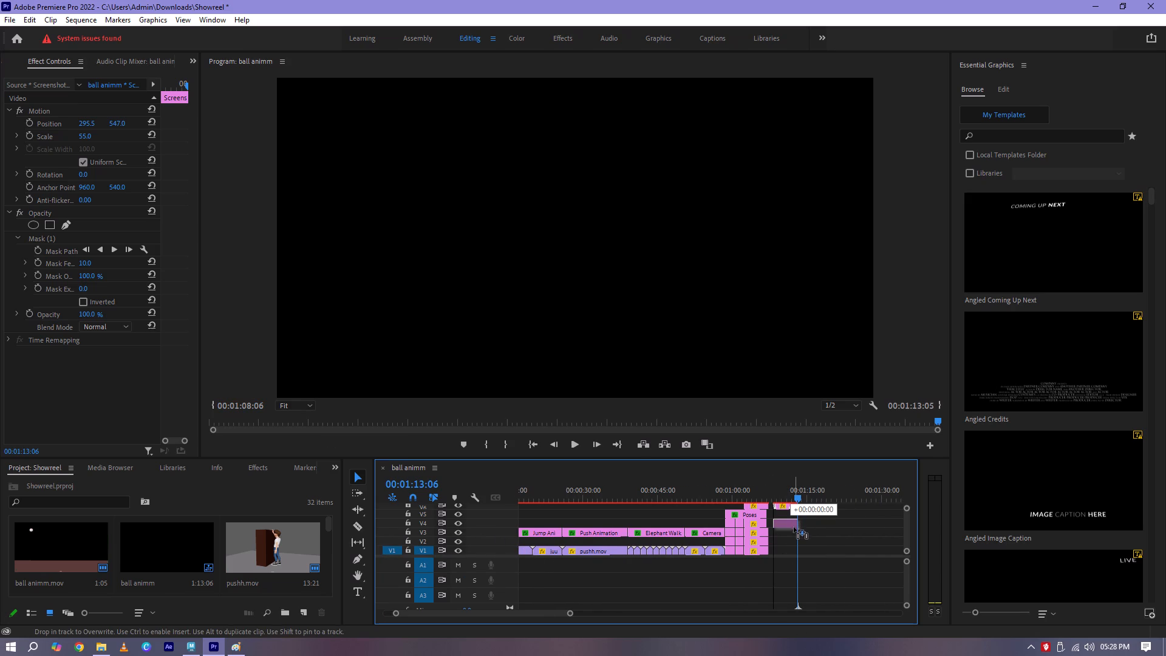
pyautogui.moveTo(794, 527); pyautogui.dragTo(792, 526)
pyautogui.moveTo(792, 526); pyautogui.dragTo(782, 510)
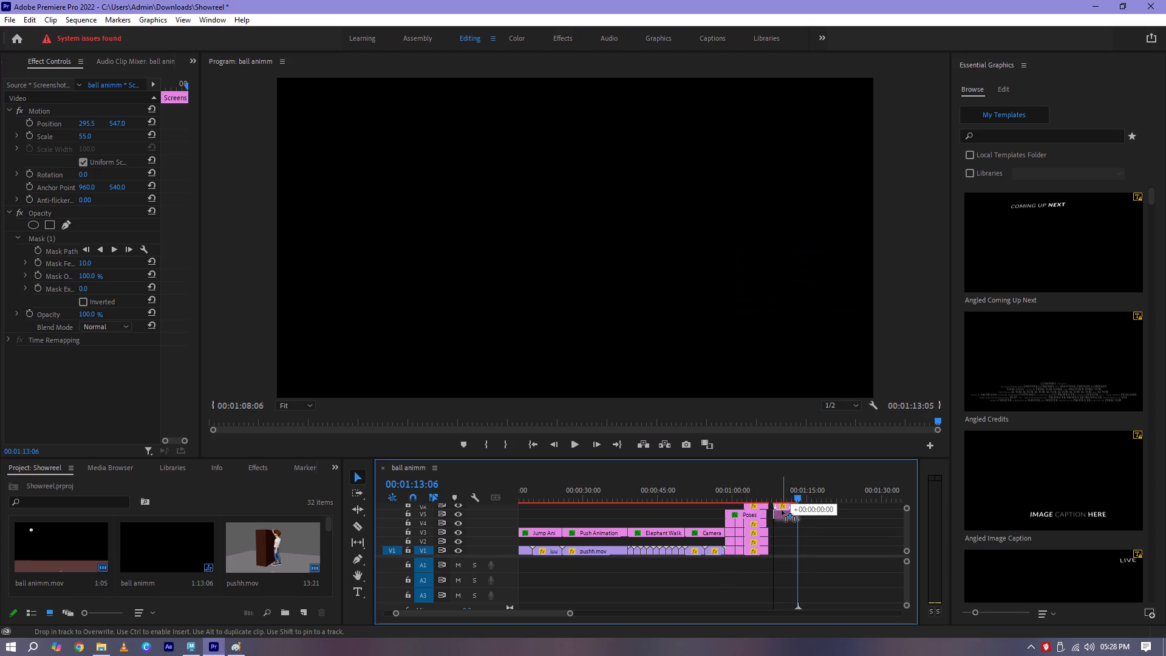
pyautogui.moveTo(782, 510); pyautogui.dragTo(783, 515)
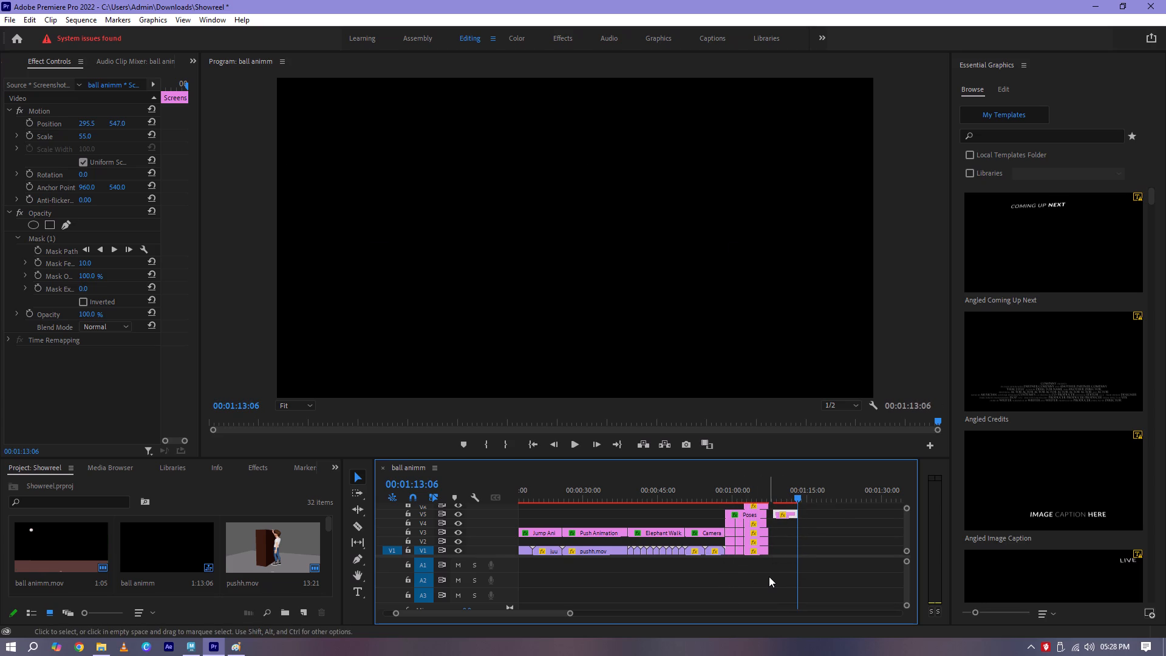
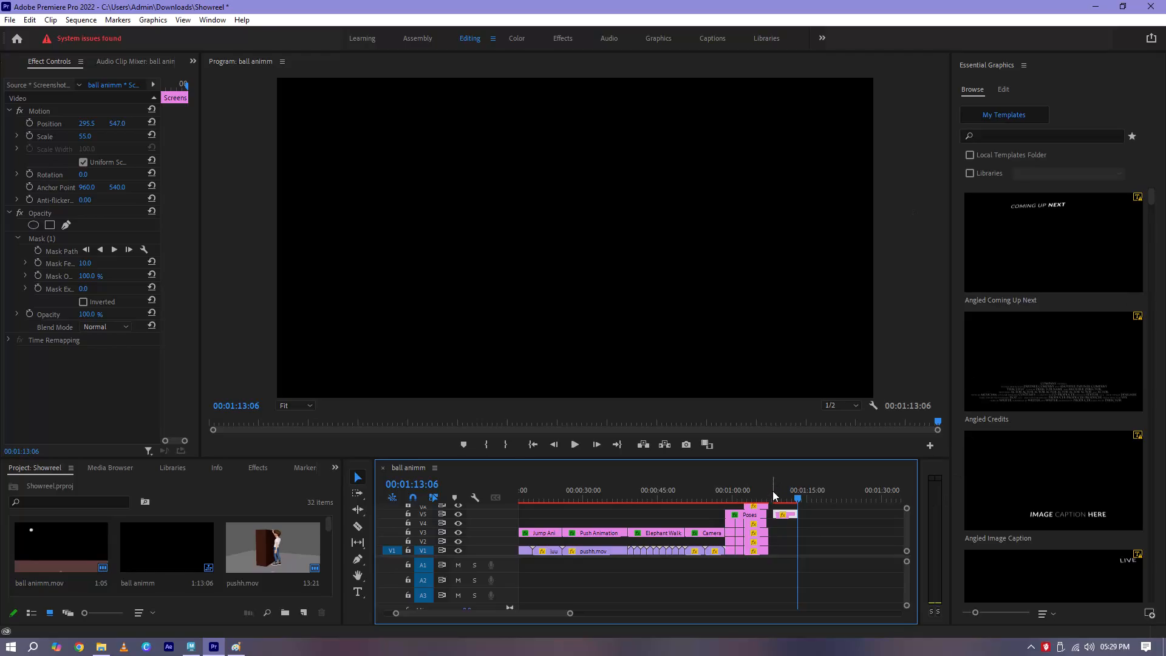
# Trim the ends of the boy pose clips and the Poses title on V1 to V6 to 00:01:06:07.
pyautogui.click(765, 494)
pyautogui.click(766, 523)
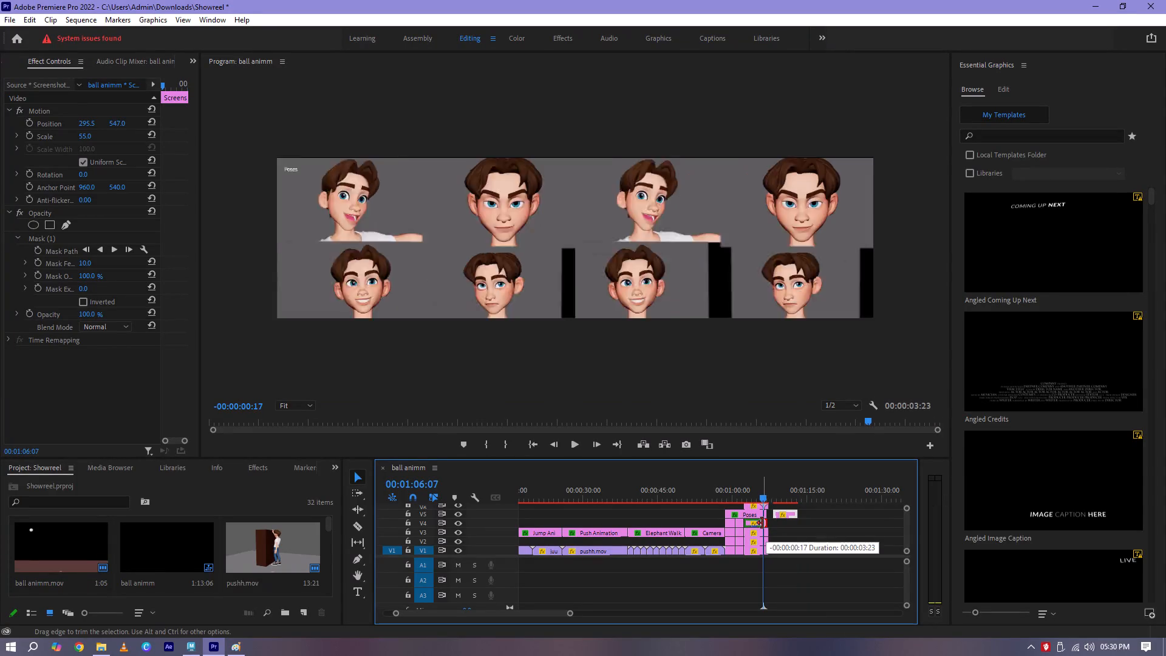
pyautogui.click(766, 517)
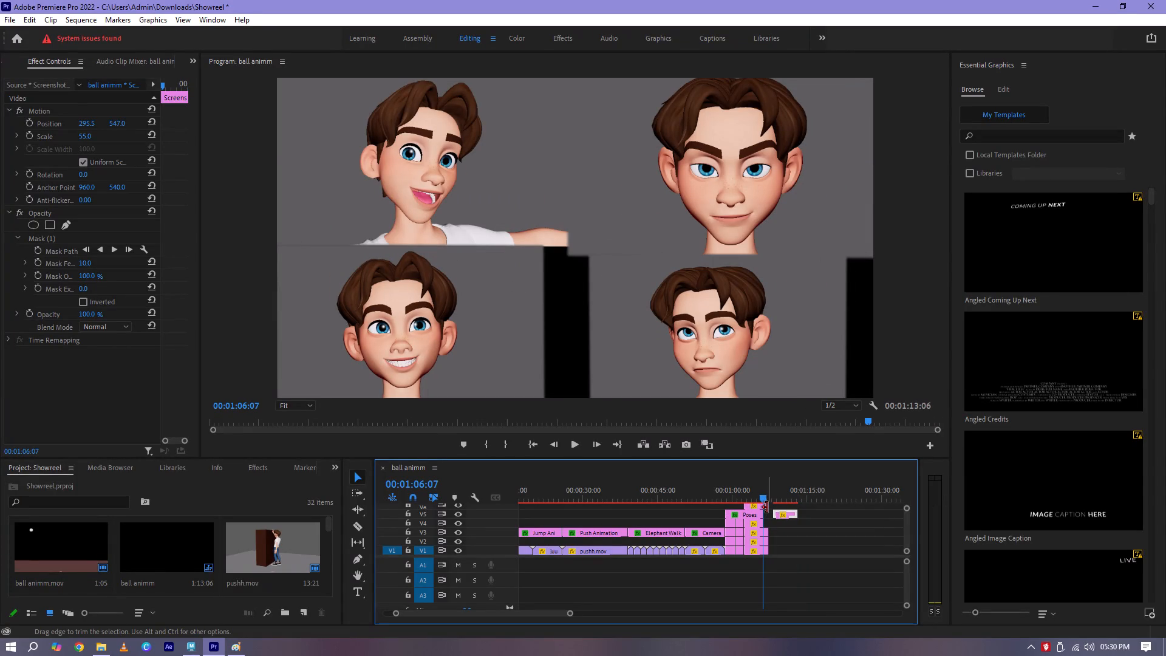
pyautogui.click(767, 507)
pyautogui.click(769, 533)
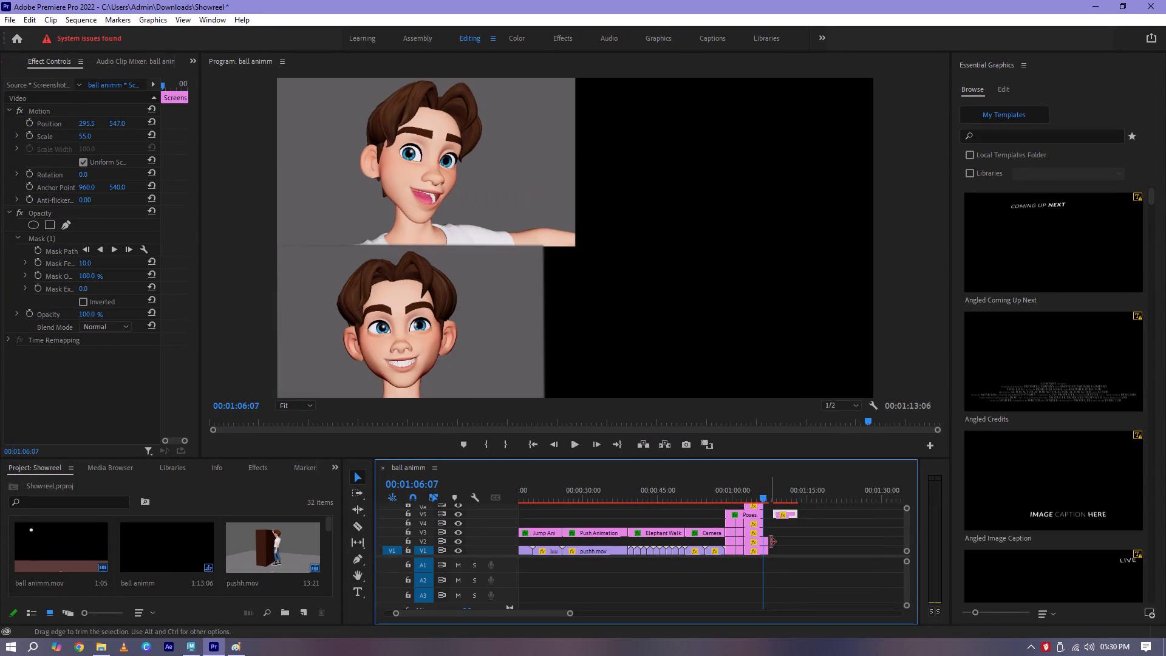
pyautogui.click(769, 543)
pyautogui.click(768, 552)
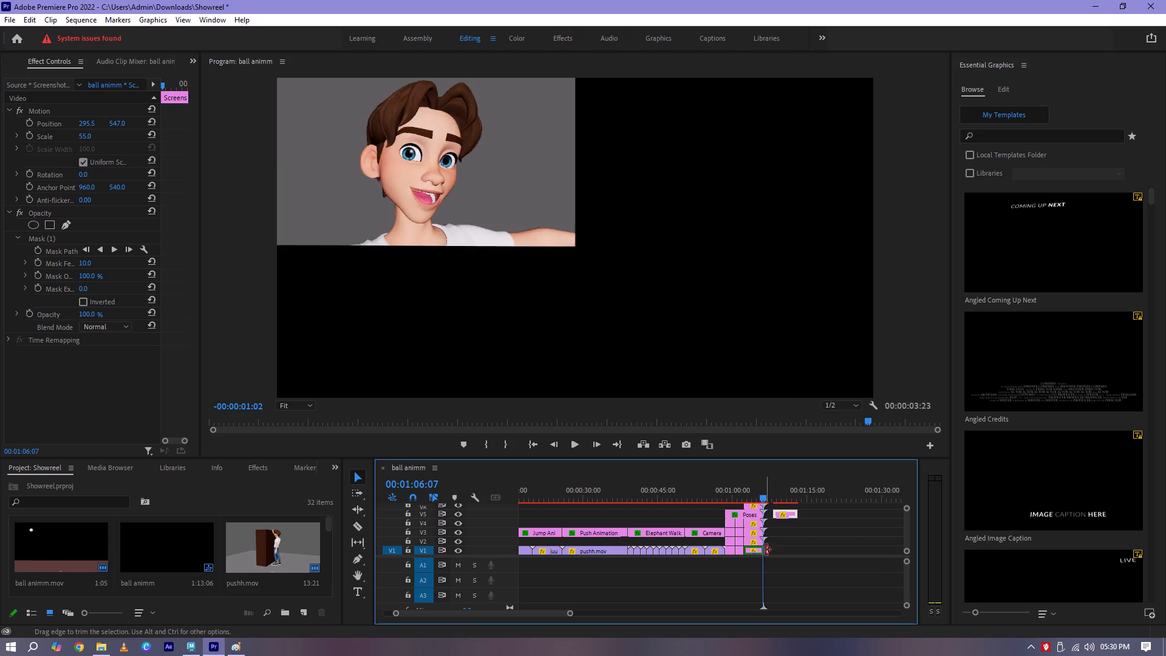
# Move the pasted pose clip onto new track V7 directly above the boy pose clips and trim its end to 00:01:06:07.
pyautogui.click(752, 497)
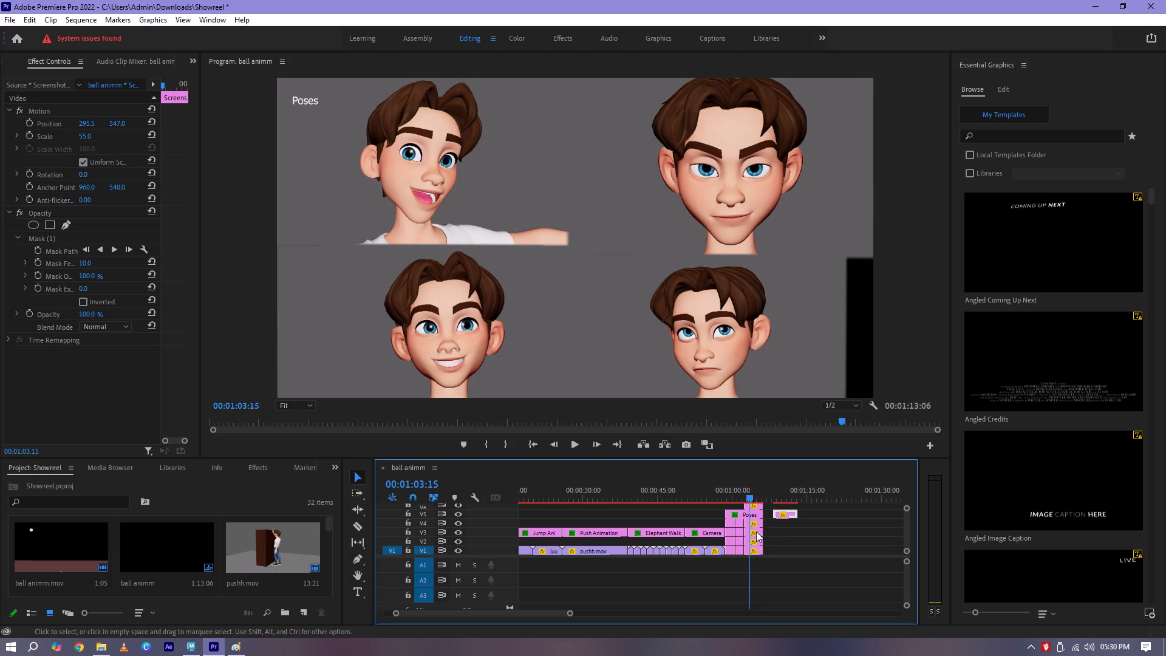
pyautogui.click(756, 531)
pyautogui.click(755, 525)
pyautogui.click(757, 533)
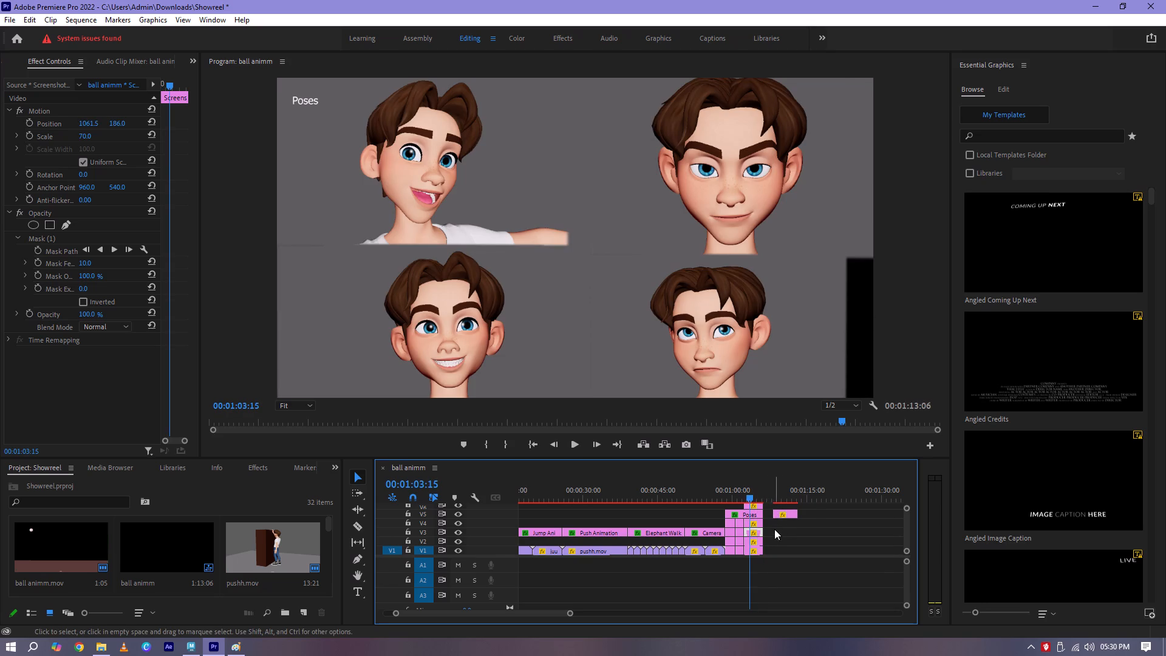
pyautogui.scroll(1, 774, 529)
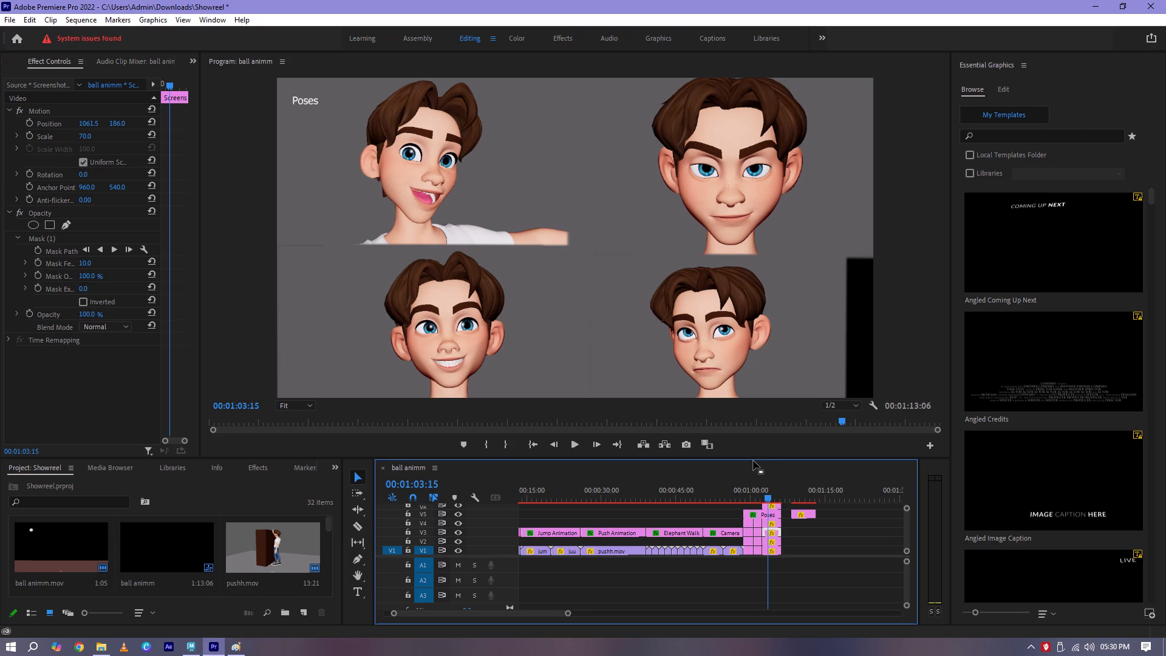
pyautogui.moveTo(751, 457); pyautogui.dragTo(759, 382)
pyautogui.moveTo(806, 475); pyautogui.dragTo(804, 458)
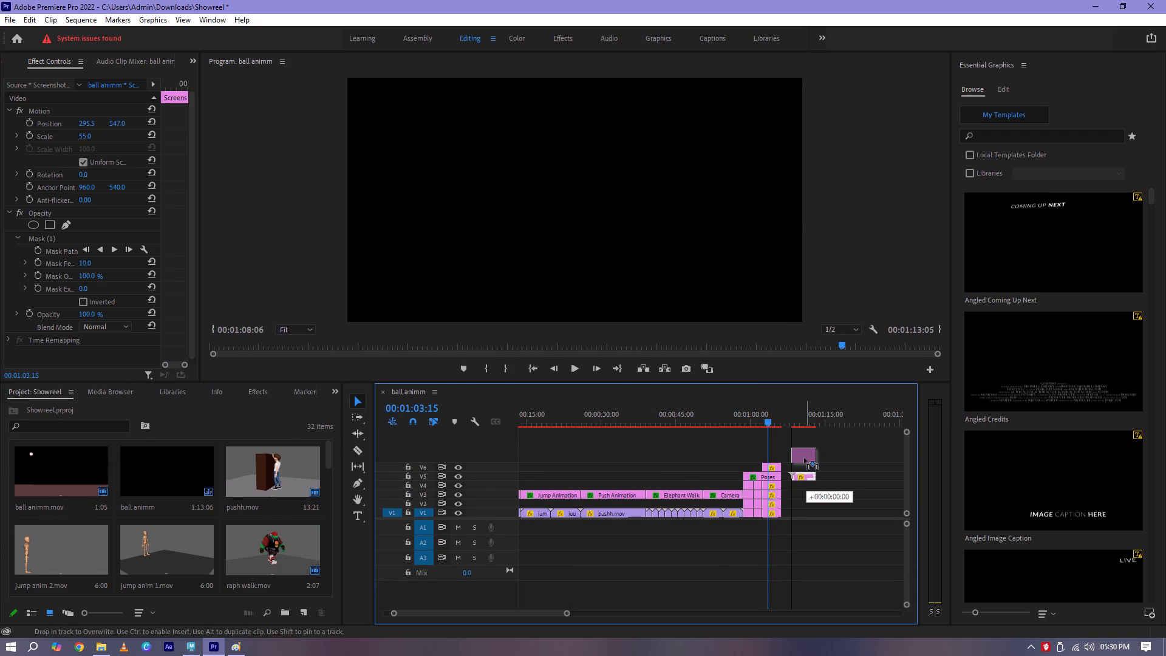
pyautogui.moveTo(804, 458); pyautogui.dragTo(776, 458)
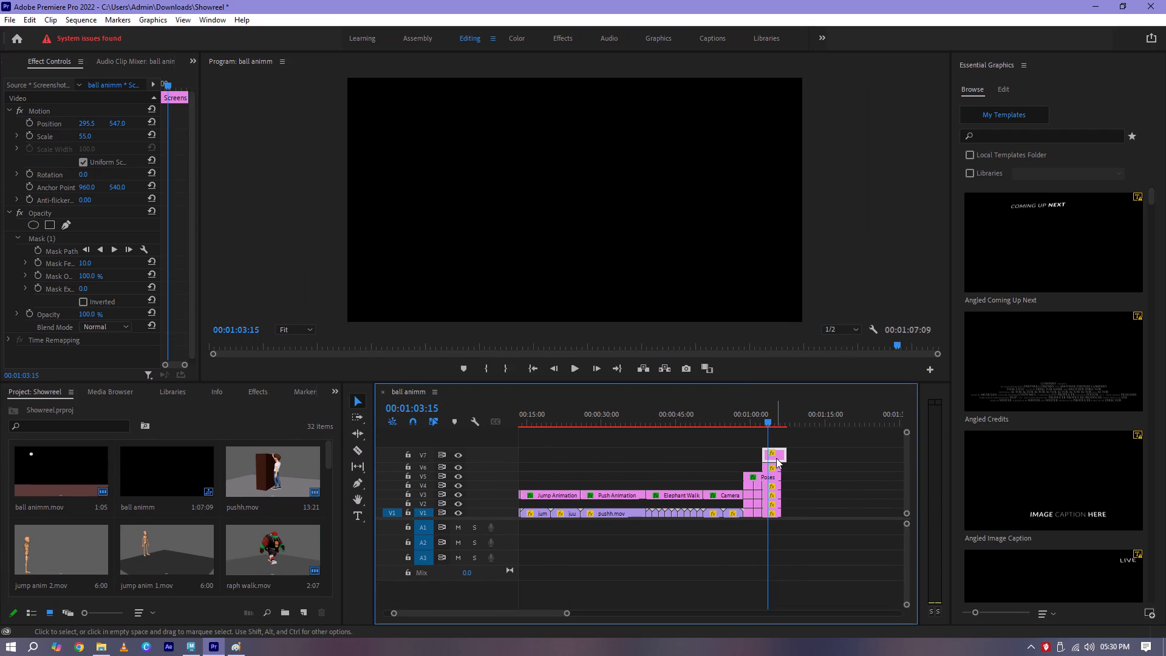
pyautogui.moveTo(786, 456); pyautogui.dragTo(780, 456)
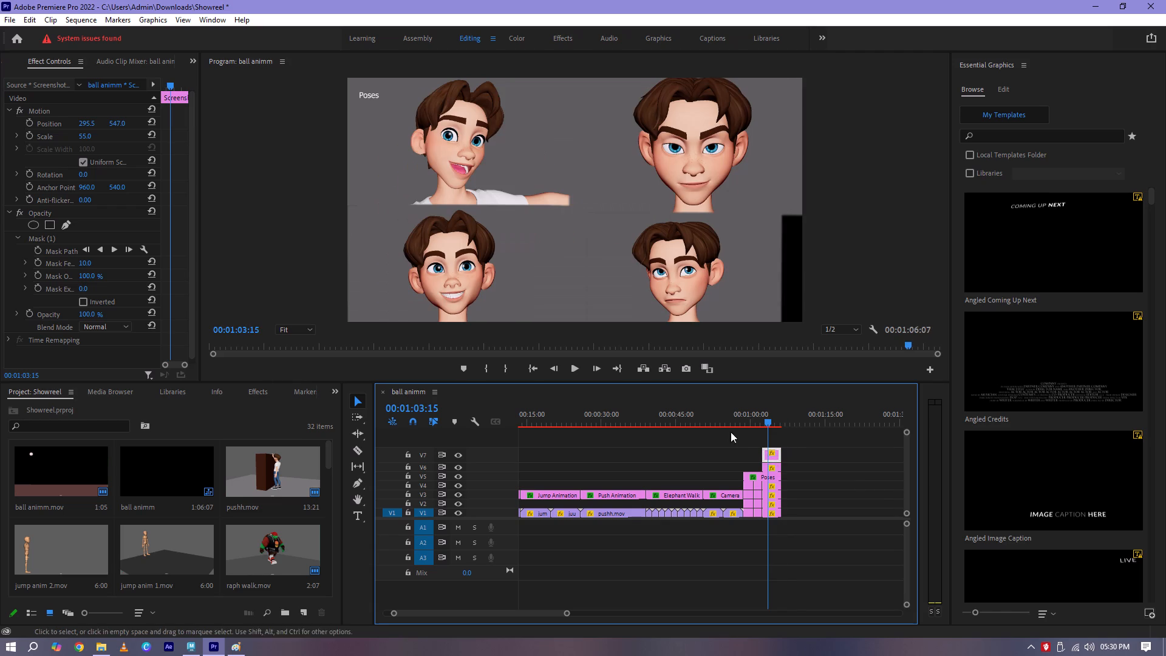
# Shift the V7 pose clip horizontally to Position X 1471.5 to cover the black gap beside the bottom-right pose.
pyautogui.moveTo(83, 121); pyautogui.dragTo(87, 122)
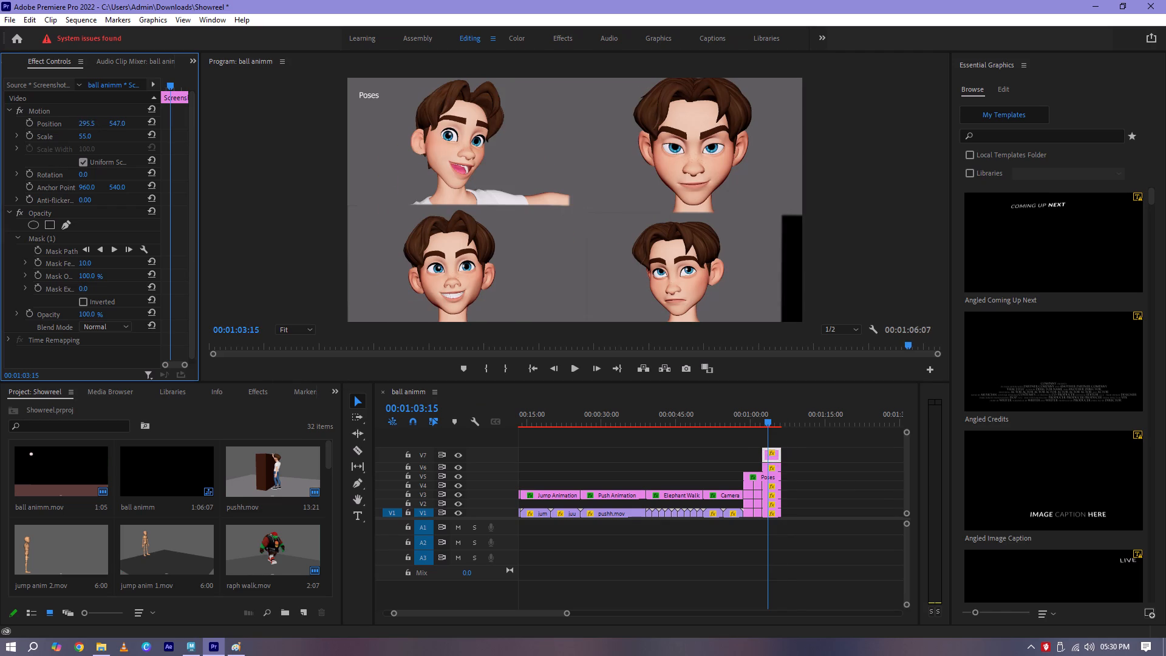
pyautogui.moveTo(87, 122); pyautogui.dragTo(514, 181)
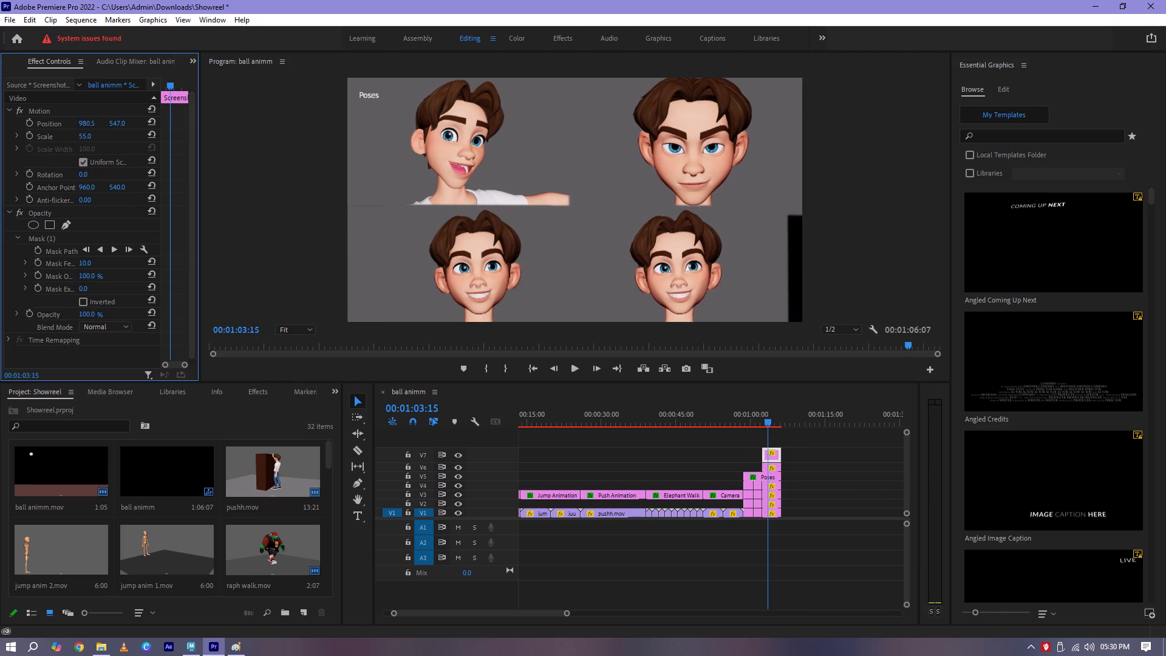
pyautogui.moveTo(514, 181); pyautogui.dragTo(812, 206)
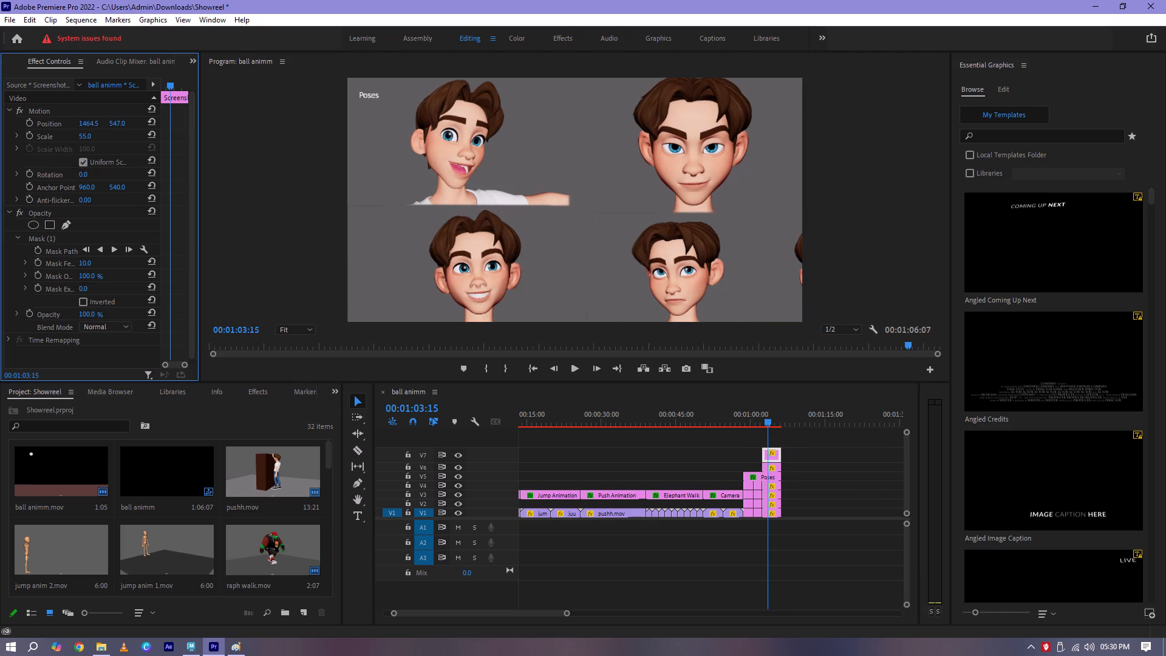
pyautogui.moveTo(812, 206); pyautogui.dragTo(816, 206)
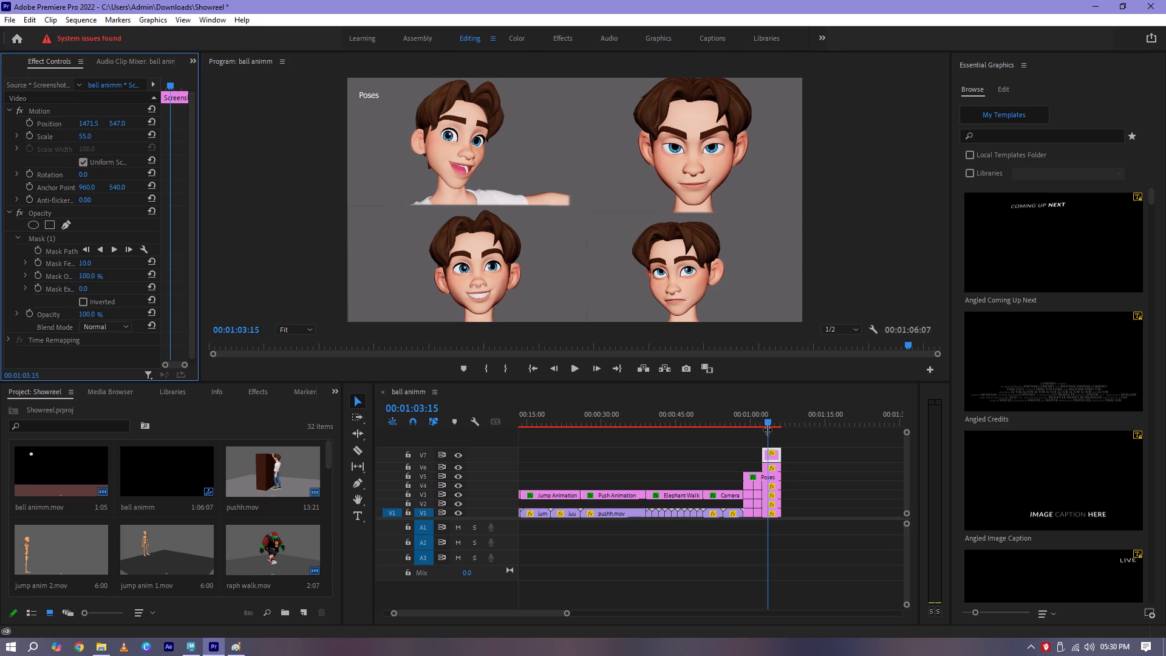
# Shorten the boy pose clips and the Poses title on tracks V1 to V7 so they all end at 00:01:04:21.
pyautogui.moveTo(758, 423); pyautogui.dragTo(762, 430)
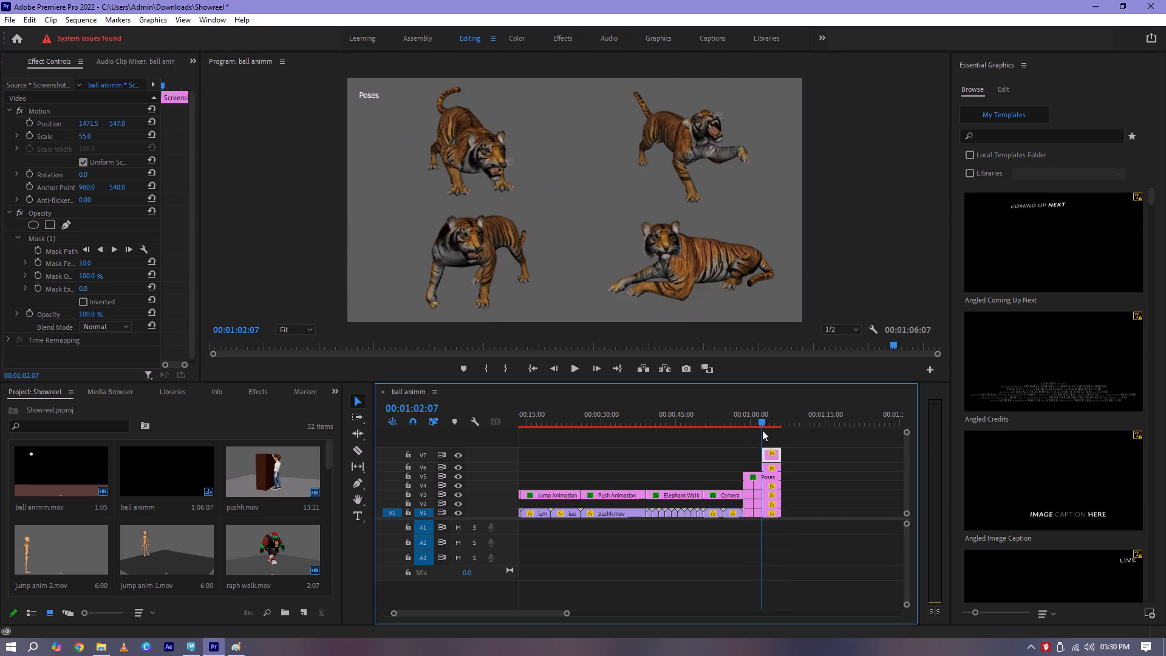
pyautogui.moveTo(762, 430); pyautogui.dragTo(742, 449)
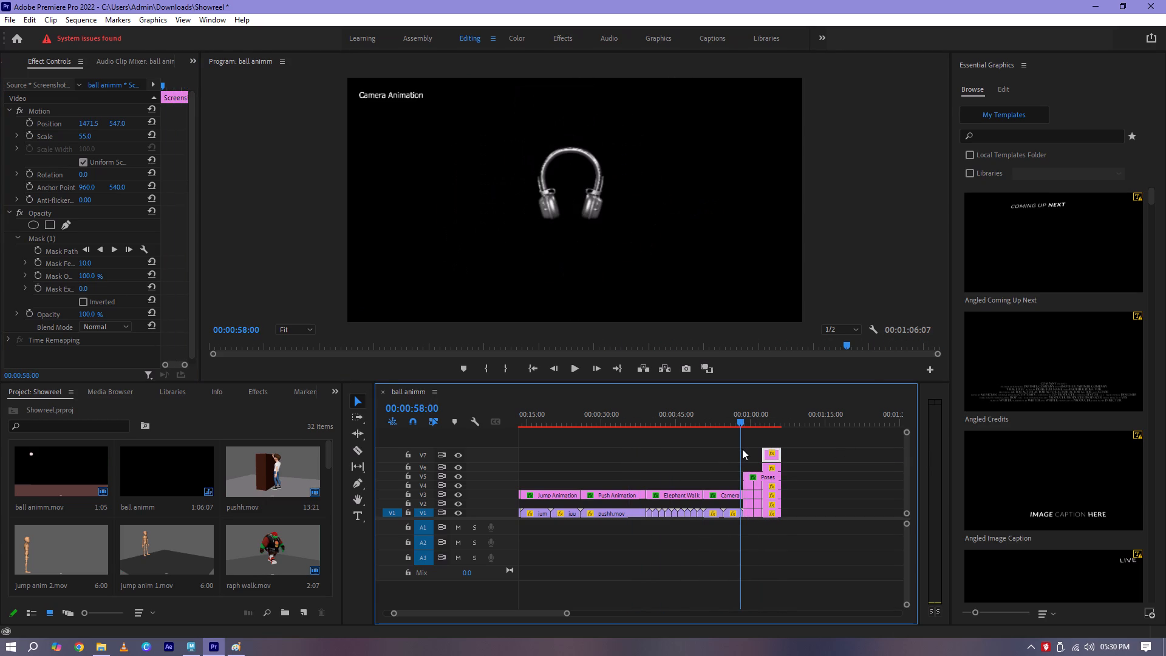
pyautogui.moveTo(742, 449); pyautogui.dragTo(776, 453)
pyautogui.moveTo(783, 456); pyautogui.dragTo(779, 457)
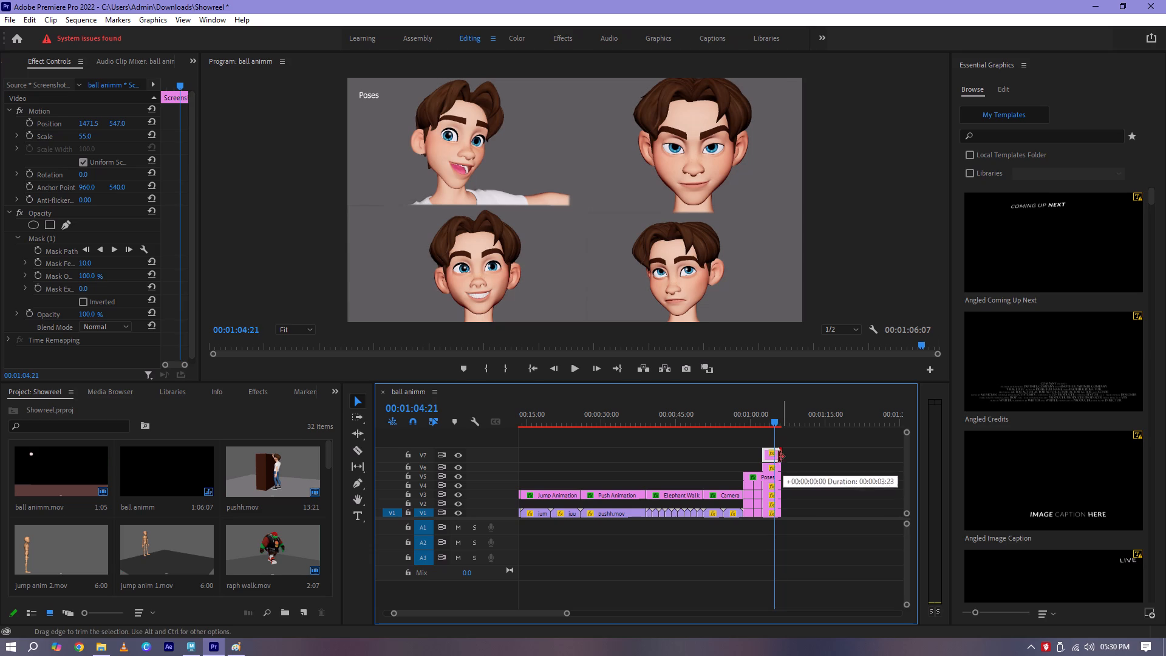
pyautogui.moveTo(779, 457); pyautogui.dragTo(774, 457)
pyautogui.click(782, 466)
pyautogui.moveTo(782, 478); pyautogui.dragTo(775, 479)
pyautogui.moveTo(782, 485); pyautogui.dragTo(776, 487)
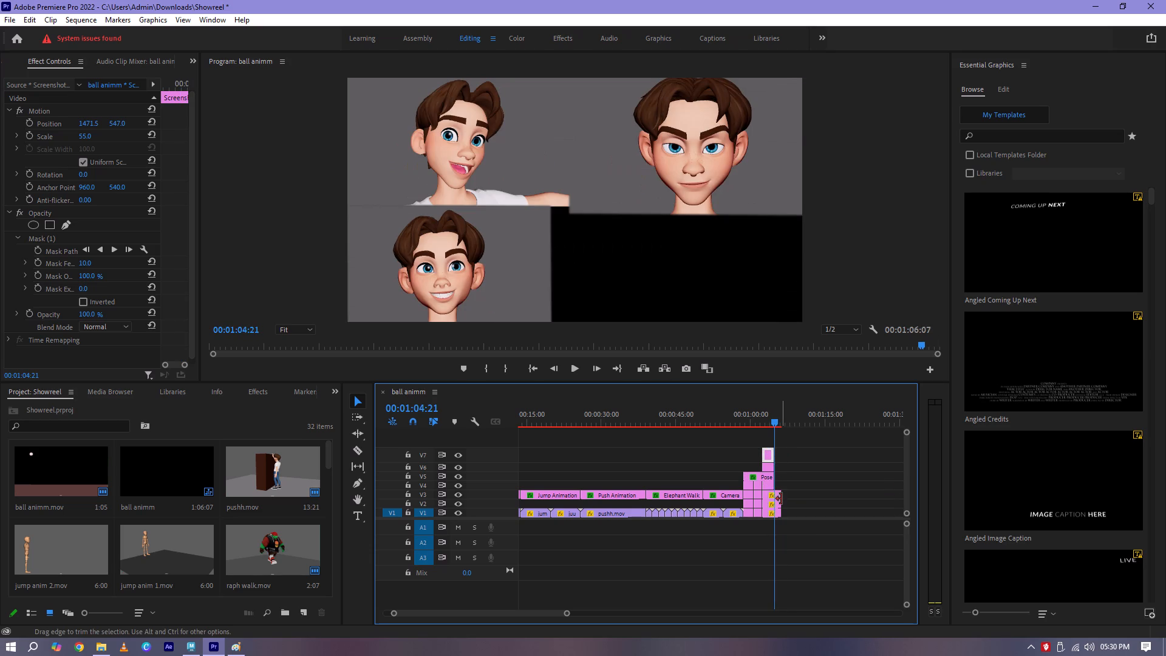
pyautogui.moveTo(781, 499); pyautogui.dragTo(774, 499)
pyautogui.click(780, 503)
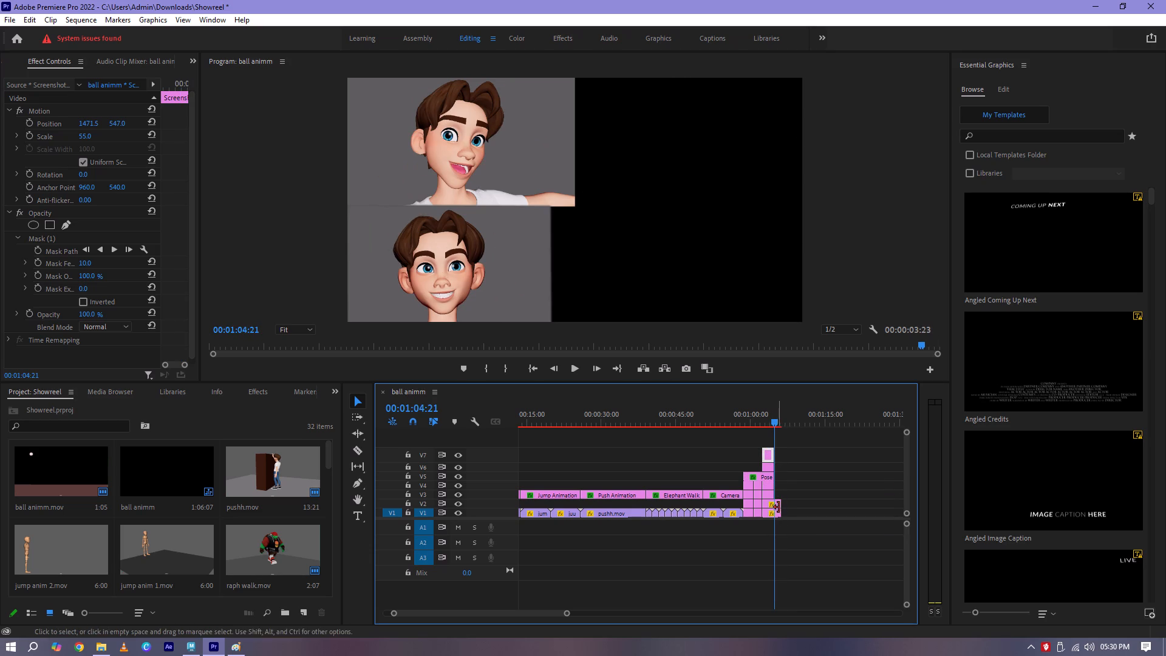
pyautogui.moveTo(780, 506); pyautogui.dragTo(774, 505)
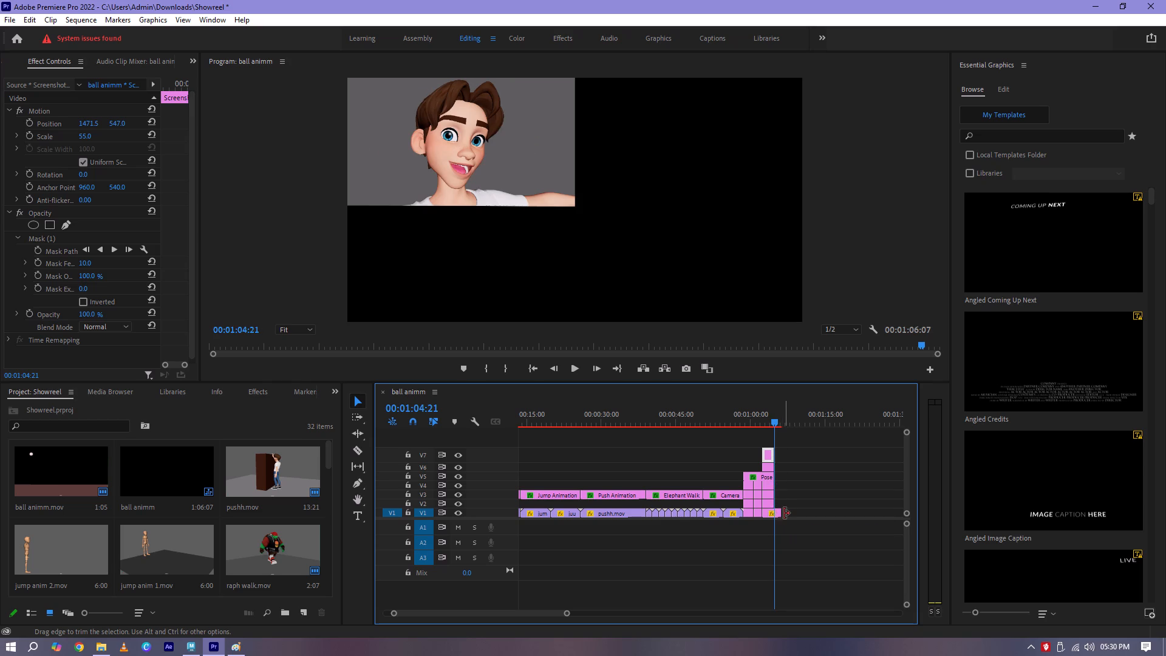
pyautogui.moveTo(782, 514); pyautogui.dragTo(774, 514)
pyautogui.click(791, 442)
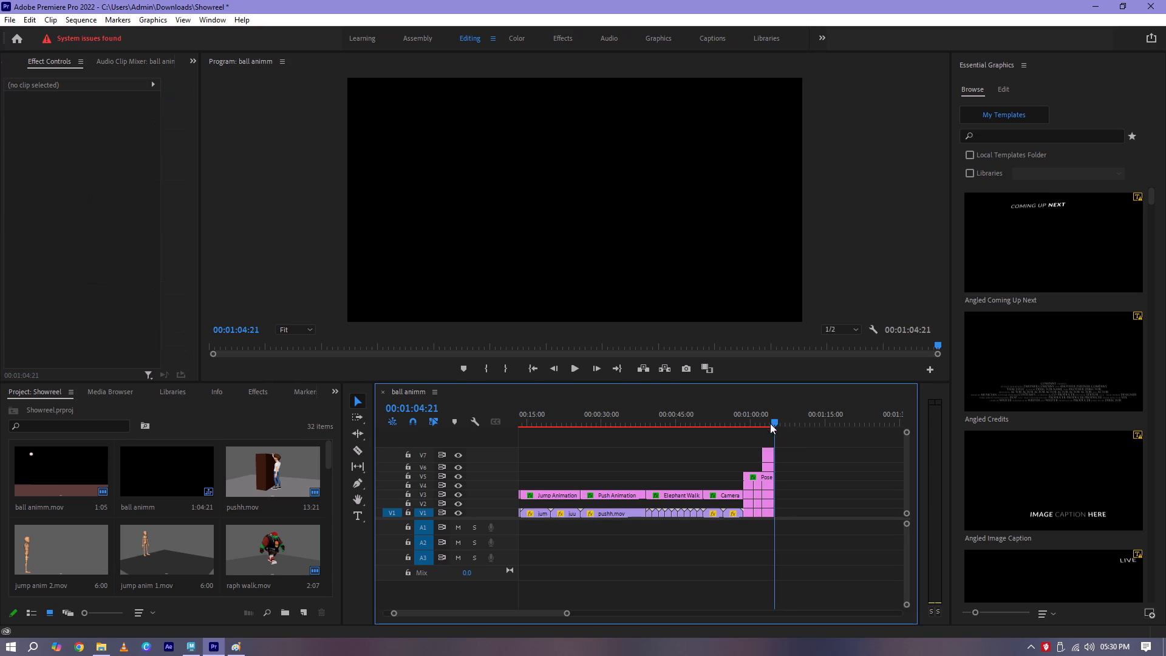
# Play back the Poses section to check the pose grids, and preview the showreel's opening title.
pyautogui.click(759, 422)
pyautogui.press('space')
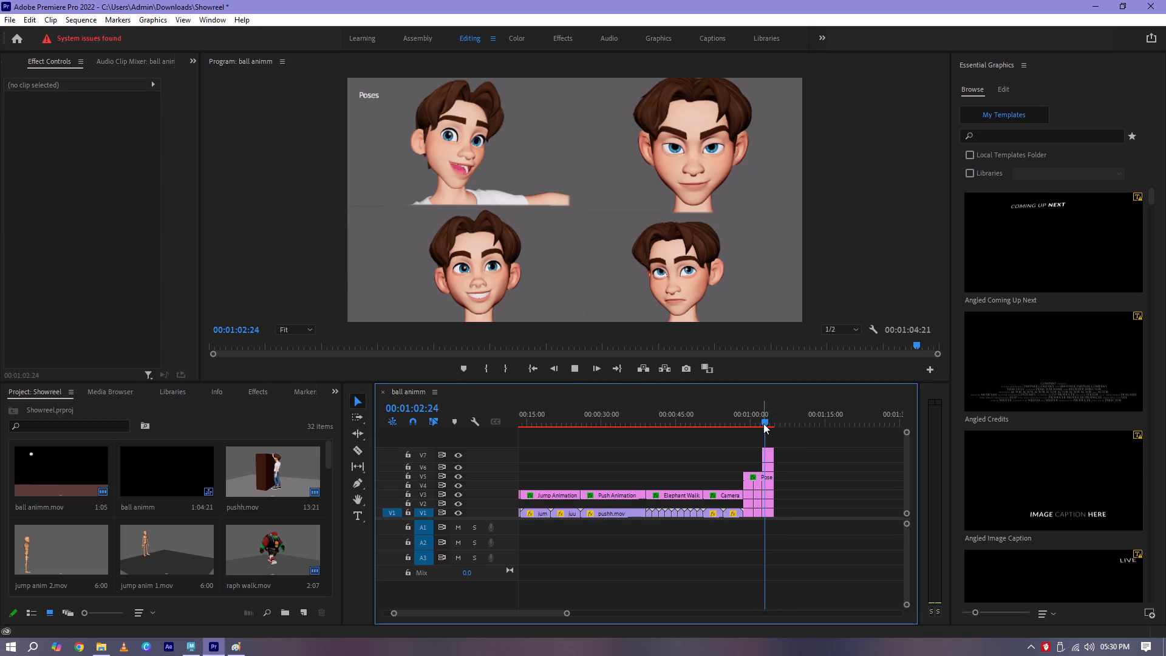
pyautogui.moveTo(758, 423); pyautogui.dragTo(744, 424)
pyautogui.press('space')
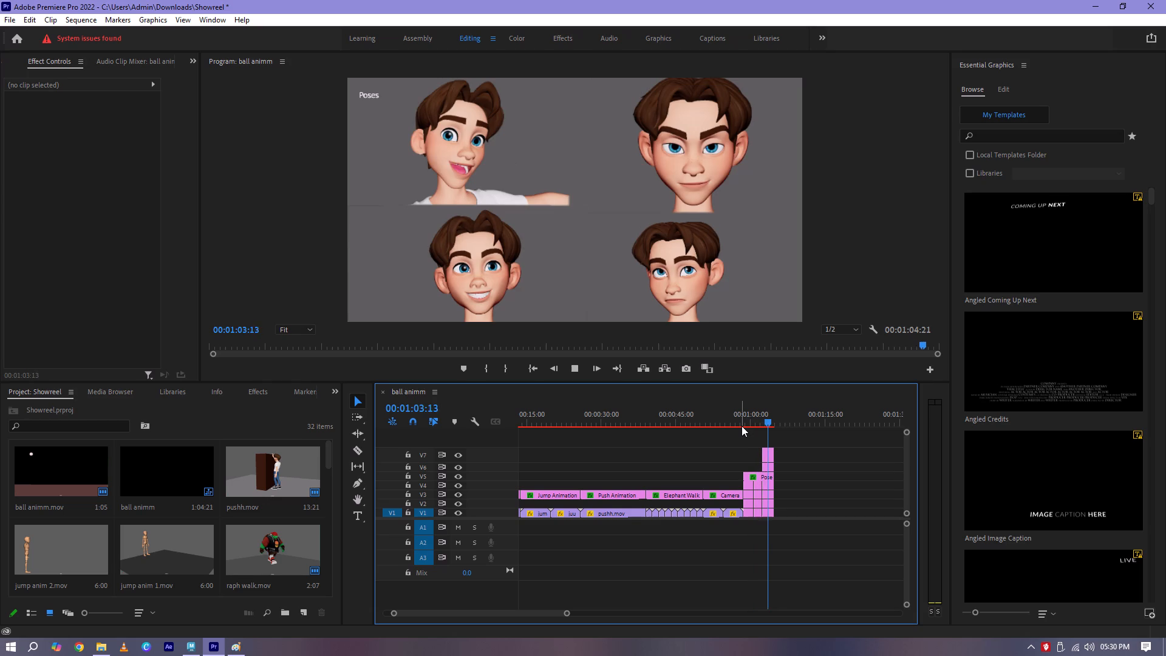
pyautogui.press('space')
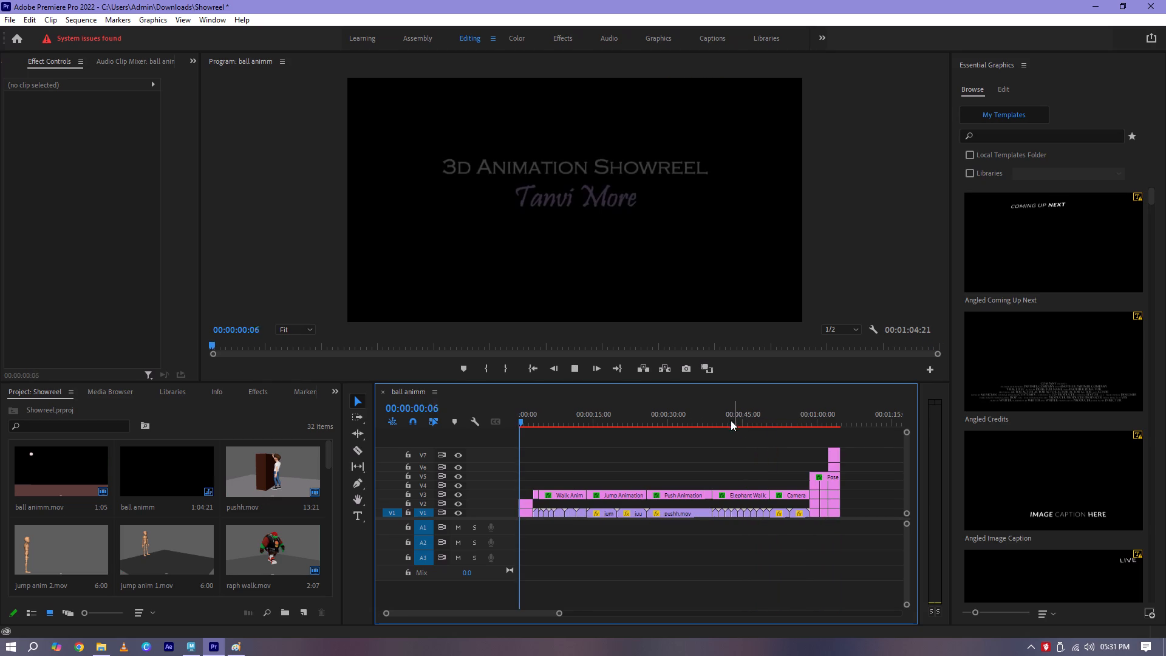
pyautogui.press('space')
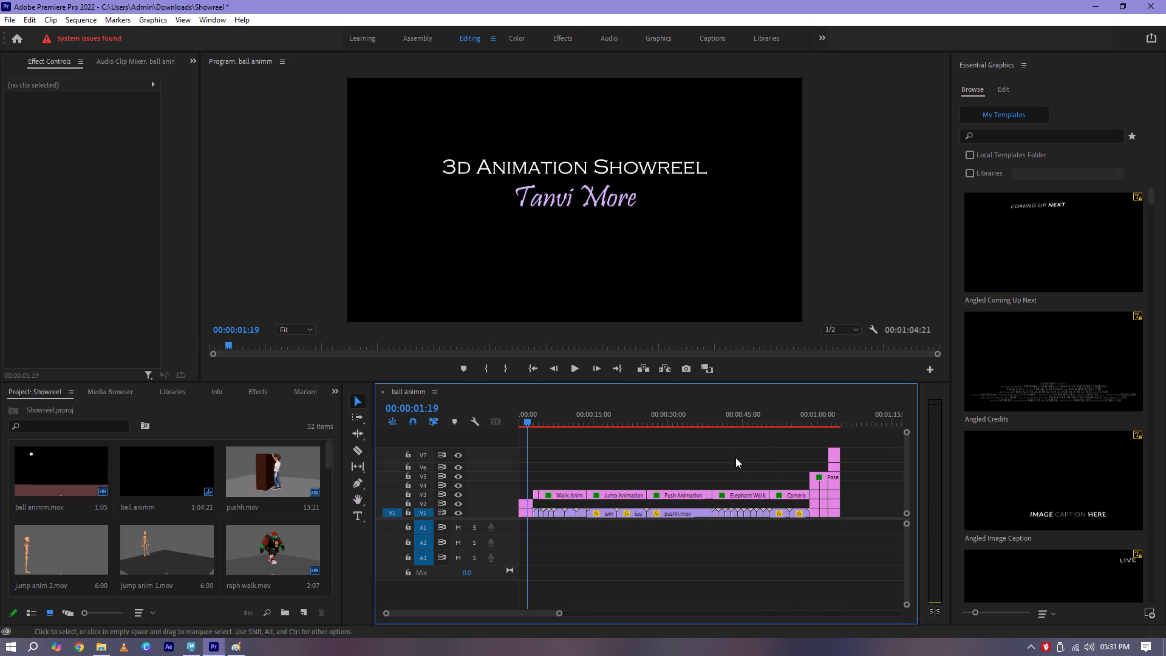
# Save the Showreel project.
pyautogui.hotkey('ctrl', 's')
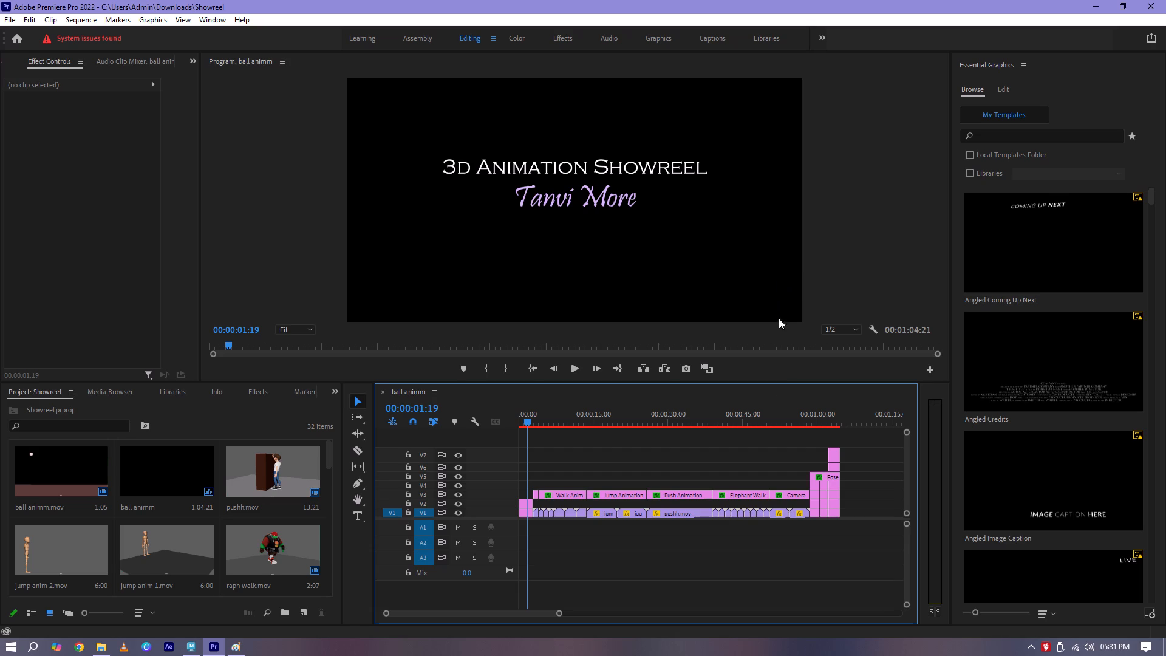
# Switch to File Explorer and open throw.mb in Maya from the Desktop's Maya Projs > ball throw folder.
pyautogui.click(103, 648)
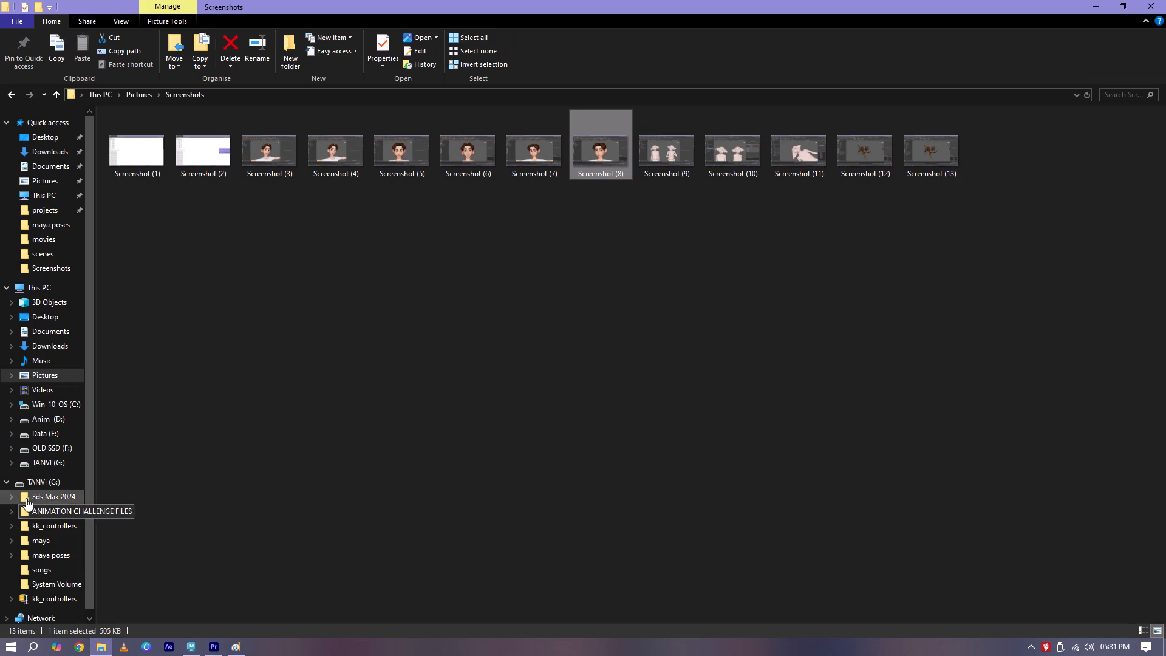
pyautogui.click(59, 479)
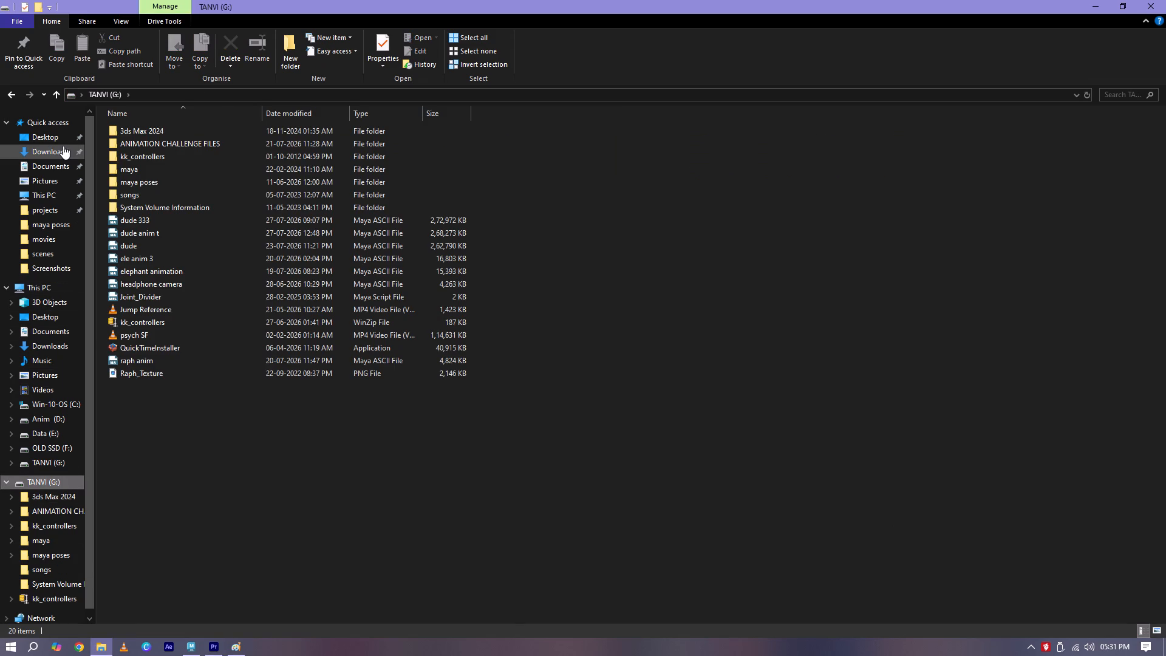
pyautogui.click(58, 137)
pyautogui.doubleClick(123, 131)
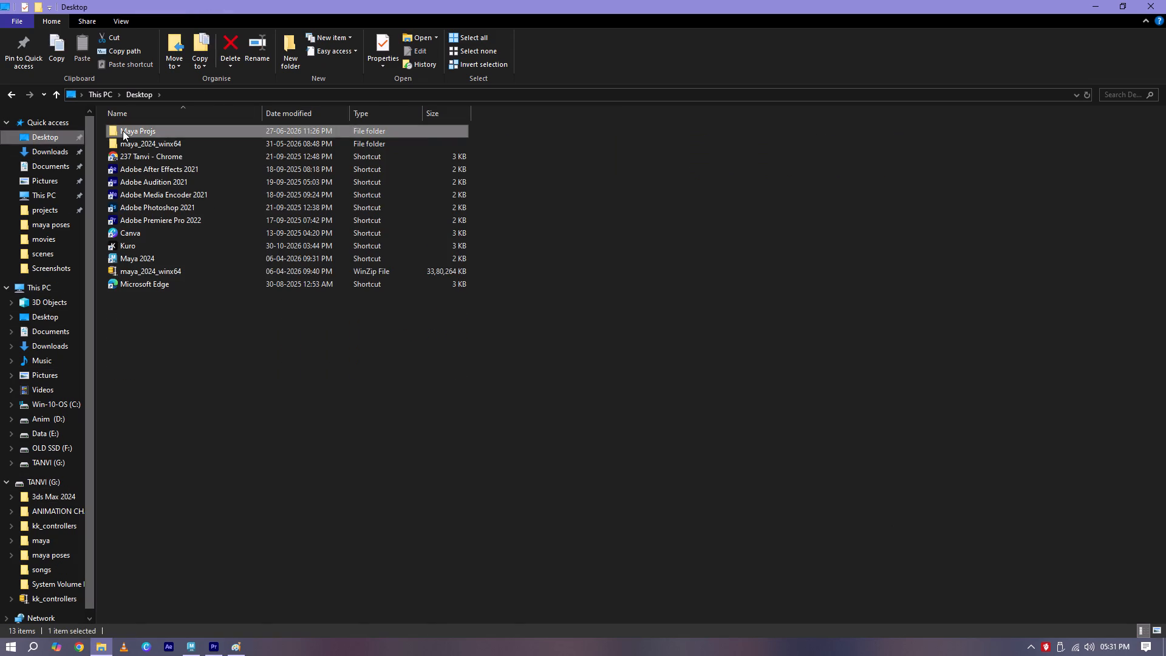
pyautogui.doubleClick(167, 143)
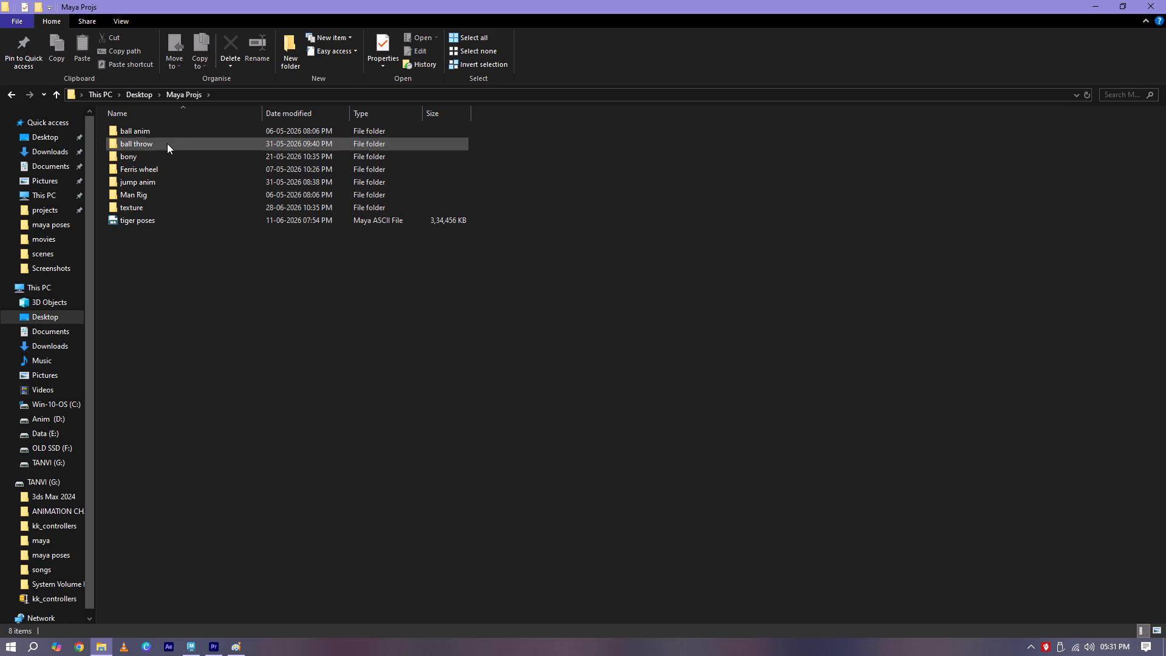
pyautogui.doubleClick(167, 129)
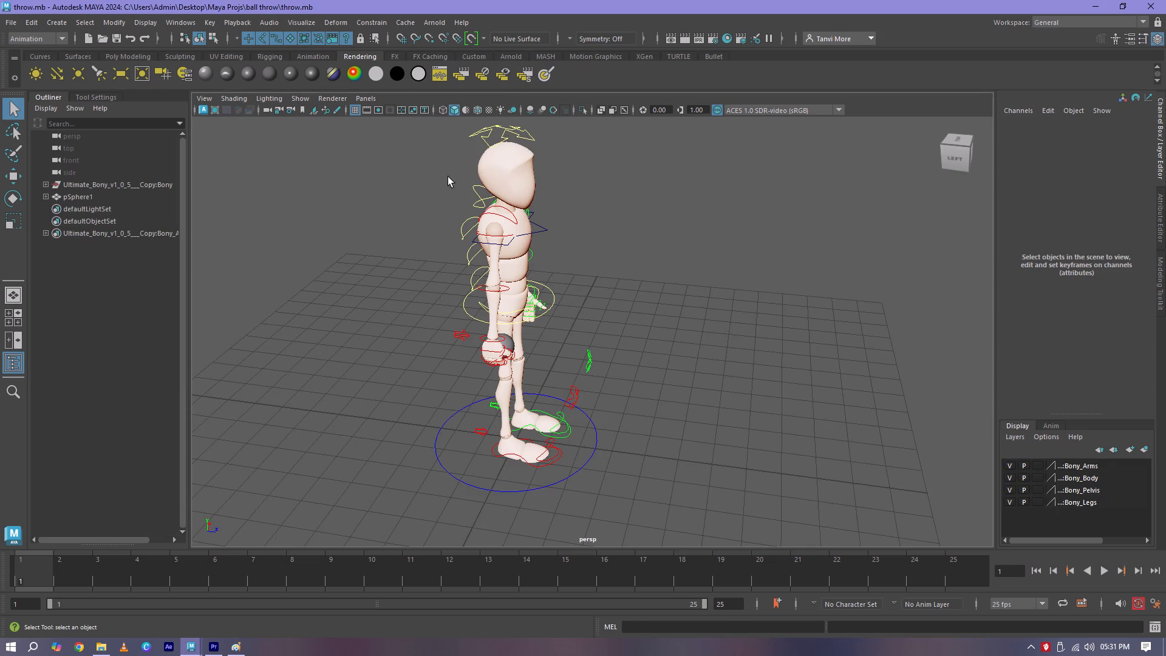
# Play and scrub the throw scene's timeline to check the Bony character for ball throw animation.
pyautogui.moveTo(31, 566); pyautogui.dragTo(61, 564)
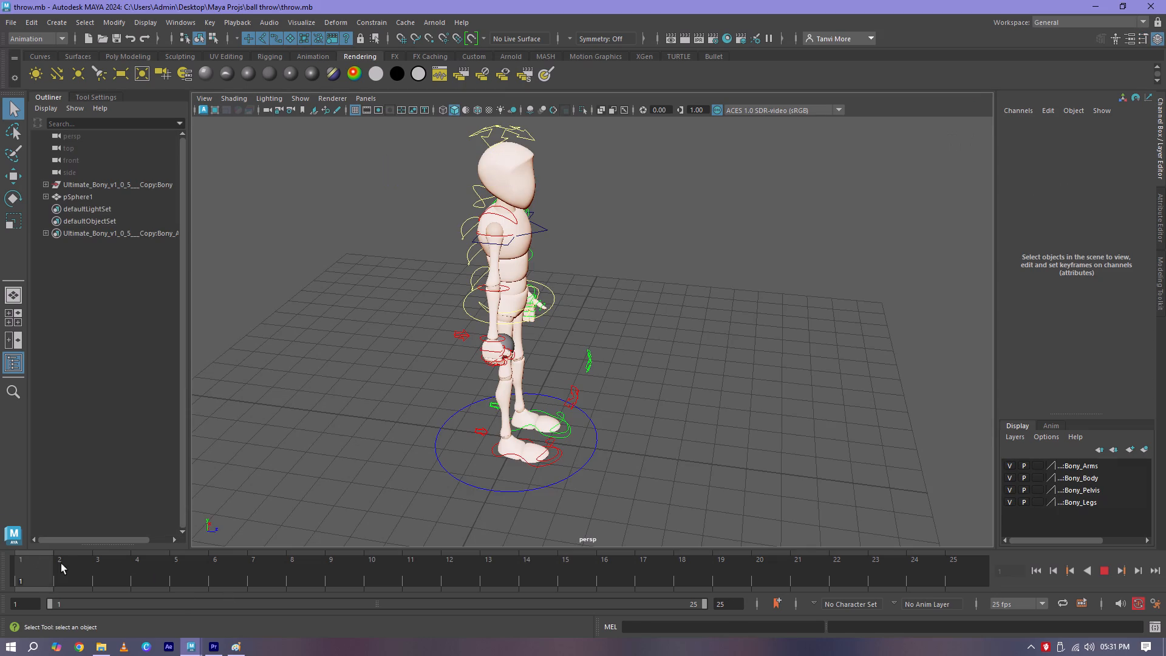
pyautogui.moveTo(61, 564); pyautogui.dragTo(63, 558)
pyautogui.moveTo(31, 573); pyautogui.dragTo(165, 576)
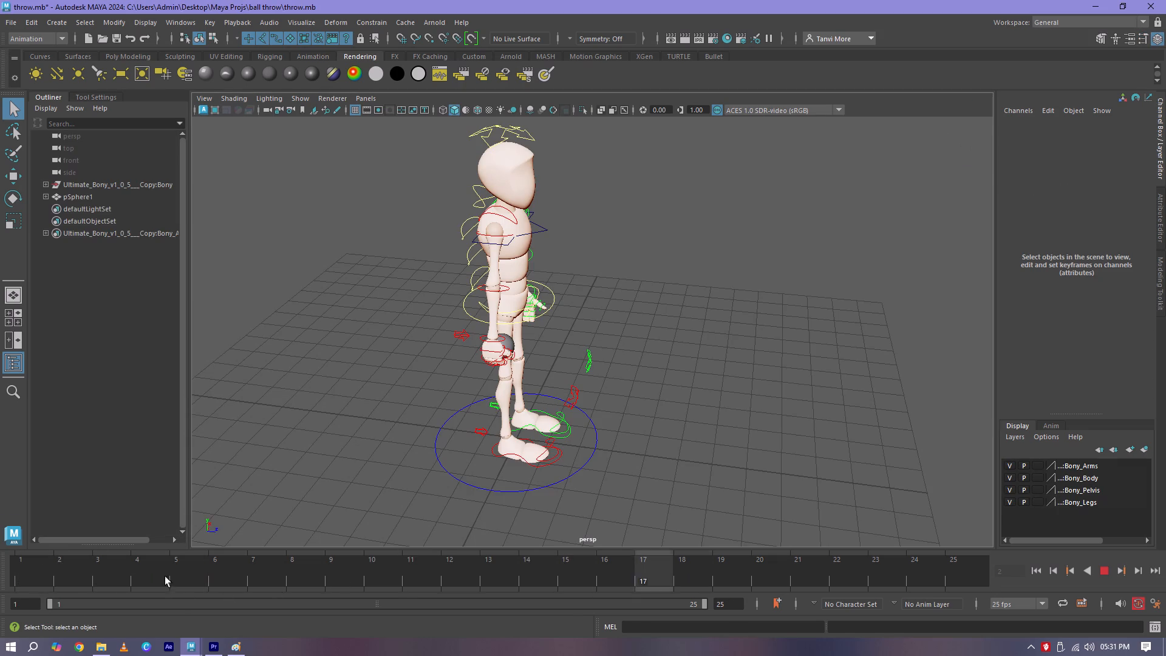
pyautogui.moveTo(165, 576); pyautogui.dragTo(0, 586)
pyautogui.scroll(-3, 670, 408)
pyautogui.scroll(3, 670, 408)
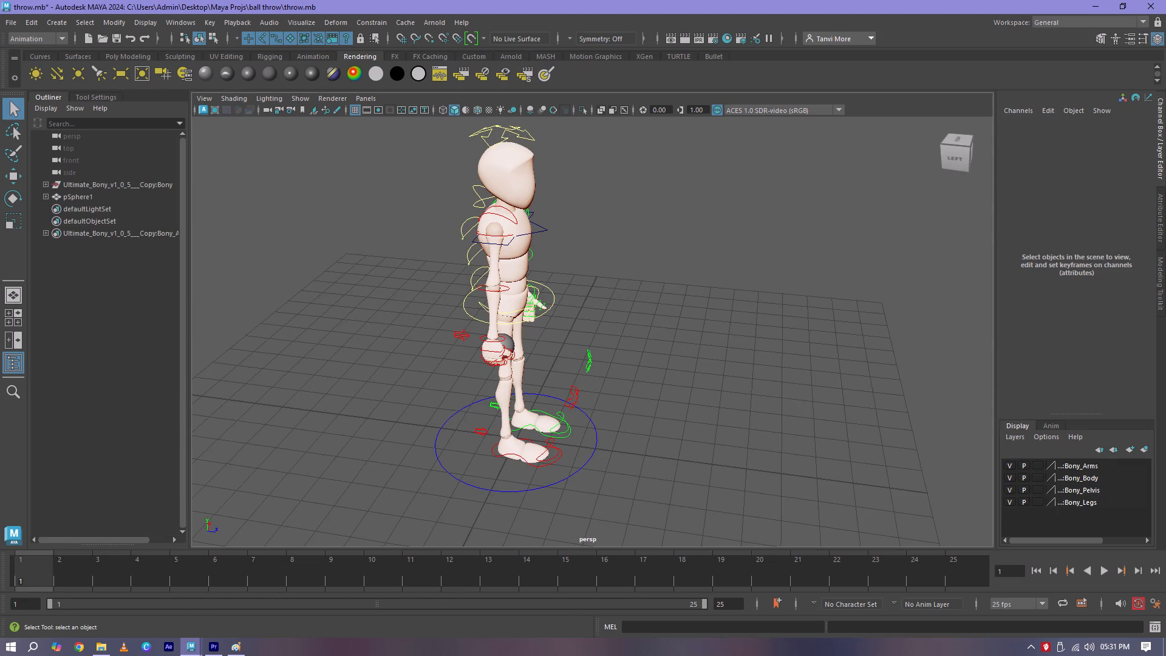
pyautogui.moveTo(26, 578); pyautogui.dragTo(0, 544)
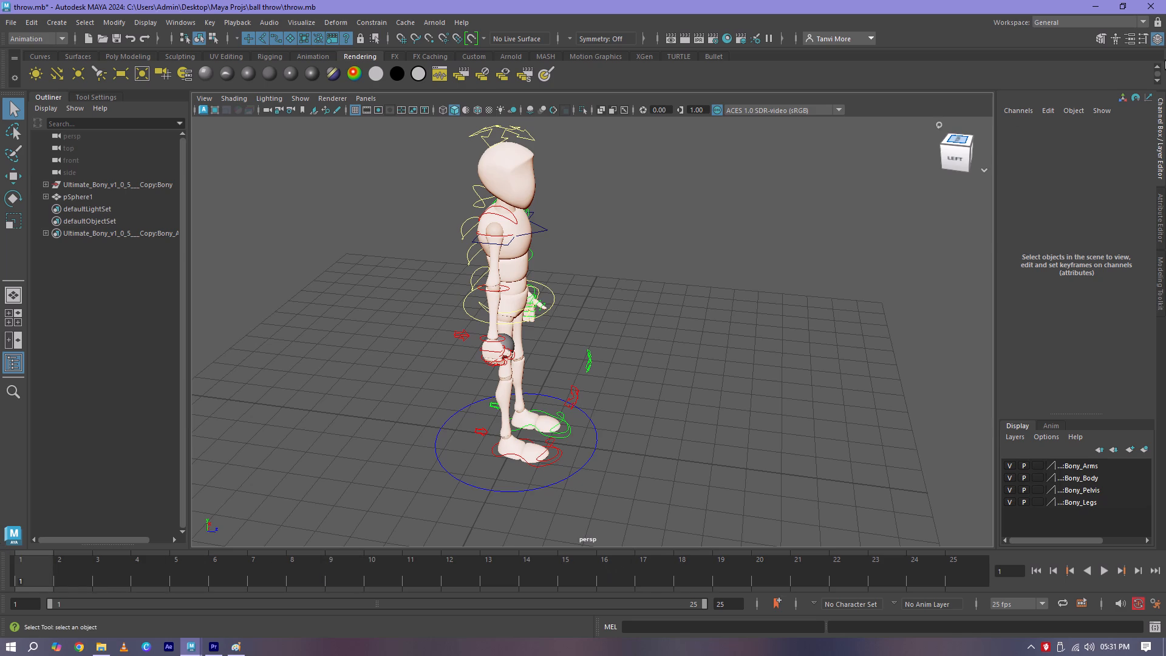
# Close Maya without saving the changes to throw.mb.
pyautogui.click(1156, 11)
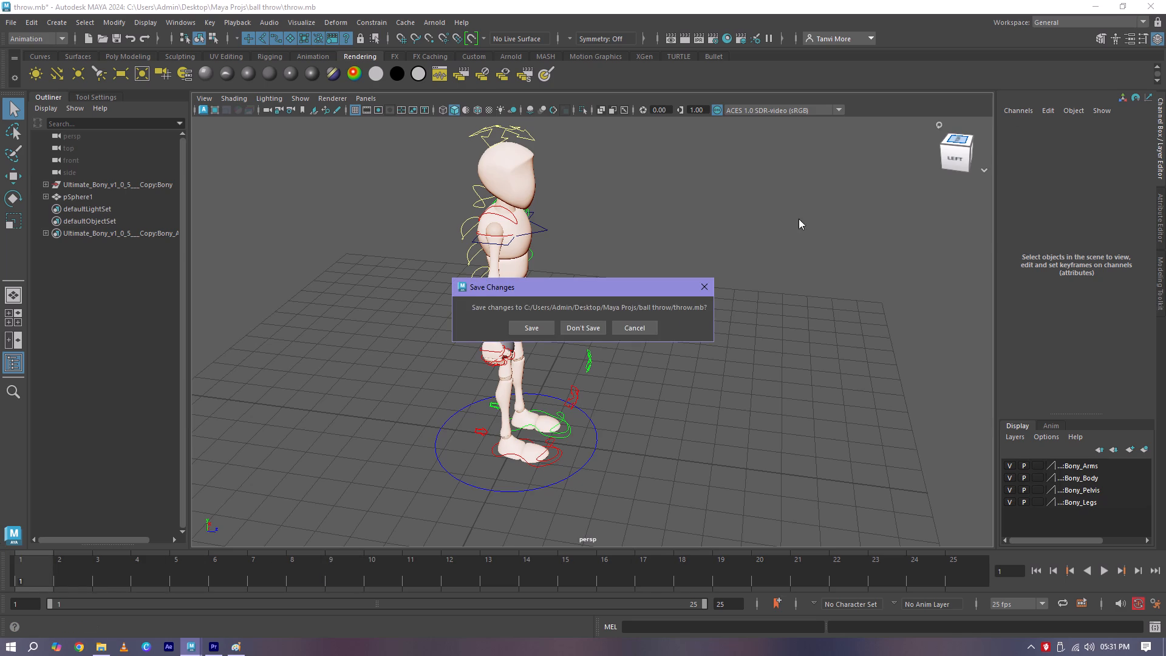
pyautogui.click(582, 326)
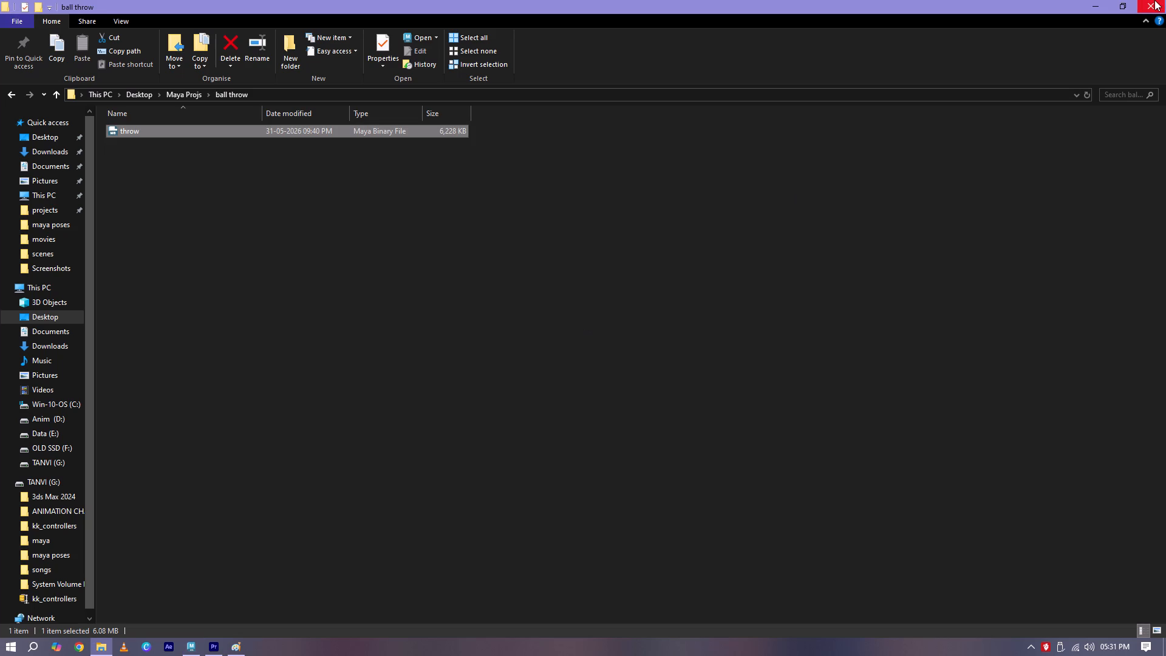
# Switch to Premiere Pro and scrub through the ball animm sequence to review the showreel, ending at its start.
pyautogui.click(217, 647)
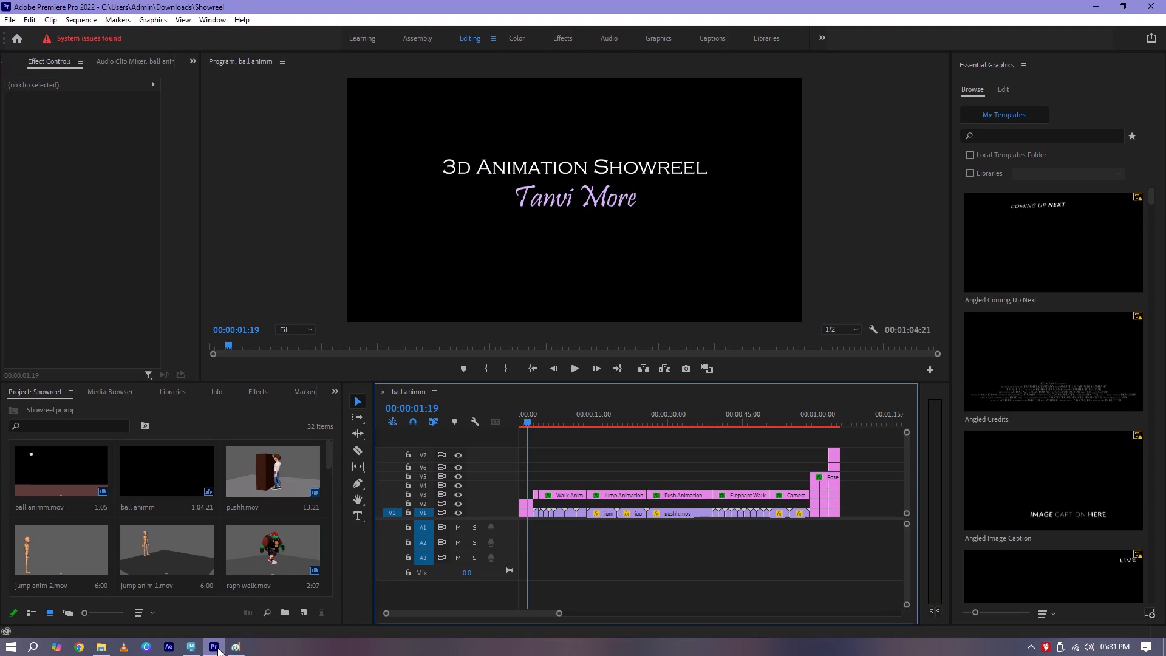
pyautogui.moveTo(525, 422); pyautogui.dragTo(548, 426)
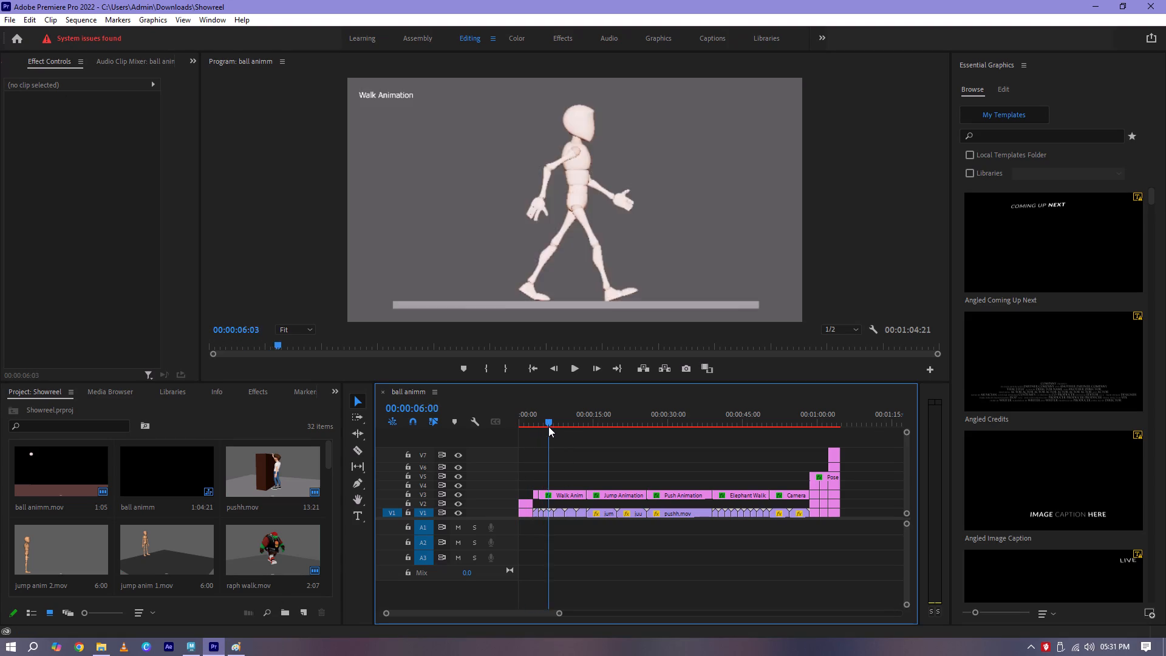
pyautogui.moveTo(548, 426); pyautogui.dragTo(757, 424)
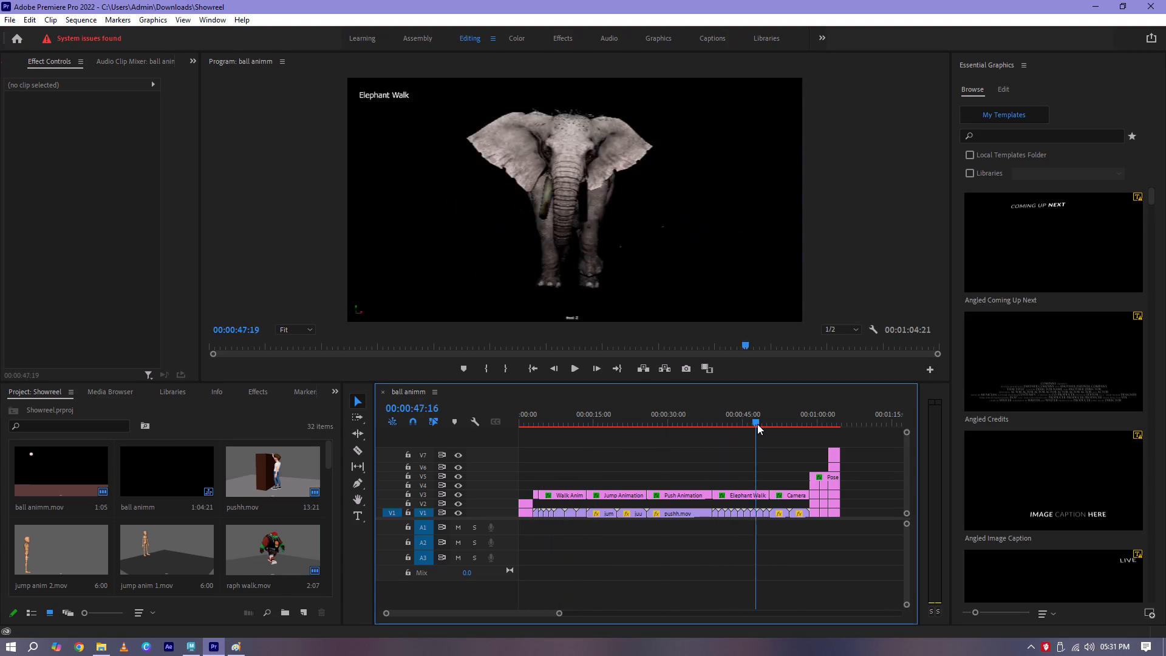
pyautogui.moveTo(757, 424); pyautogui.dragTo(817, 423)
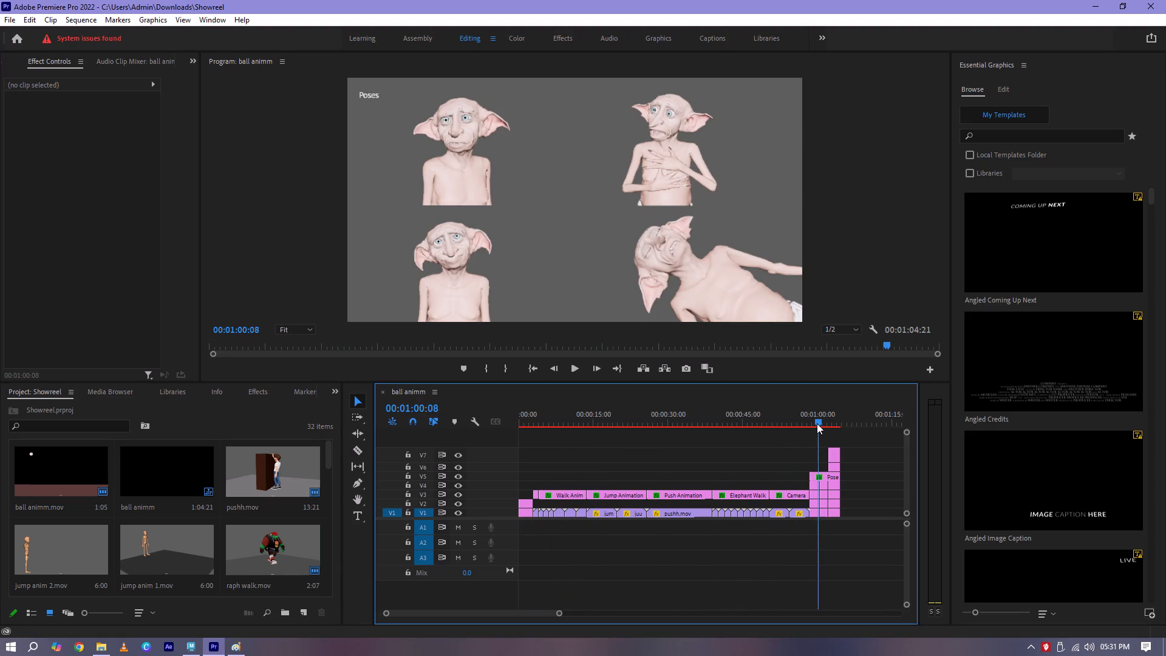
pyautogui.moveTo(817, 423); pyautogui.dragTo(529, 483)
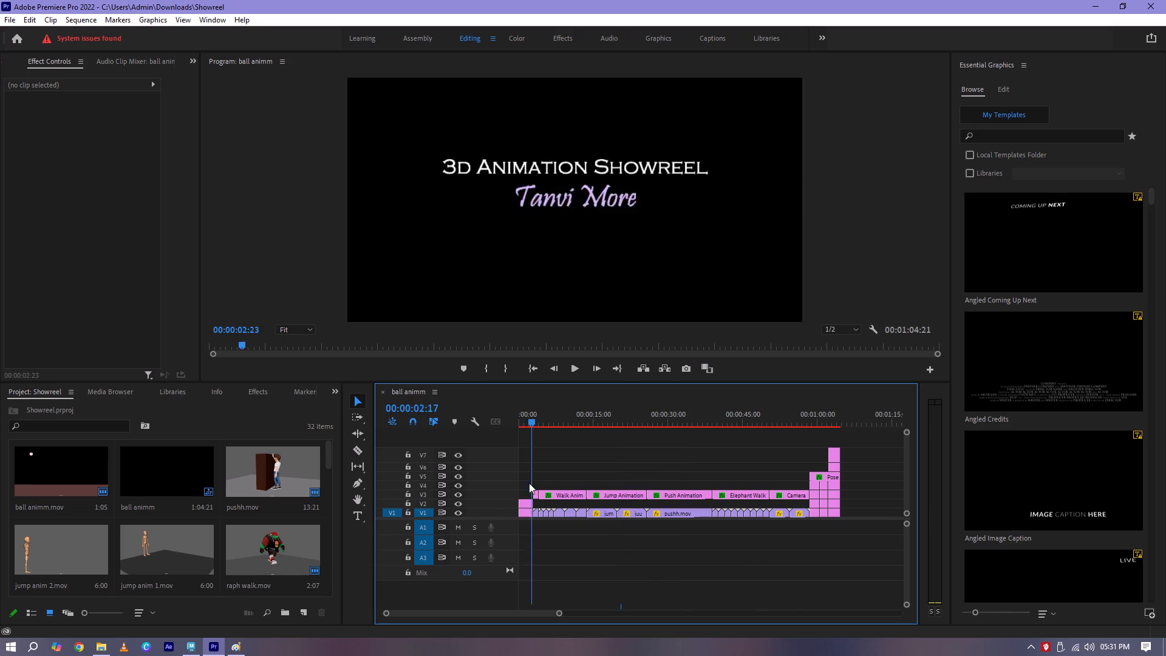
pyautogui.moveTo(529, 483); pyautogui.dragTo(467, 496)
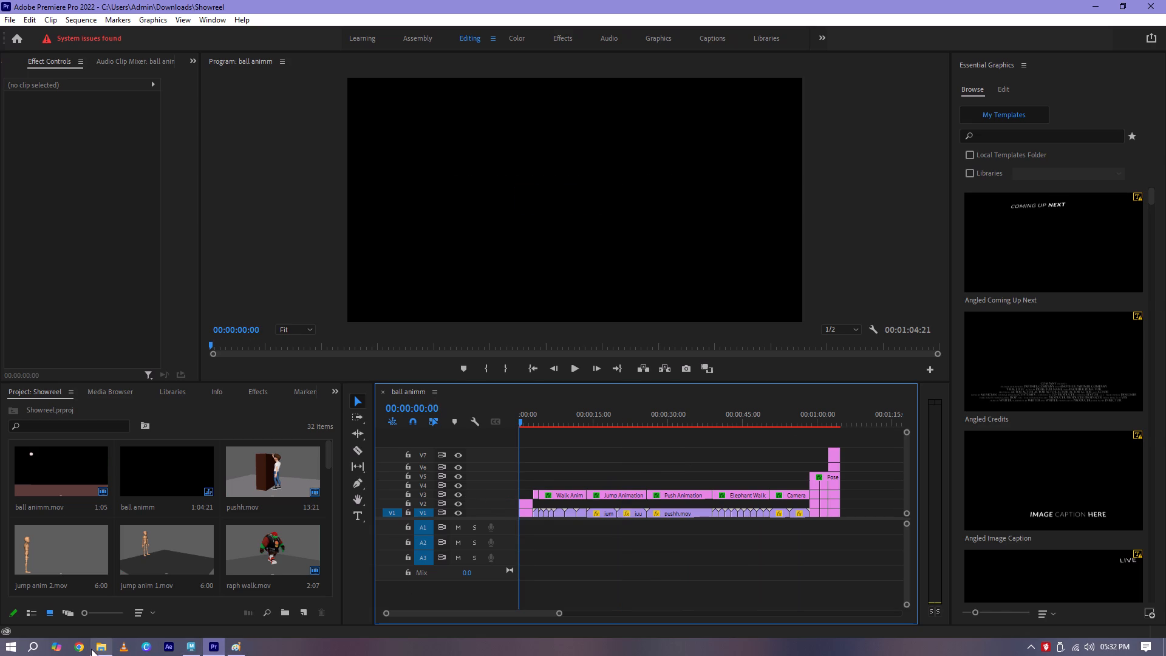
# Switch to Chrome and open a browser window with the profile labelled Your Chrome.
pyautogui.click(84, 649)
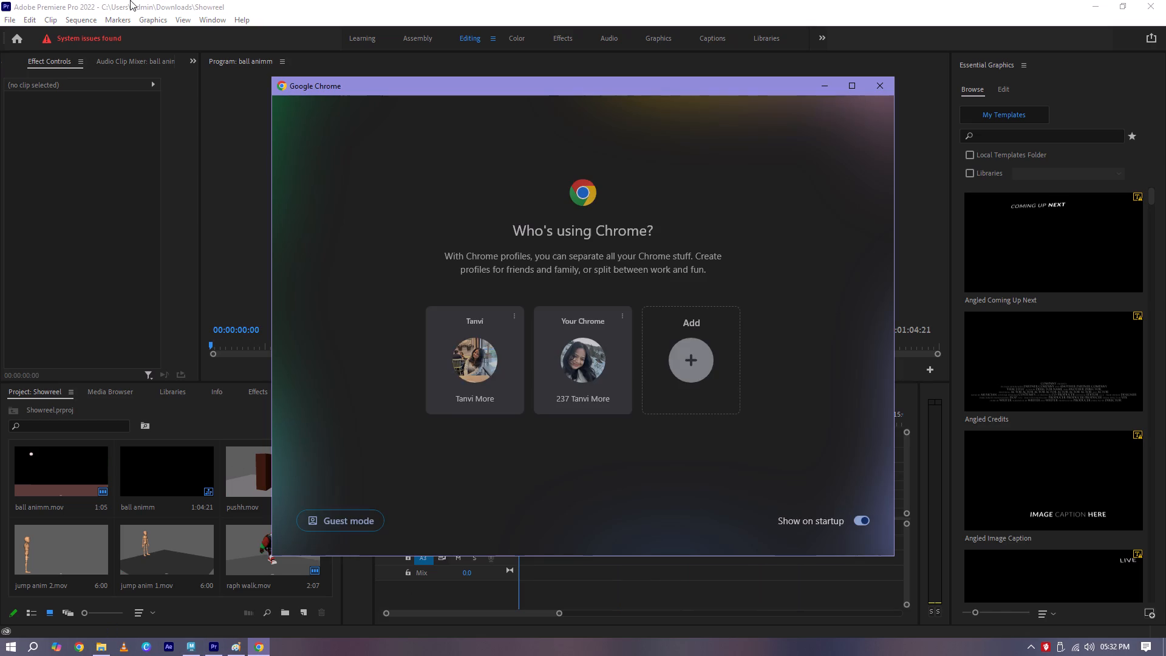
pyautogui.click(586, 381)
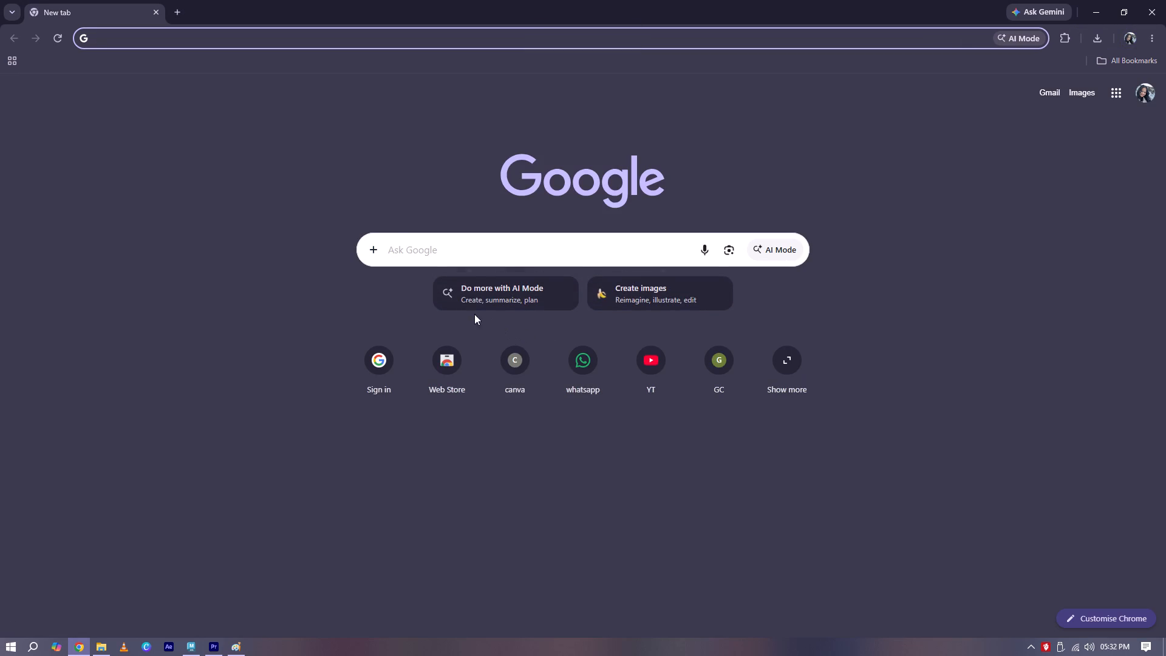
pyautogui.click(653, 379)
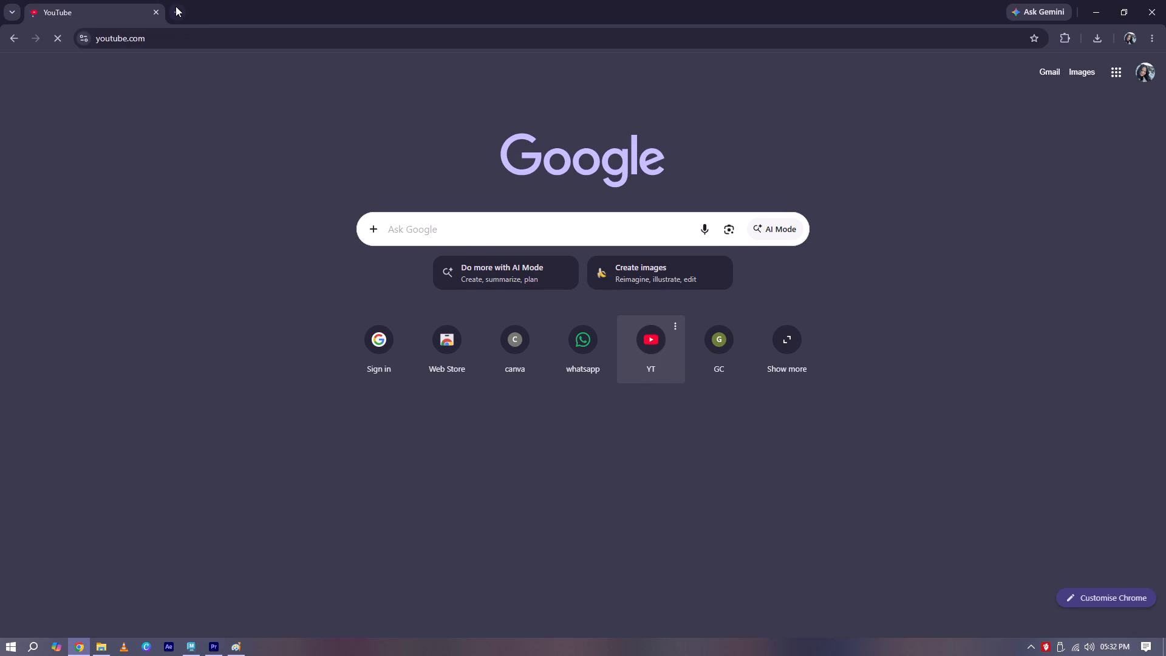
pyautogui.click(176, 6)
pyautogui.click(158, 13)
# Search Google for "bg music no copyright" and open Pixabay's no copyright music results.
pyautogui.click(168, 37)
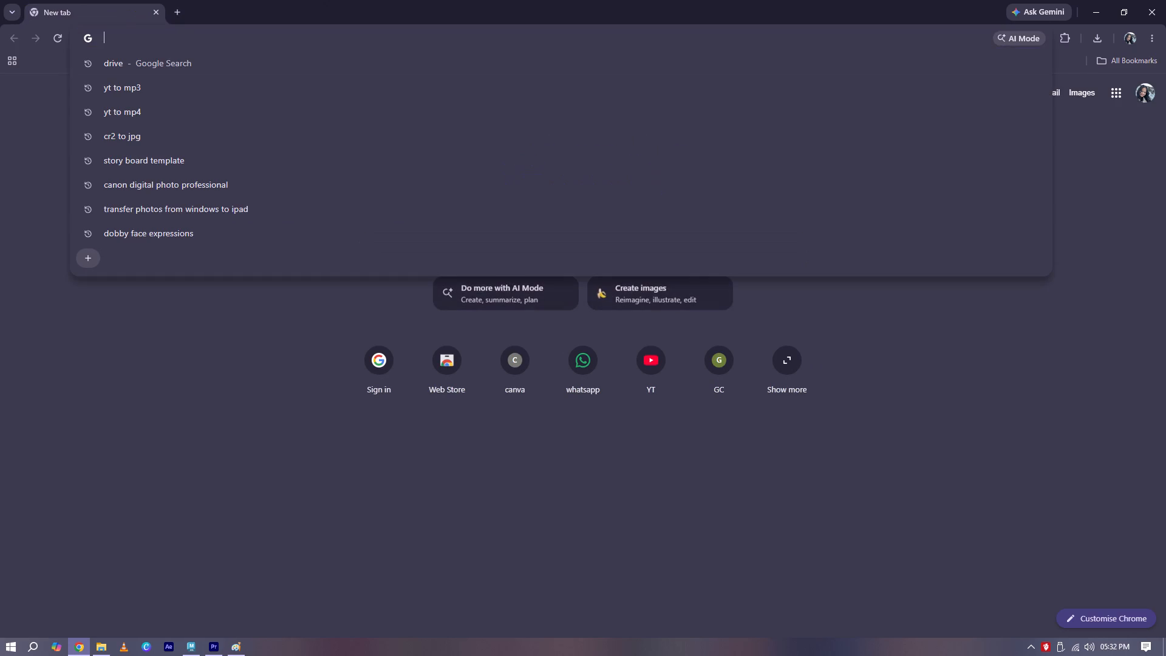
pyautogui.write('bg')
pyautogui.press('space')
pyautogui.press('m')
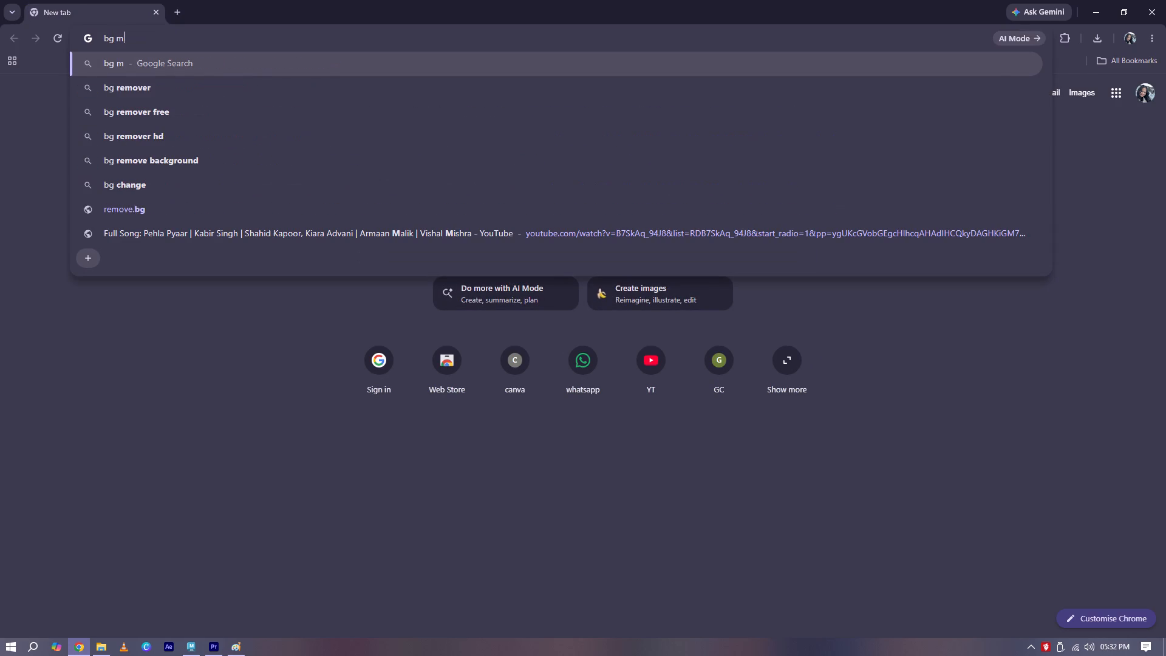
pyautogui.write('usic')
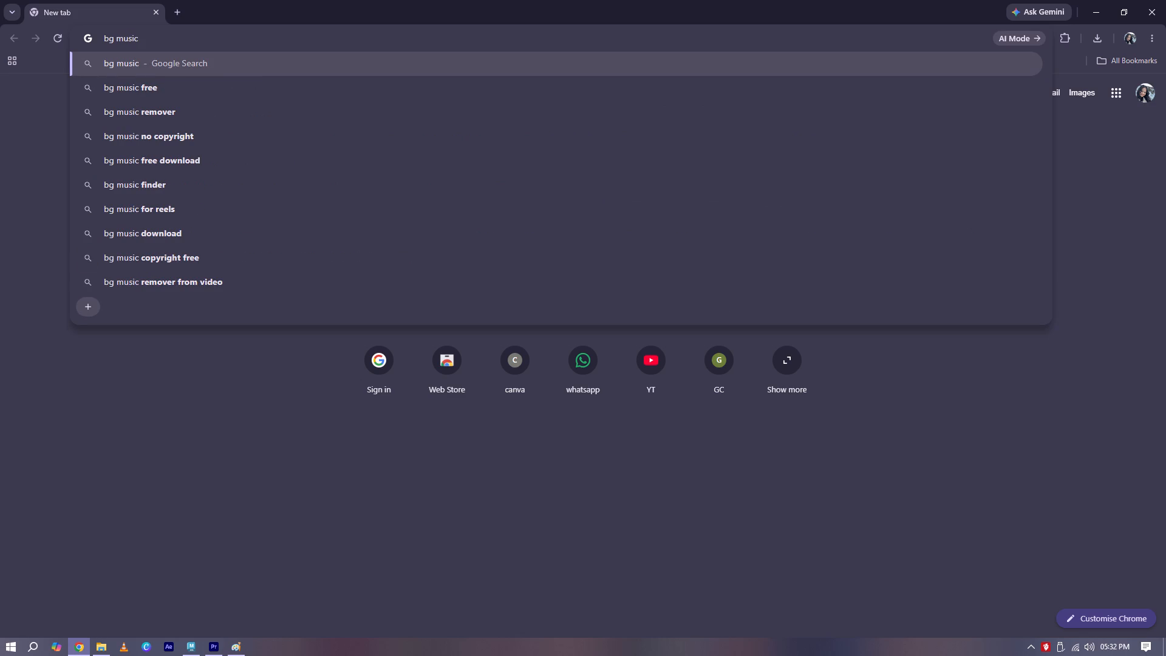
pyautogui.click(317, 146)
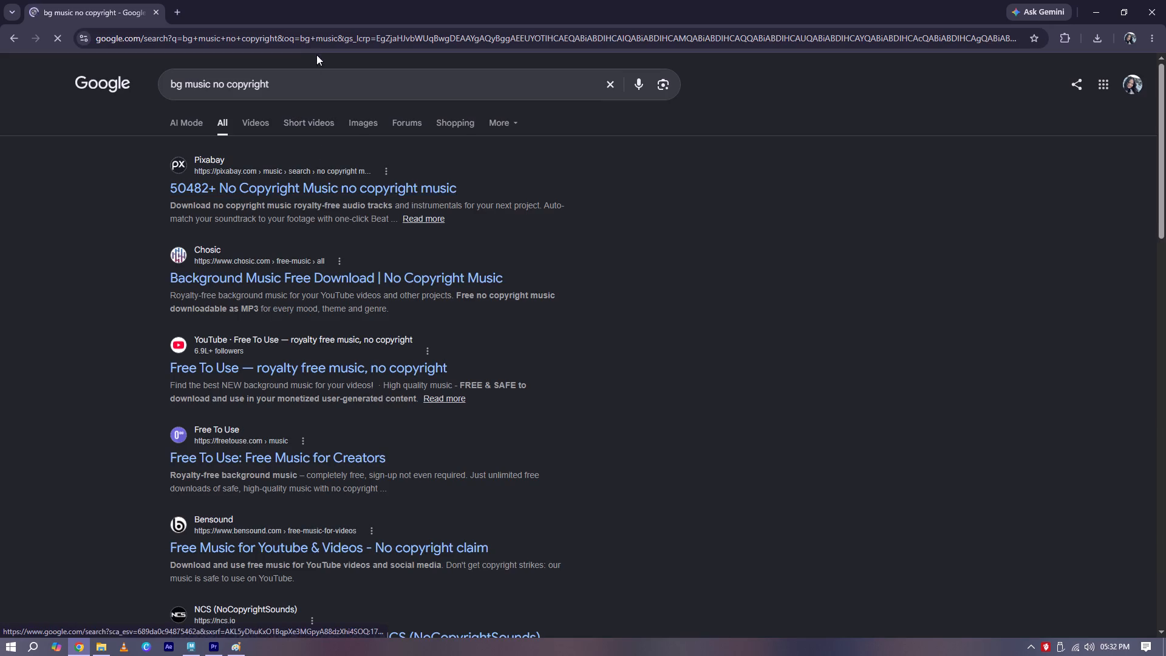
pyautogui.click(279, 193)
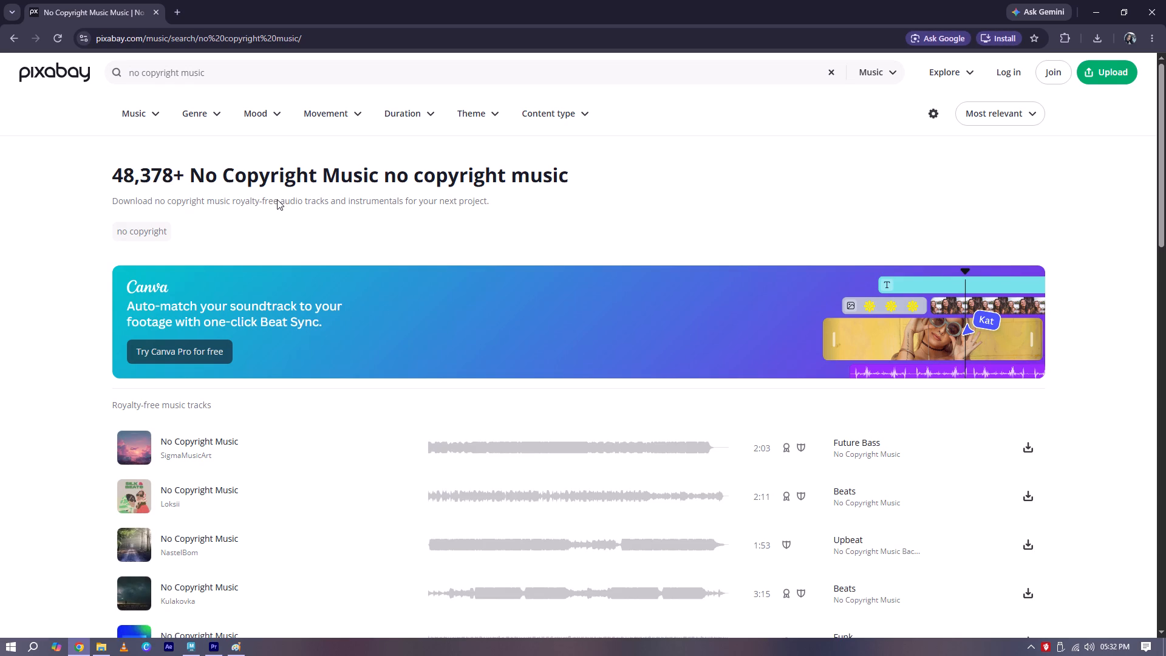
# Play the Future Bass track by SigmaMusicArt and lower the headphone volume to 30.
pyautogui.click(132, 449)
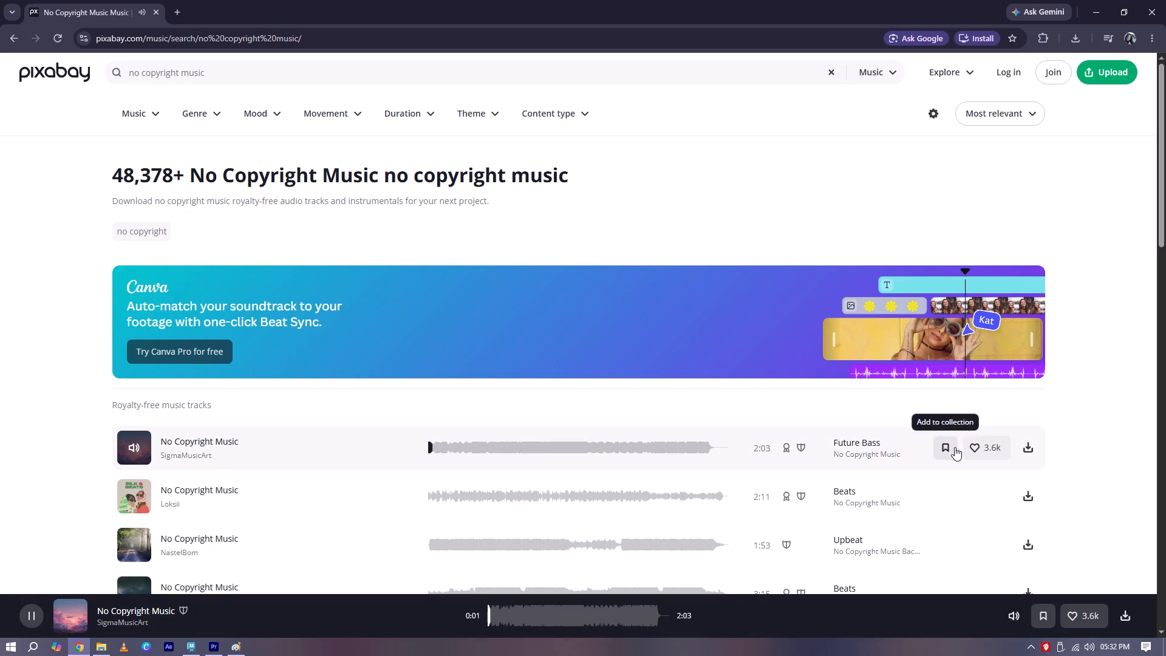
pyautogui.click(1090, 649)
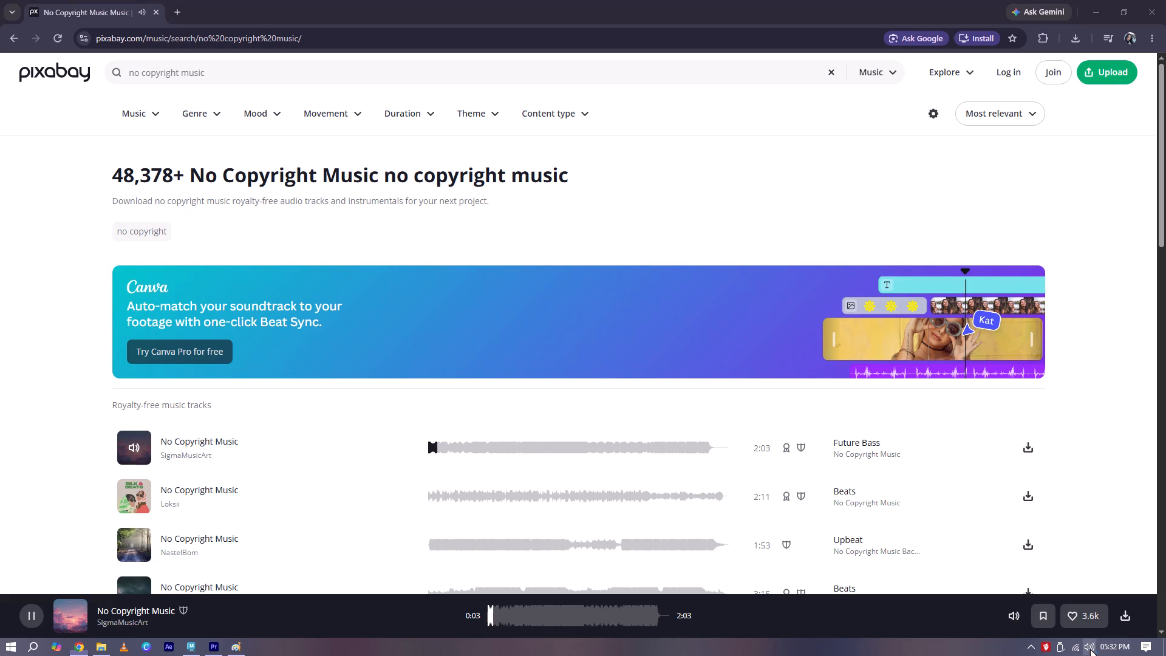
pyautogui.moveTo(1097, 620); pyautogui.dragTo(1038, 614)
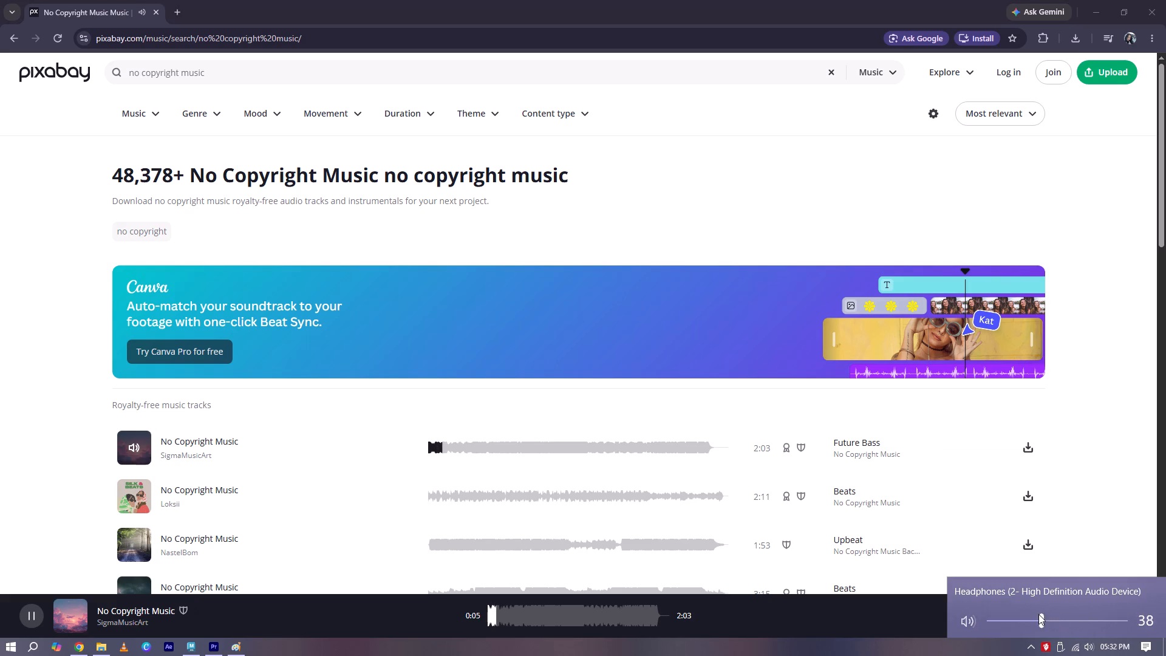
pyautogui.moveTo(1038, 614); pyautogui.dragTo(1033, 613)
pyautogui.scroll(-1, 670, 423)
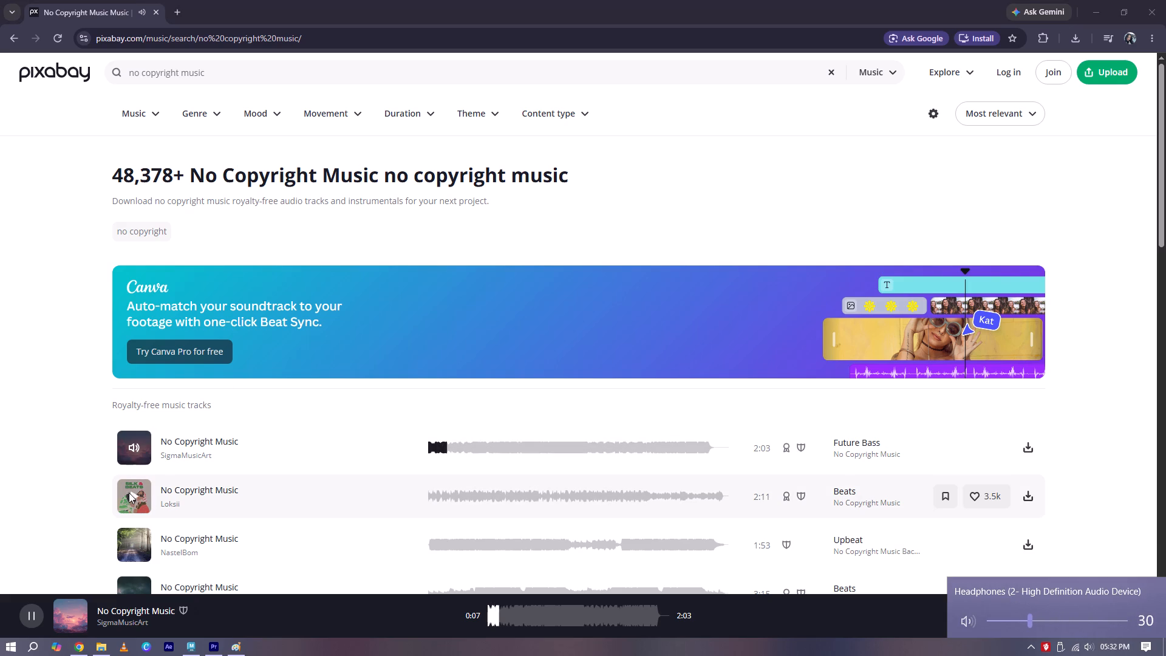
# Preview the Beats tracks by Loksii and Kulakovka, NastelBom's Upbeat track and moodmode's Funk track to compare background music.
pyautogui.click(129, 494)
pyautogui.scroll(-2, 287, 479)
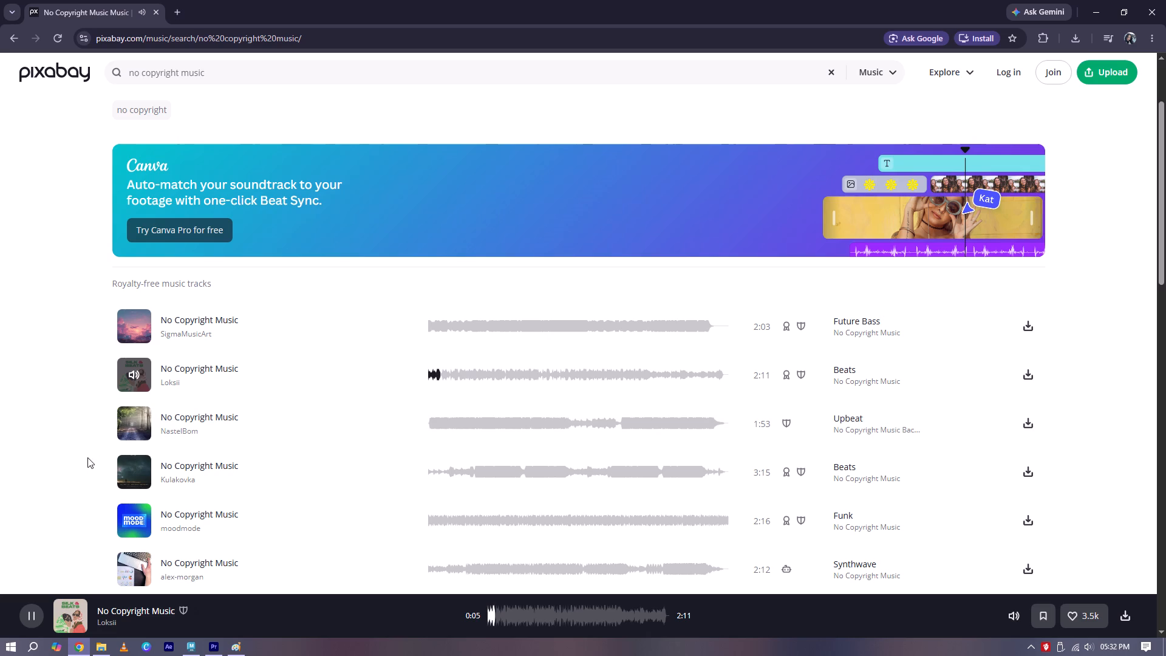
pyautogui.click(134, 471)
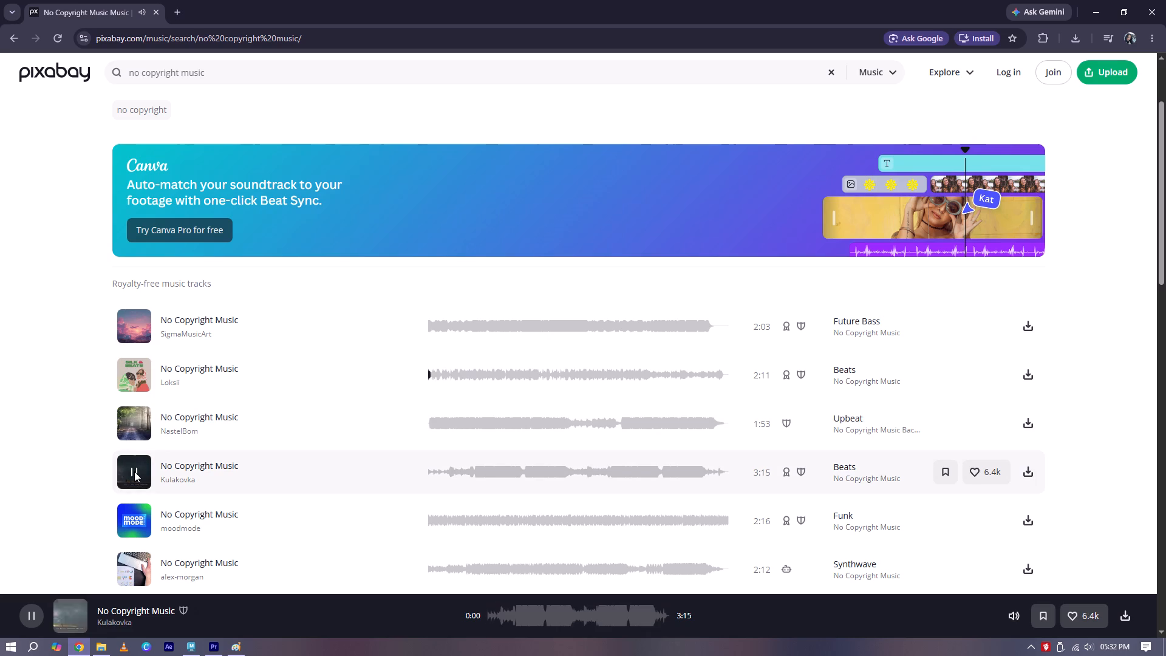
pyautogui.scroll(-1, 250, 478)
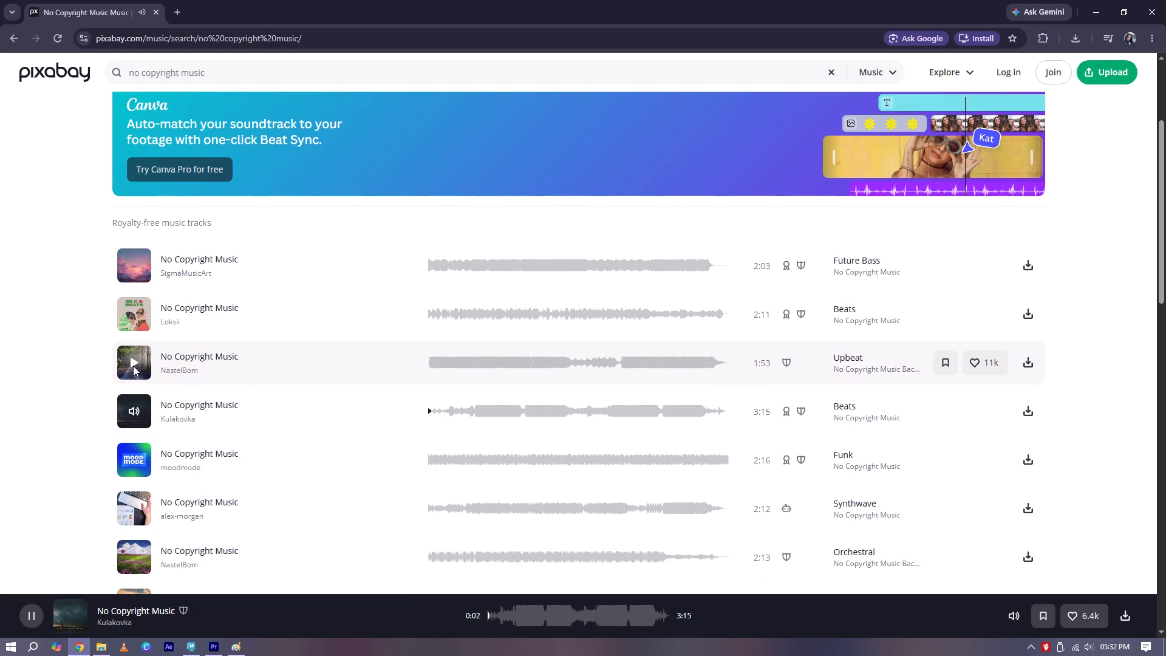
pyautogui.click(133, 363)
pyautogui.click(131, 460)
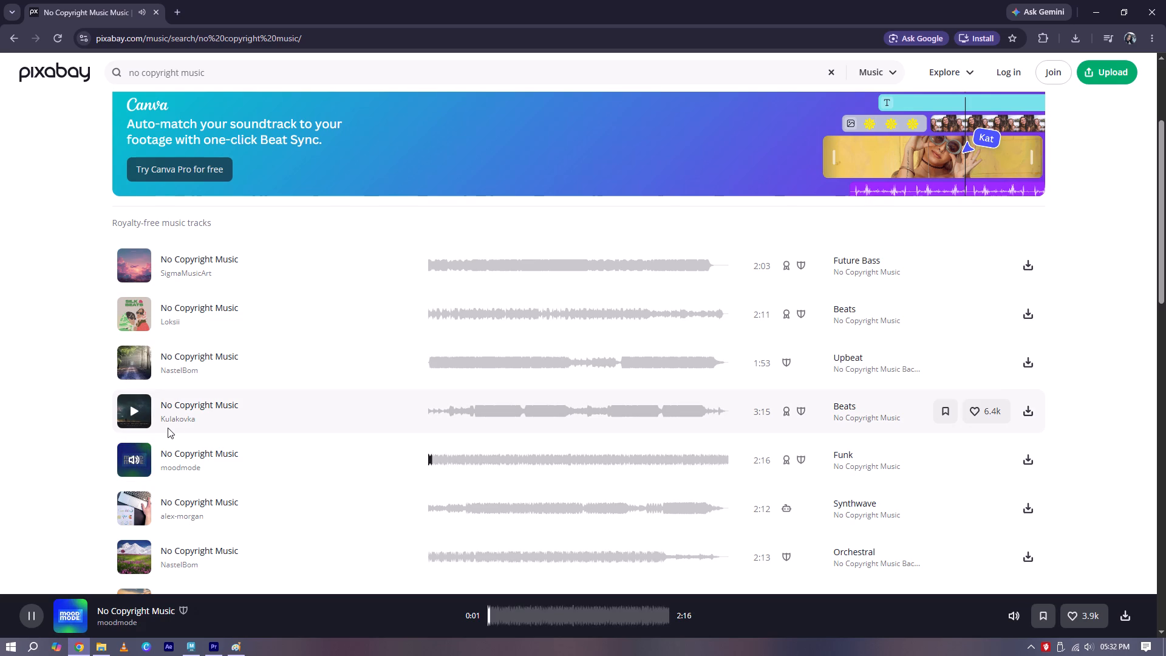
# Download moodmode's Funk track, dismiss the thank-you dialog and pause the track.
pyautogui.click(1026, 460)
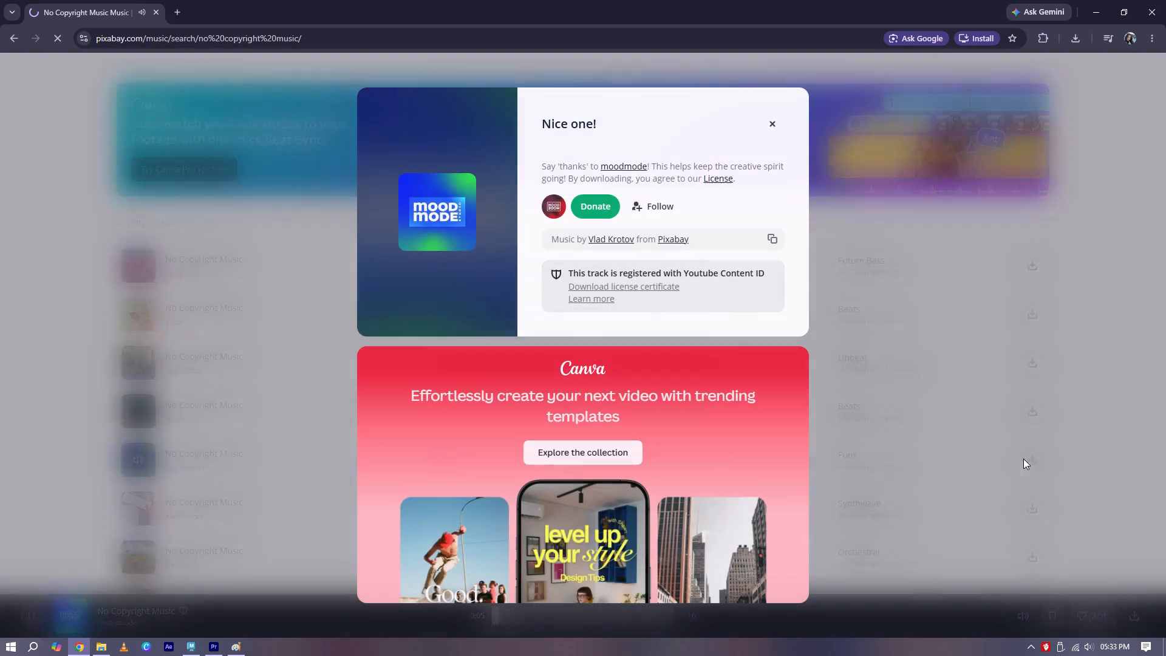
pyautogui.click(769, 125)
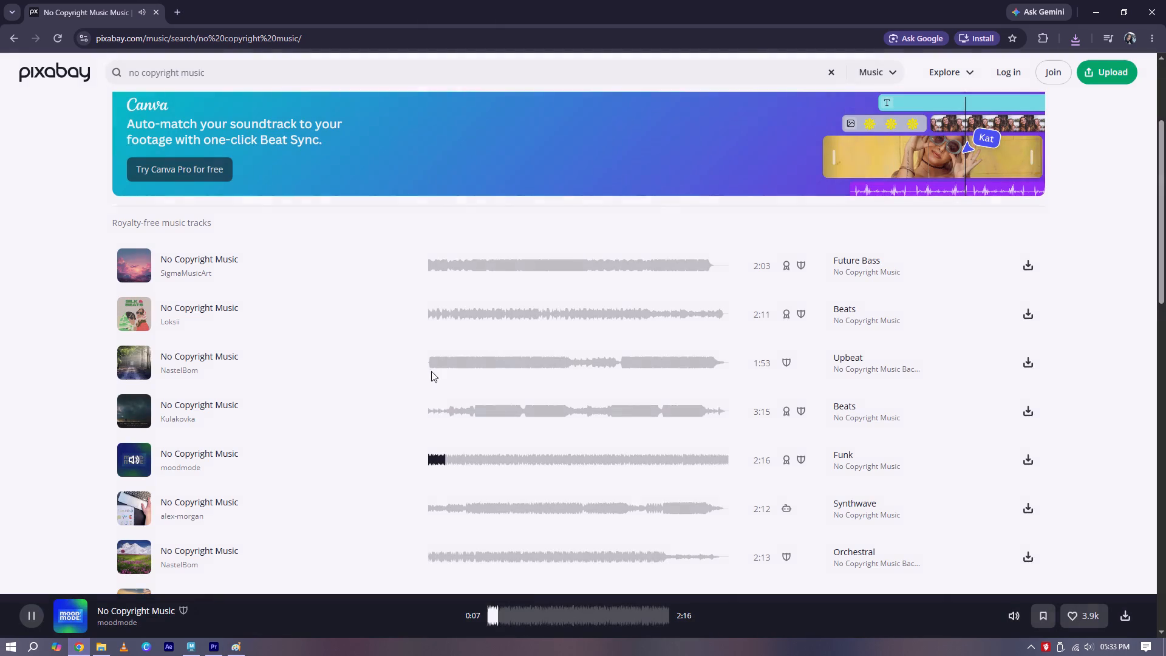
pyautogui.click(132, 460)
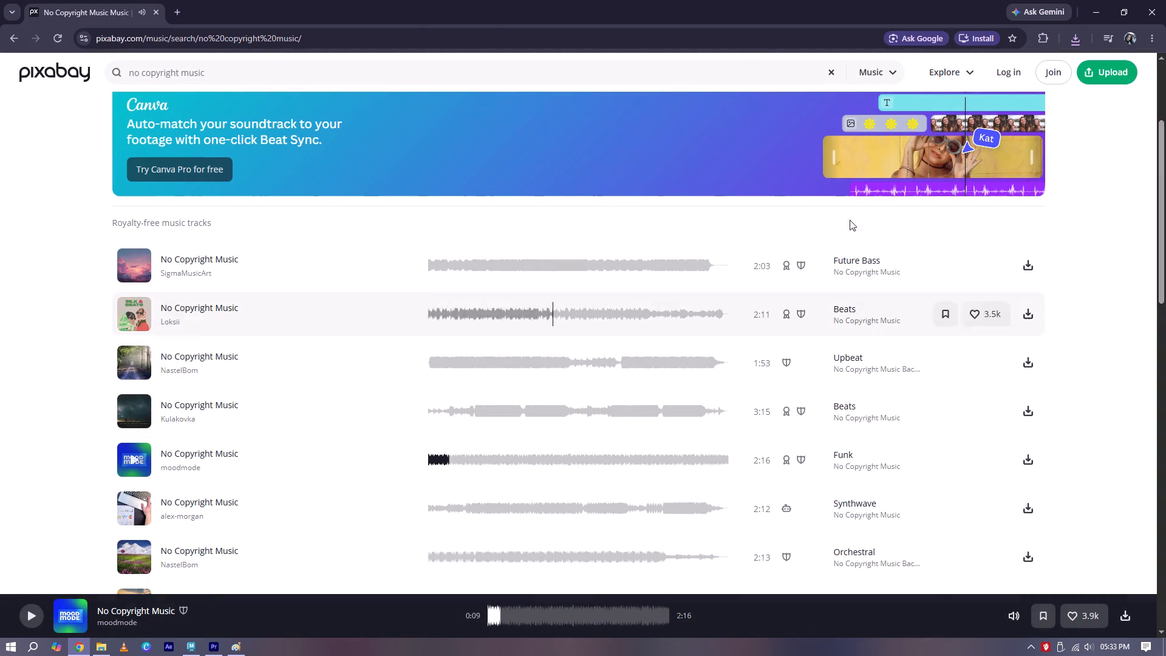
# Bring the downloaded moodmode music file into Premiere Pro, placing it on audio track A1 at the start of the ball animm sequence.
pyautogui.click(1071, 44)
pyautogui.moveTo(970, 97); pyautogui.dragTo(209, 648)
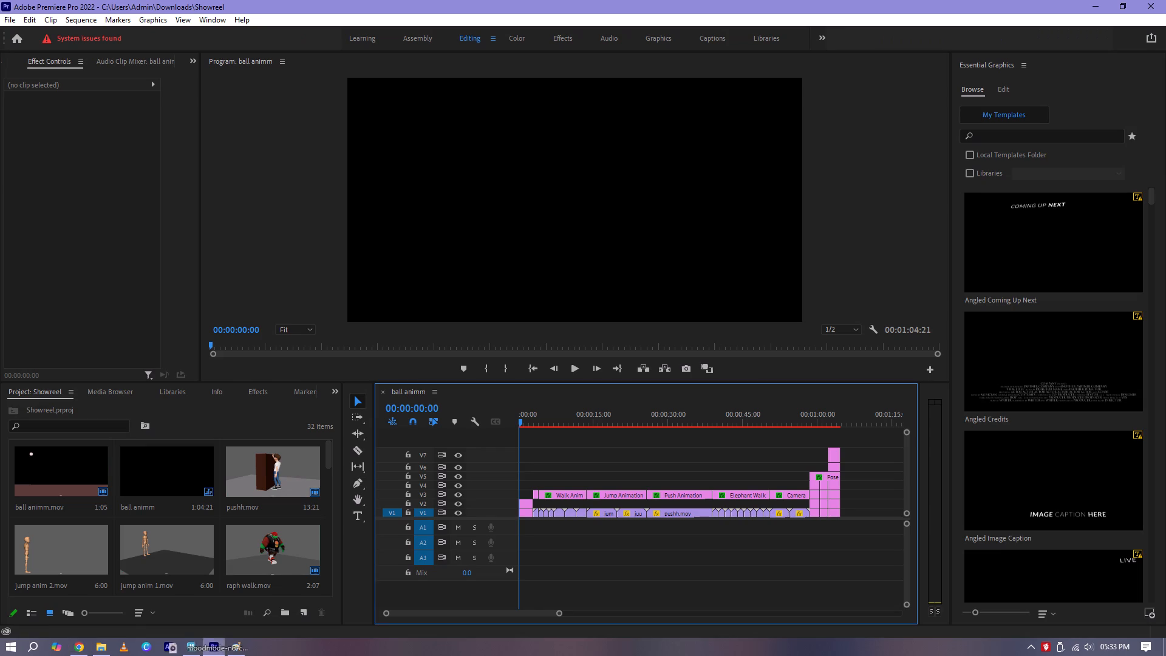
pyautogui.moveTo(209, 648); pyautogui.dragTo(516, 529)
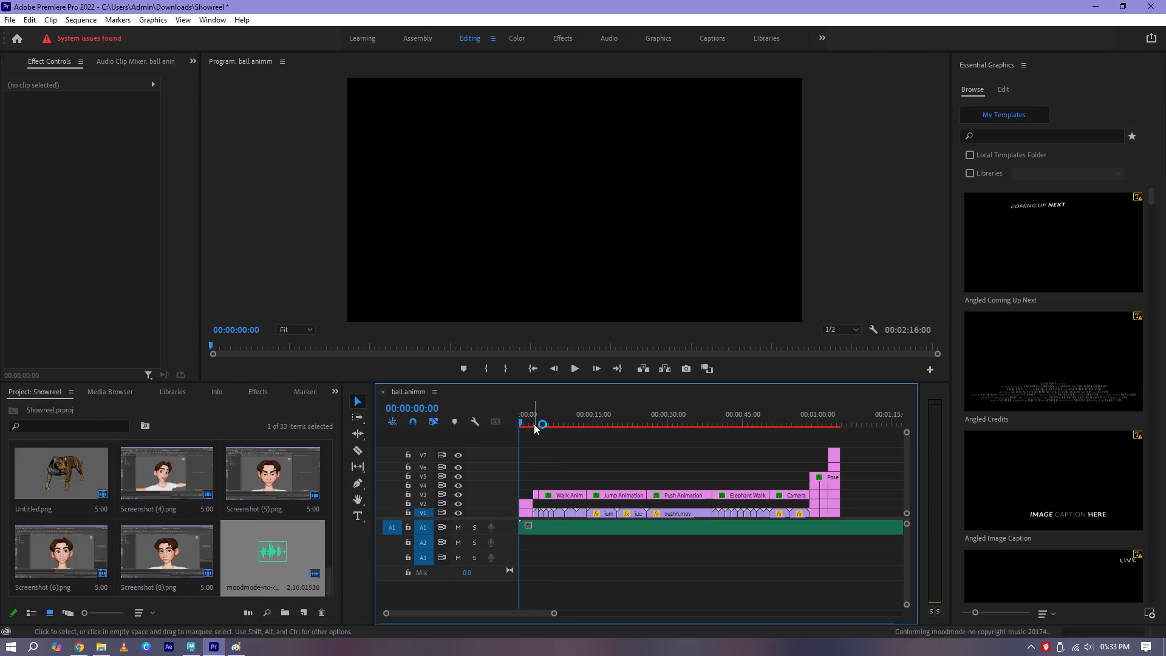
# Play the showreel from the start through to the Poses section to check how the music fits.
pyautogui.click(522, 423)
pyautogui.press('space')
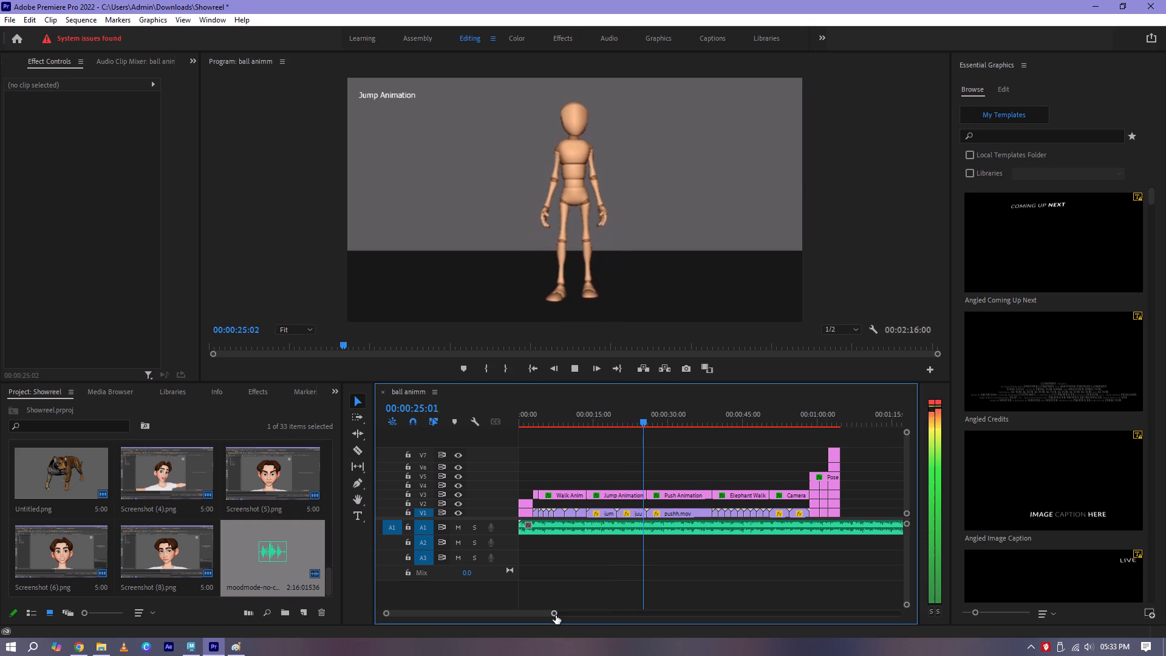
pyautogui.press('space')
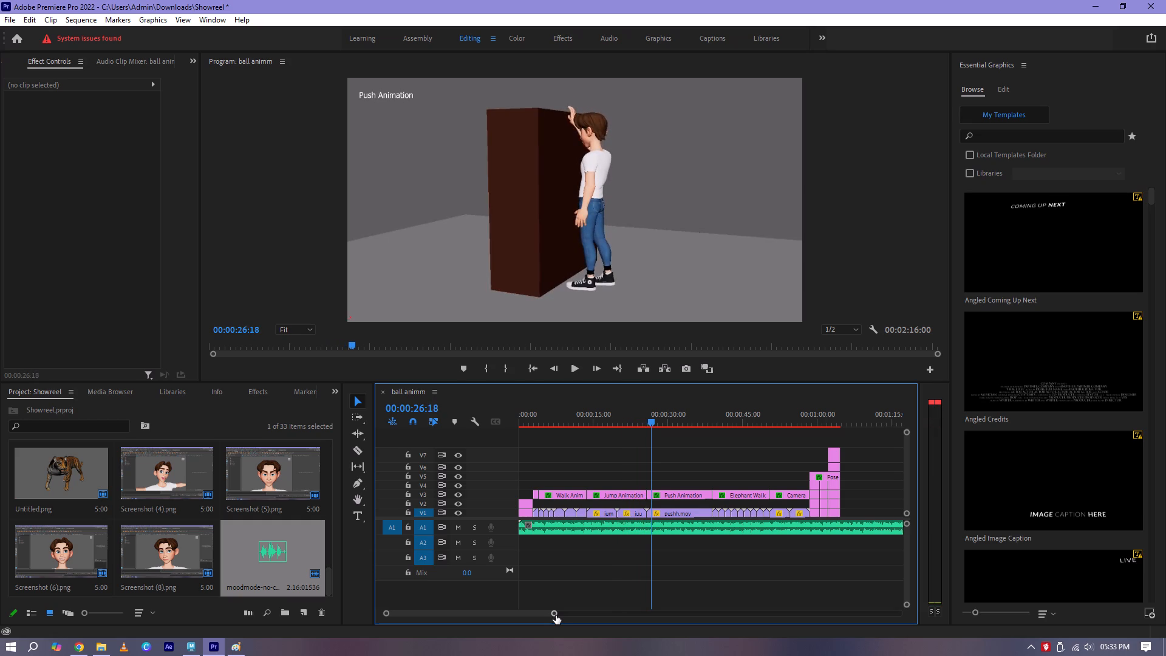
pyautogui.press('space')
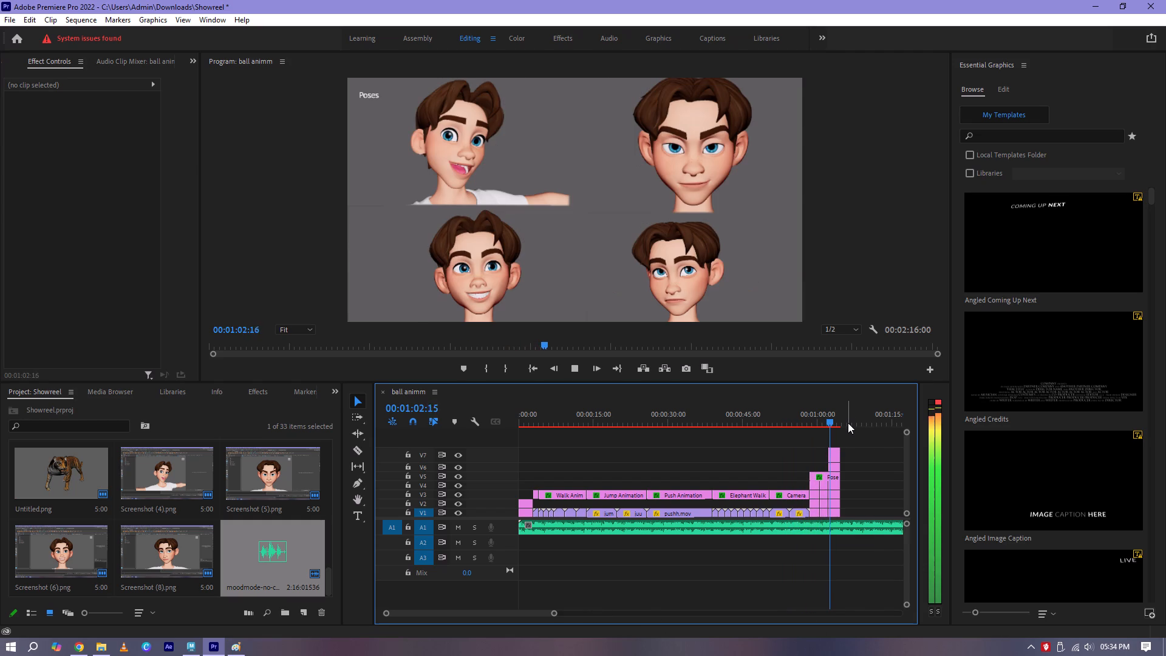
pyautogui.press('space')
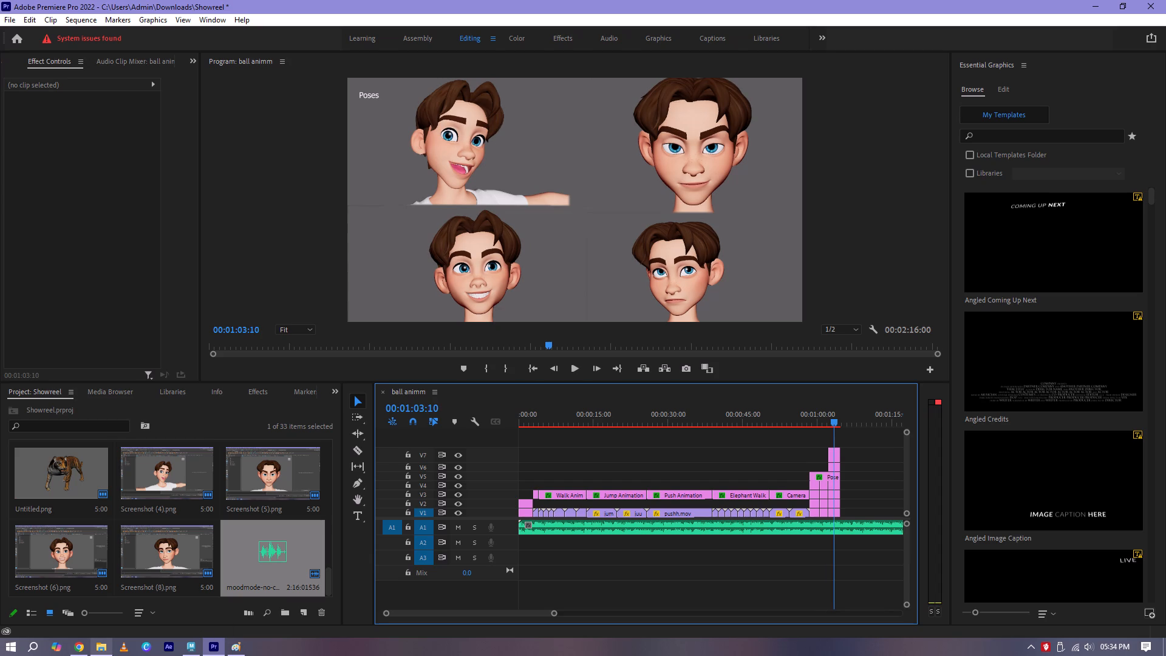
# In Chrome, preview more Pixabay tracks for comparison, from alex-morgan's Synthwave and NastelBom's Orchestral, Pop and Instrumental to Sub_Clair's Modern Jazz, and pause playback.
pyautogui.click(83, 648)
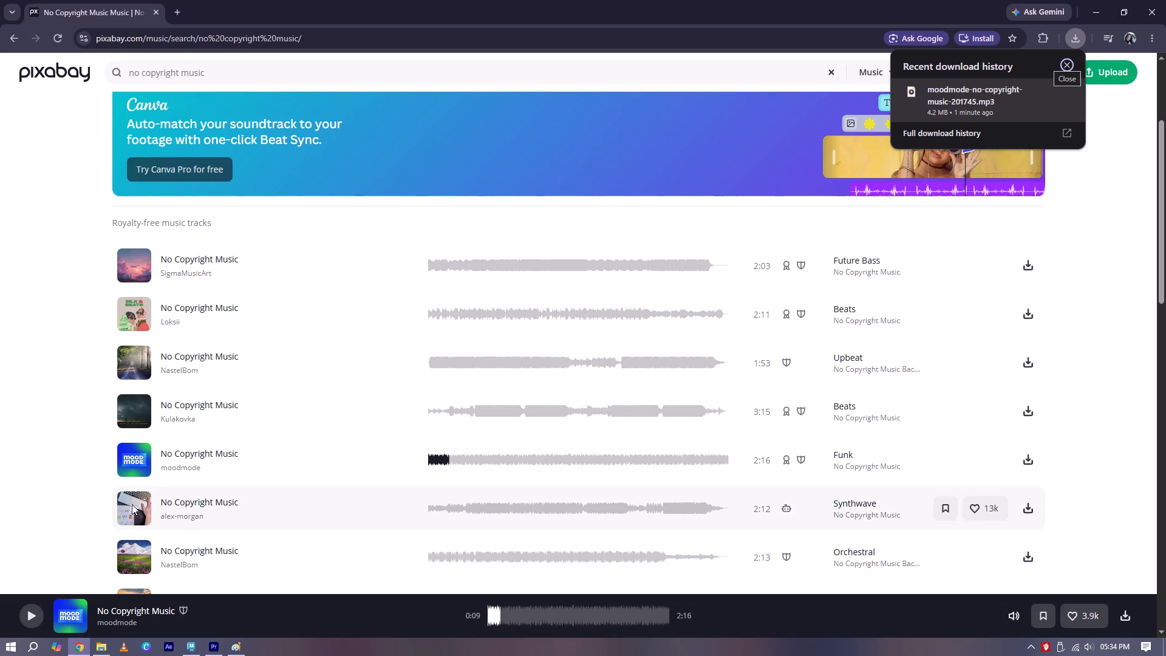
pyautogui.click(131, 508)
pyautogui.scroll(-2, 163, 508)
pyautogui.click(135, 431)
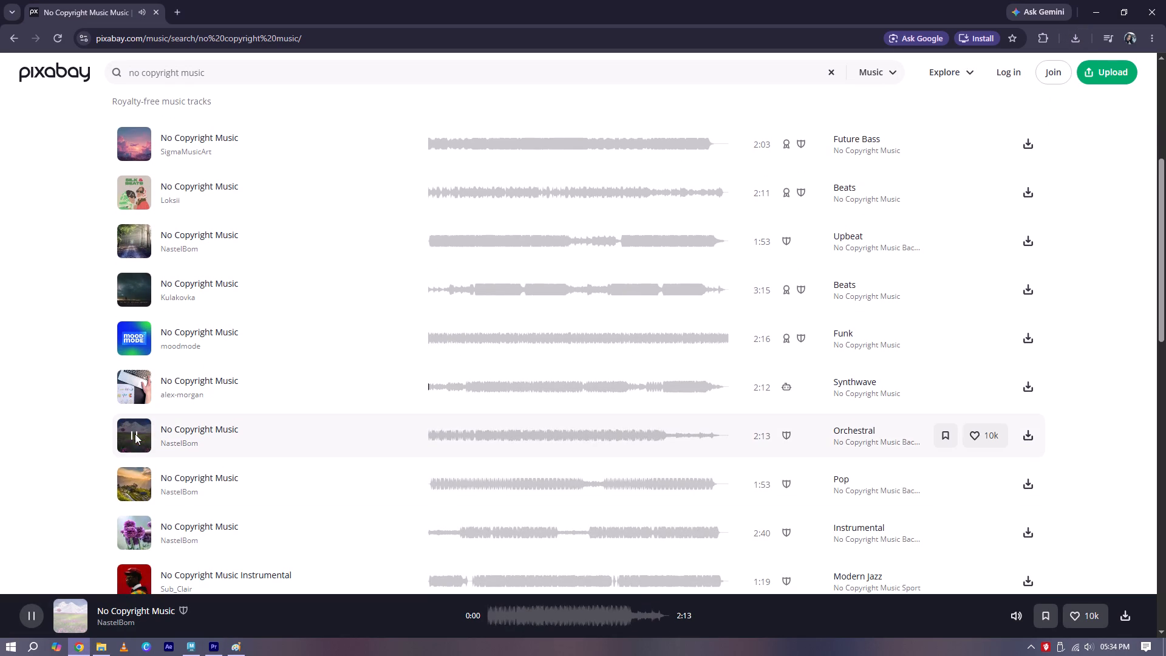
pyautogui.click(134, 485)
pyautogui.click(133, 532)
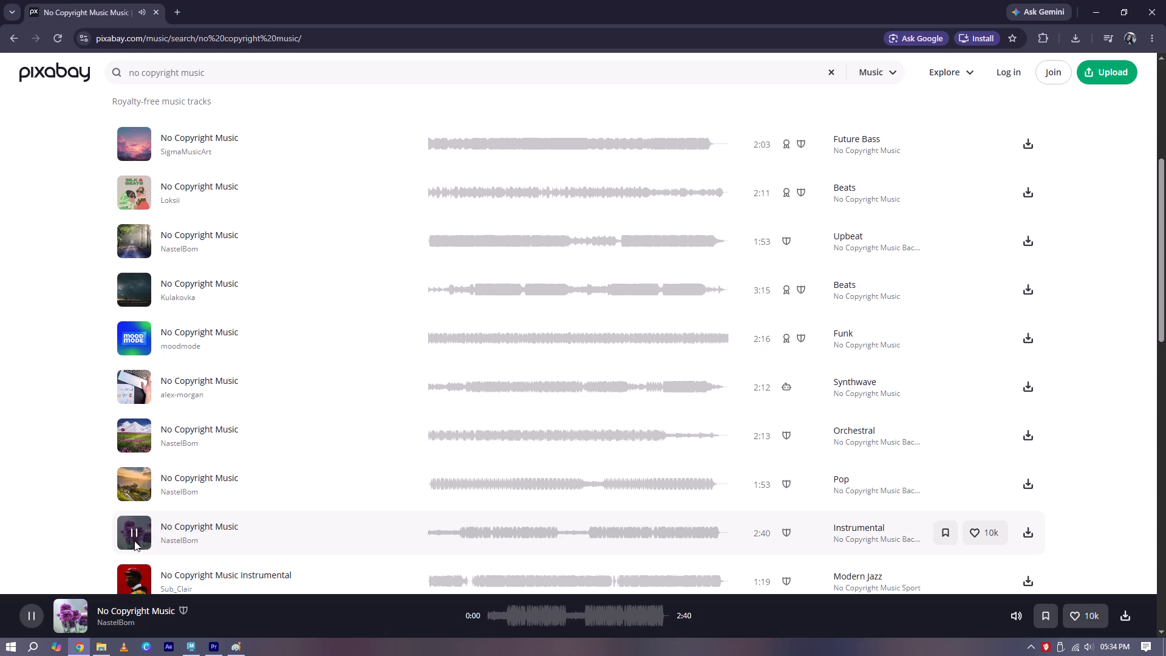
pyautogui.scroll(-2, 163, 518)
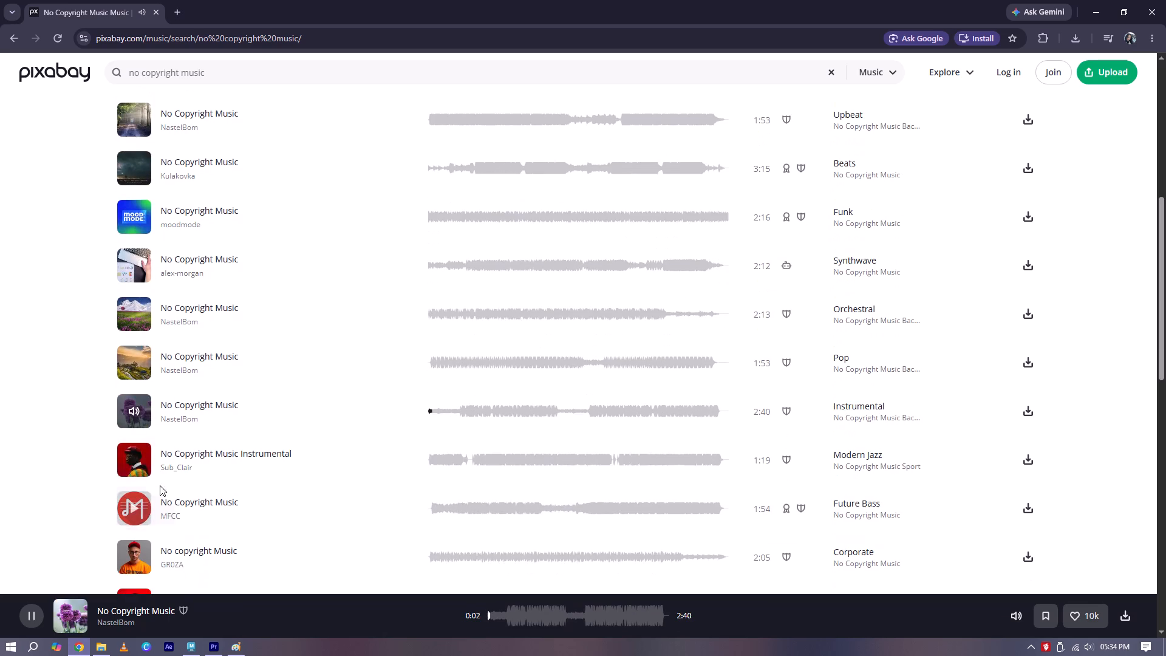
pyautogui.click(135, 460)
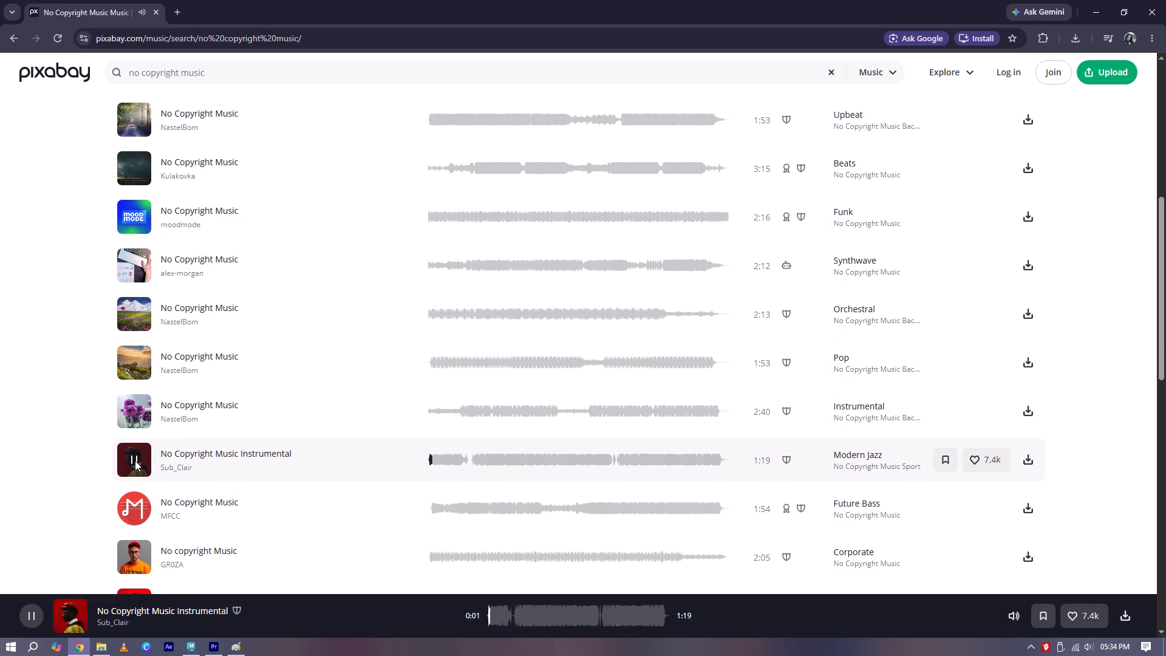
pyautogui.click(135, 460)
pyautogui.click(132, 463)
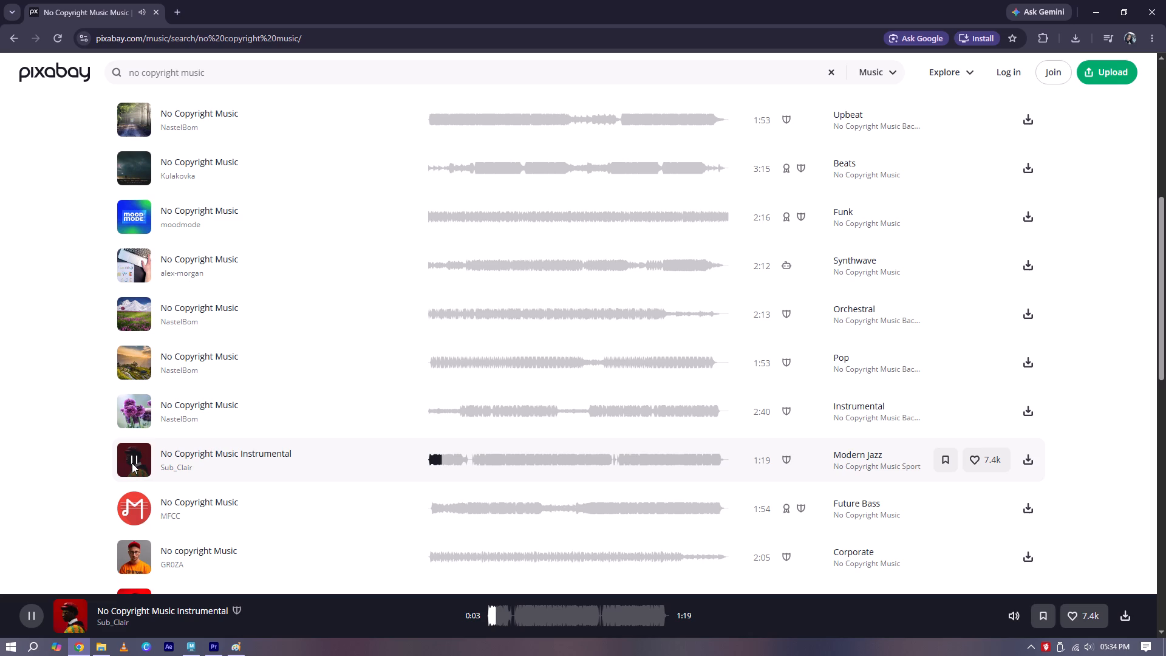
pyautogui.click(132, 463)
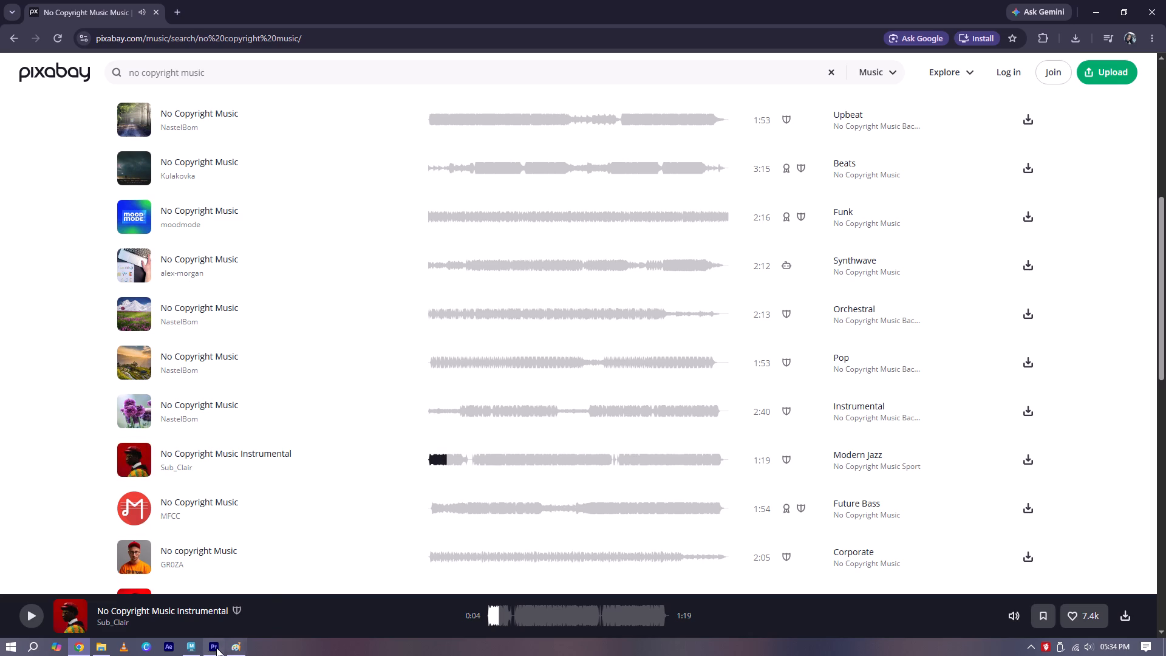
# Back in Premiere Pro, trim the end of the moodmode music clip on A1 to the end of the last video clips, at 00:01:04:21.
pyautogui.click(220, 610)
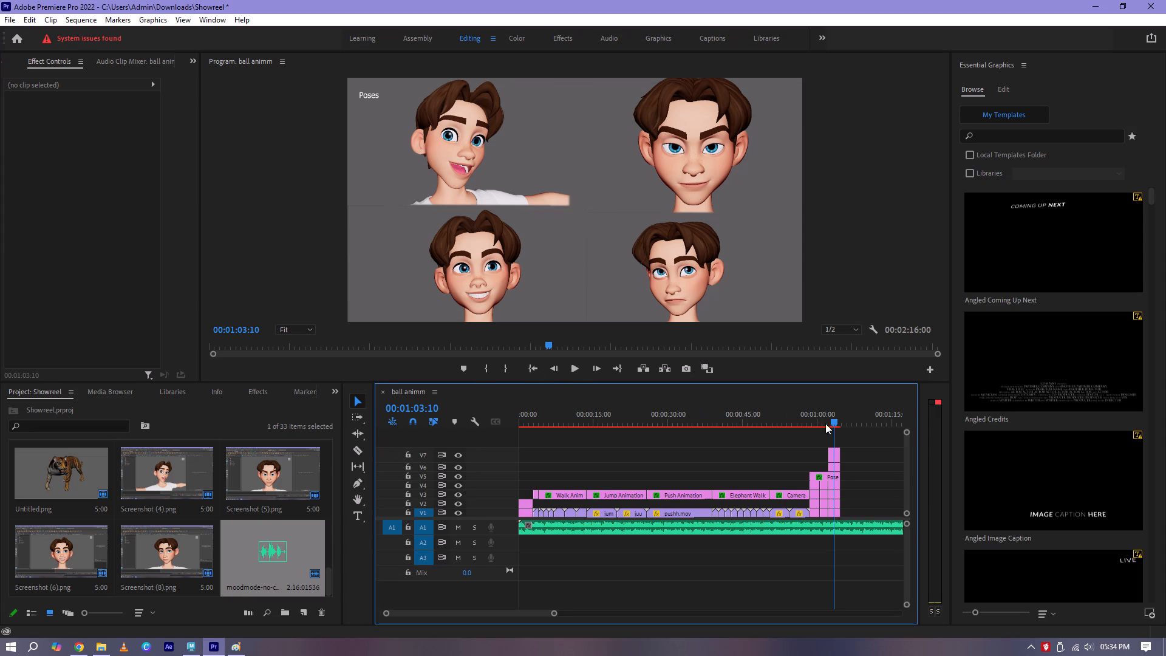
pyautogui.press('space')
pyautogui.press('space')
pyautogui.click(854, 527)
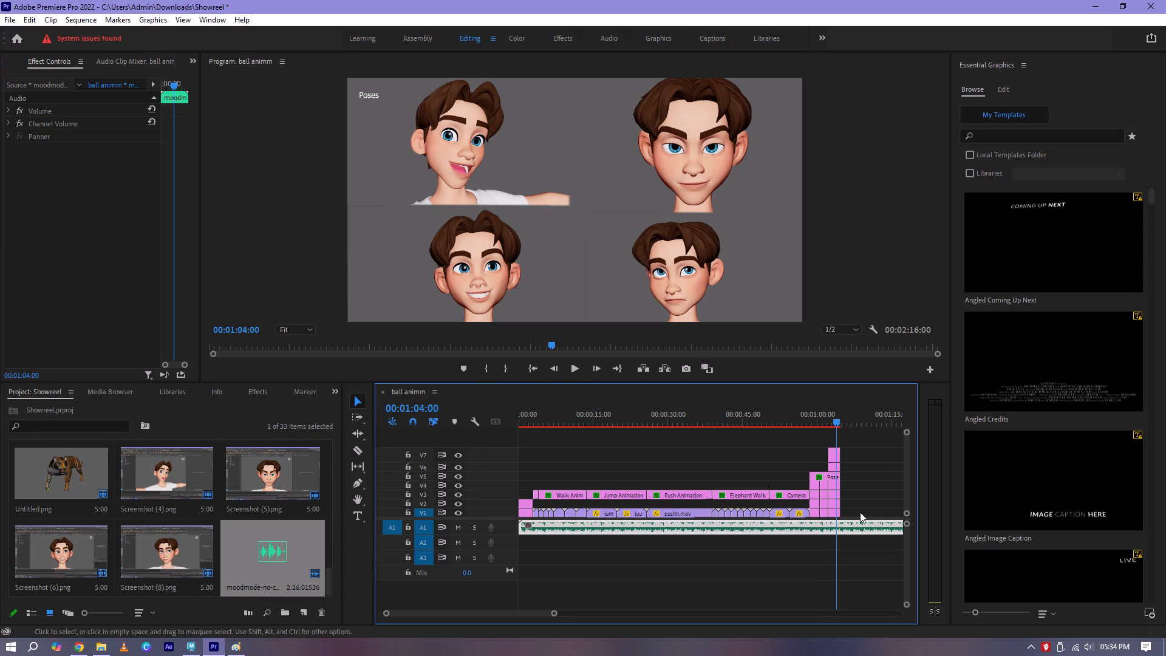
pyautogui.moveTo(556, 613); pyautogui.dragTo(602, 613)
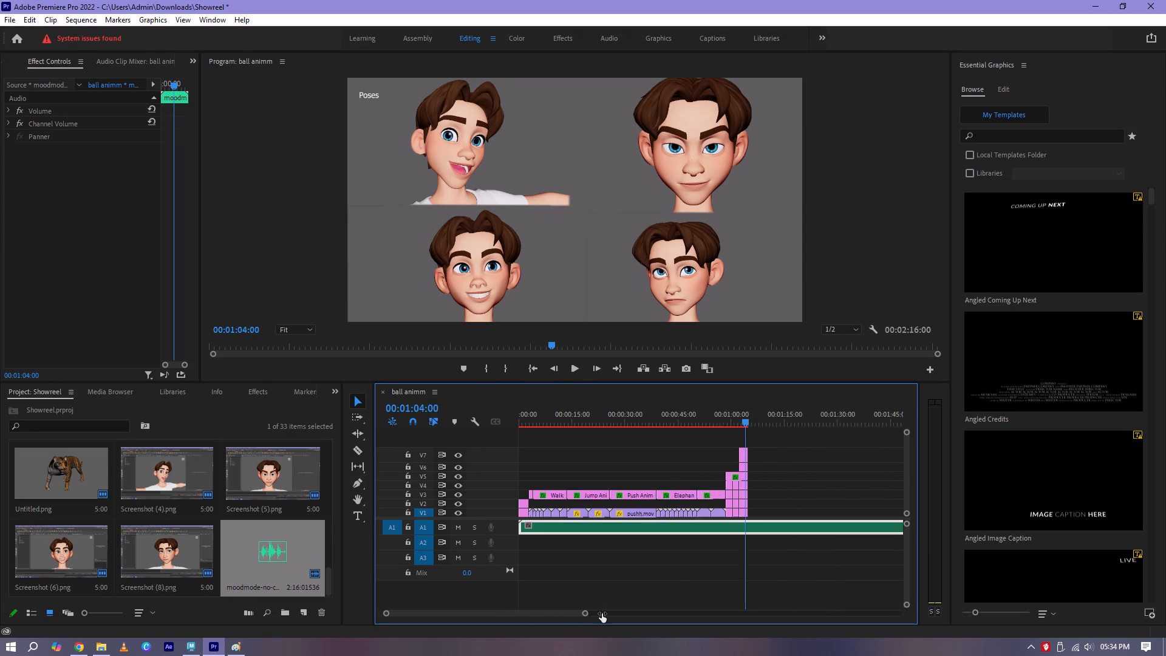
pyautogui.moveTo(602, 613); pyautogui.dragTo(692, 620)
pyautogui.moveTo(724, 525); pyautogui.dragTo(669, 535)
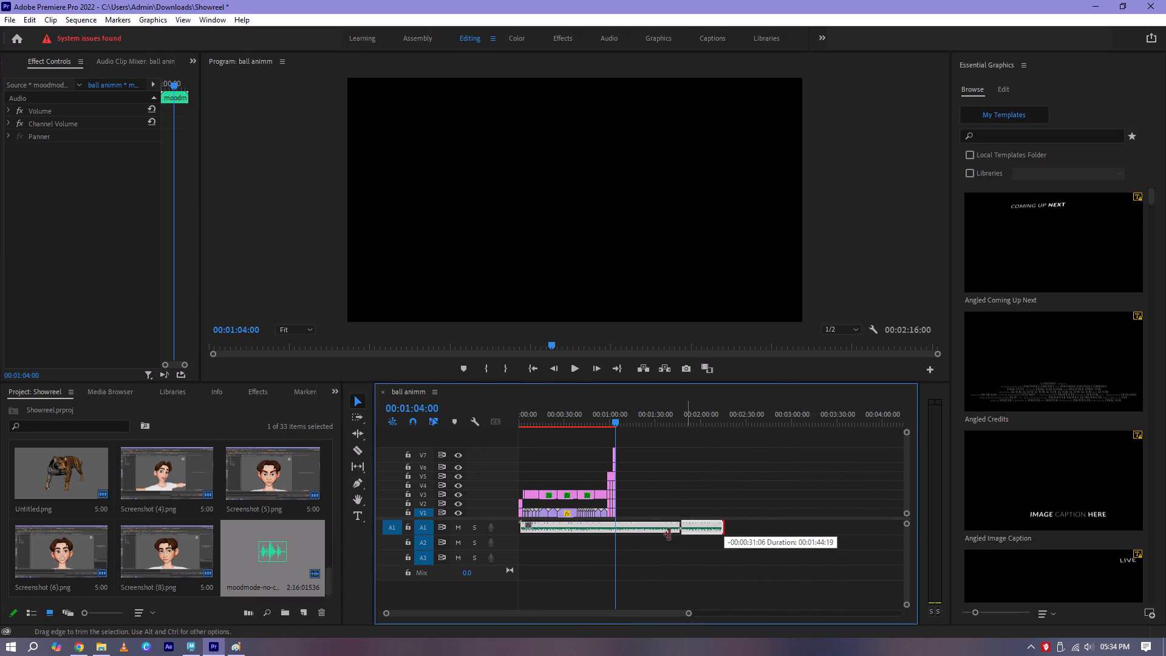
pyautogui.moveTo(669, 535); pyautogui.dragTo(617, 537)
# Play the closing Poses section of the sequence to check how the trimmed music ends with the video.
pyautogui.click(616, 423)
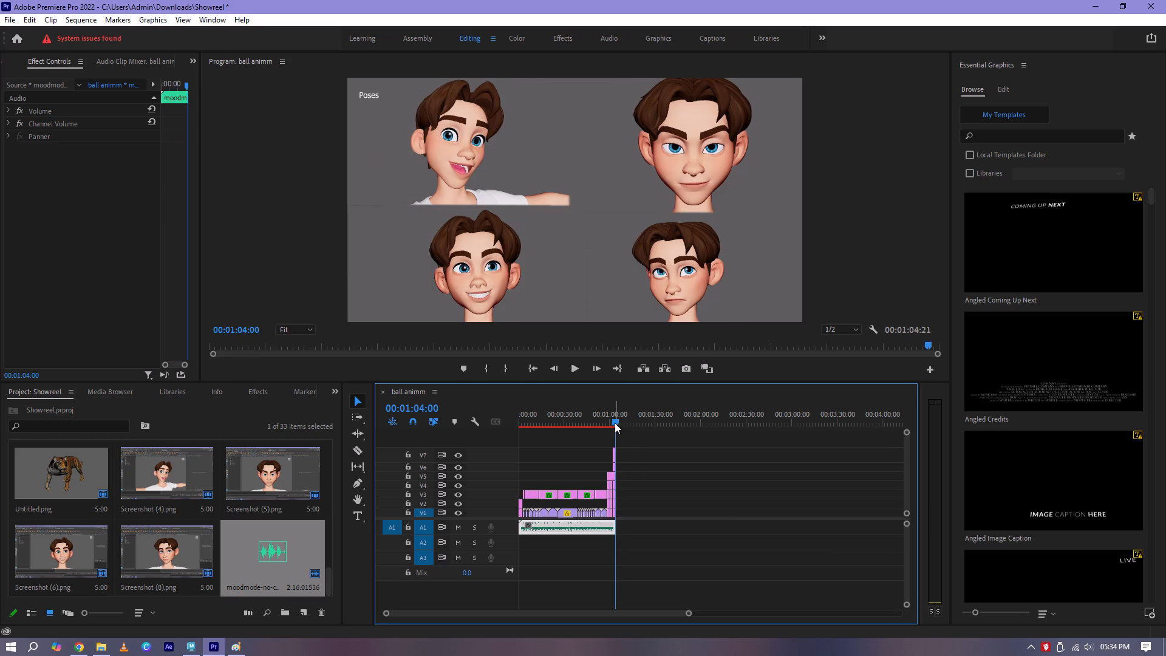
pyautogui.moveTo(688, 612); pyautogui.dragTo(616, 616)
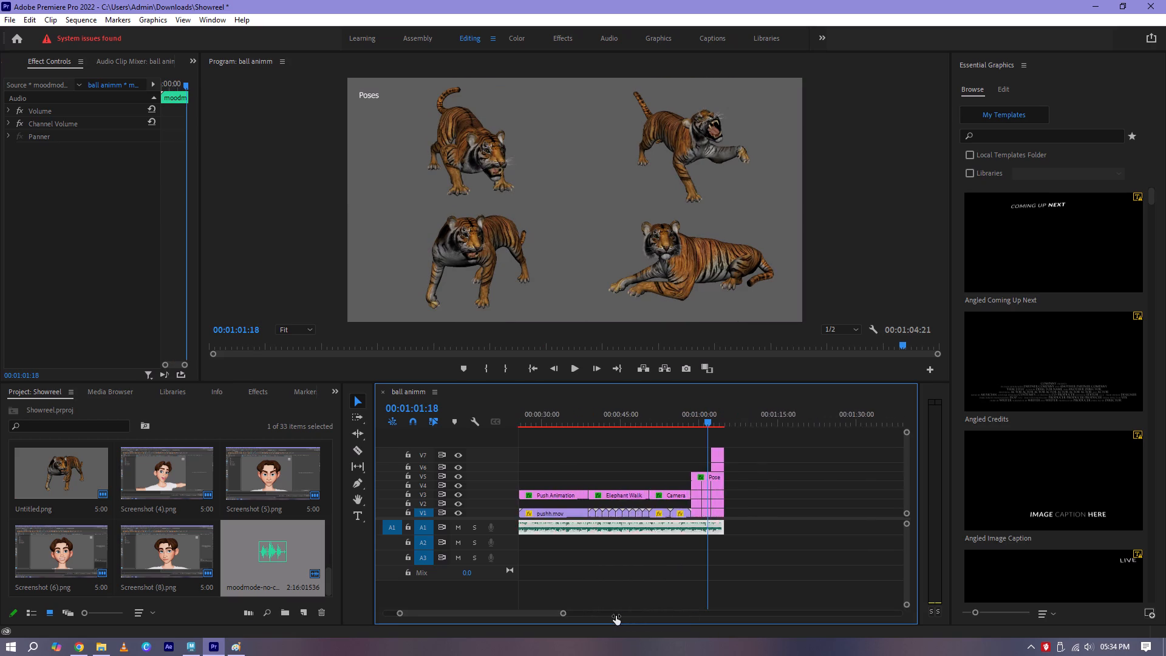
pyautogui.moveTo(616, 616); pyautogui.dragTo(589, 616)
pyautogui.press('space')
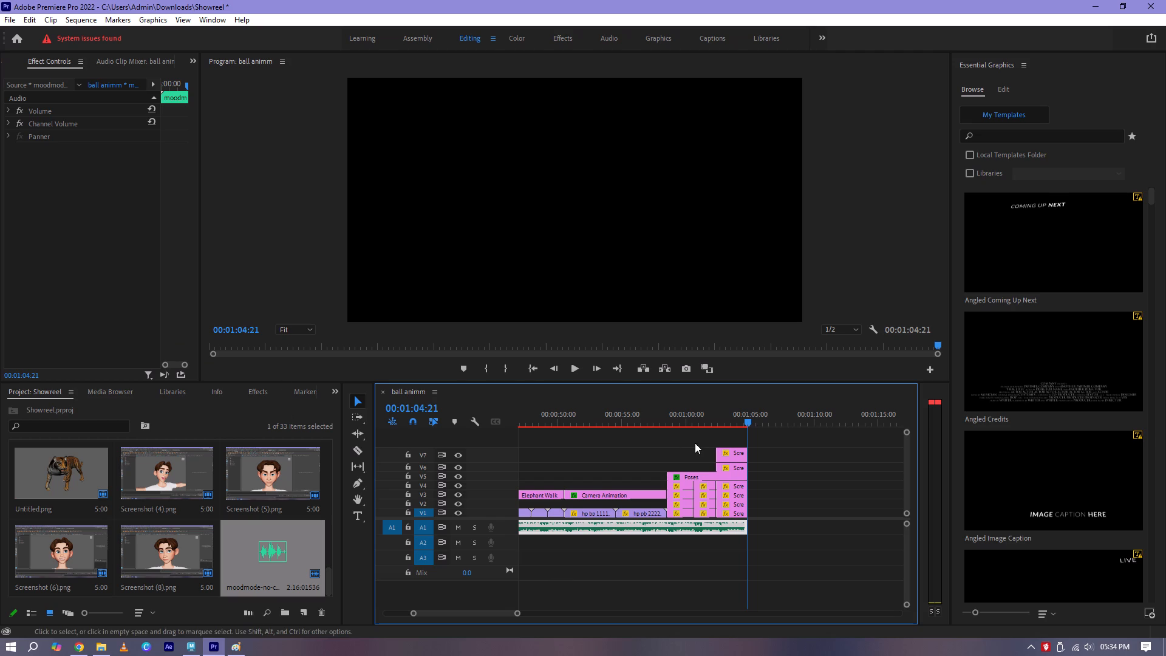
pyautogui.click(745, 424)
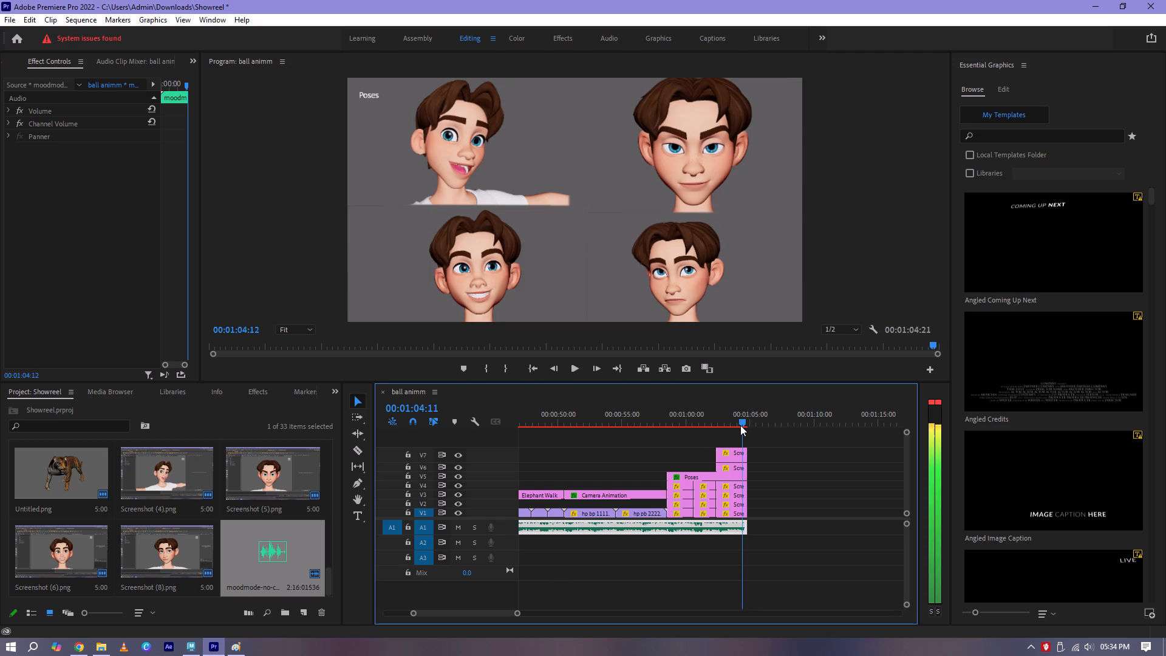
pyautogui.press('space')
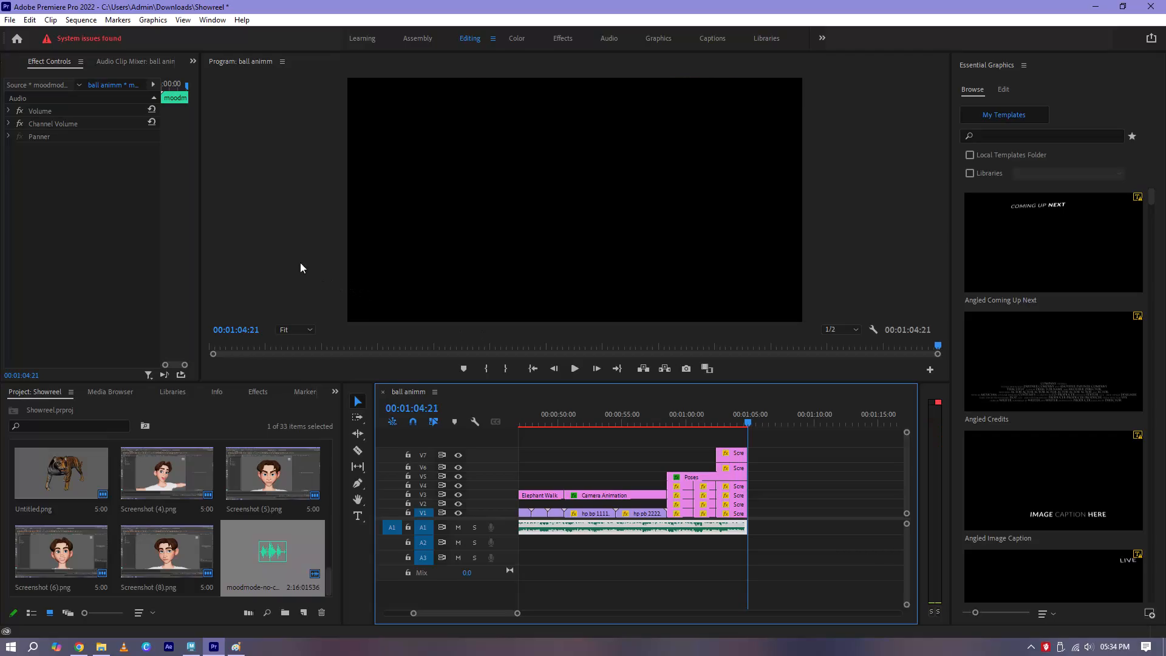
# Export the ball animm sequence as the H.264 file ball animm_1.mp4, with time interpolation set to Optical Flow.
pyautogui.click(12, 20)
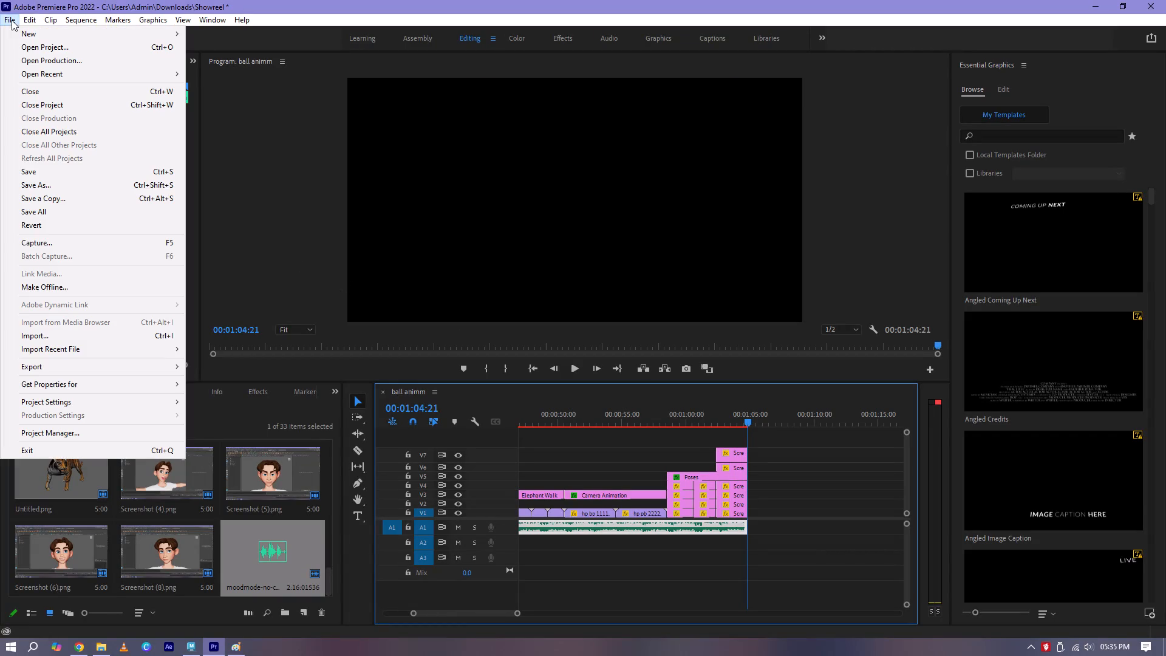
pyautogui.click(86, 369)
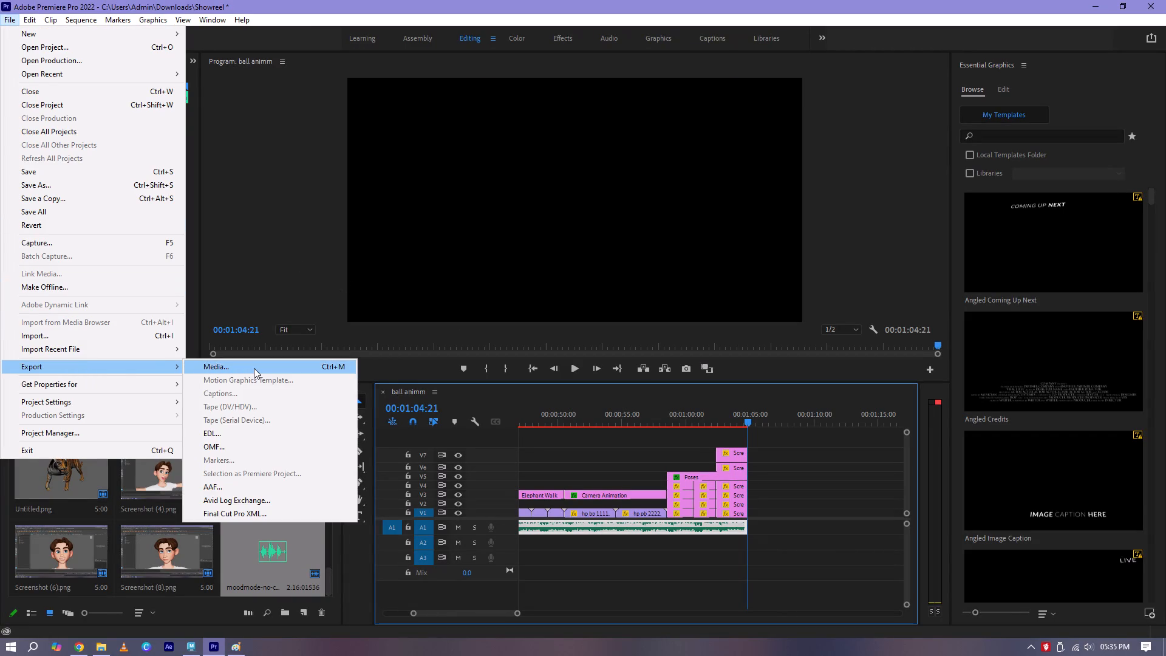
pyautogui.click(254, 368)
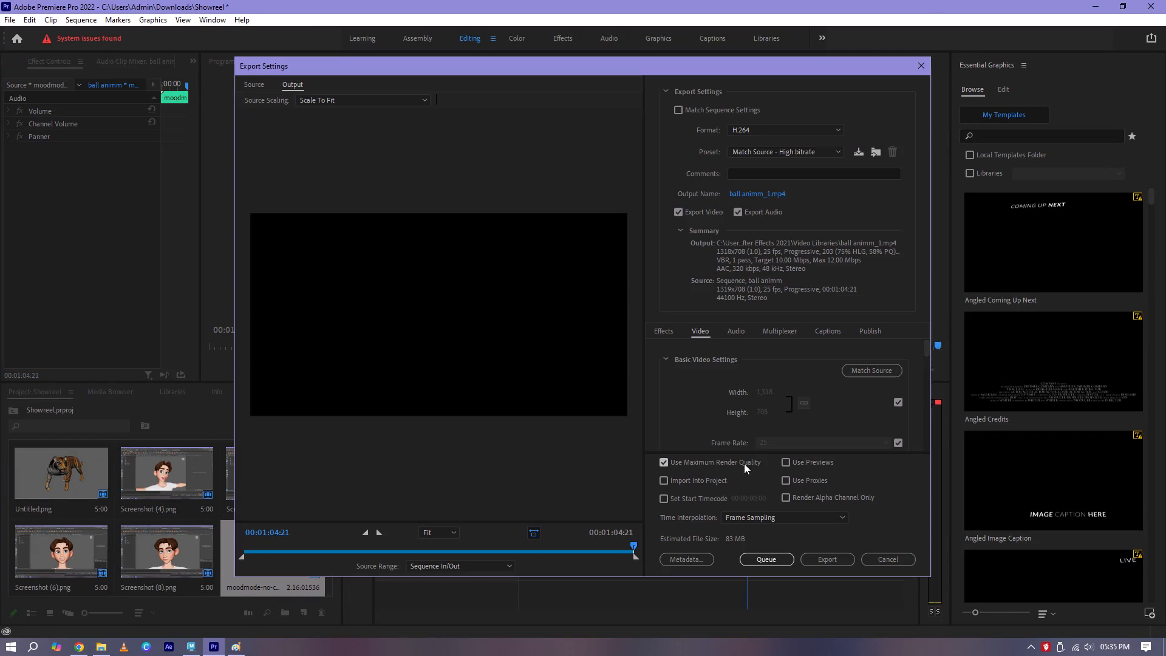
pyautogui.scroll(-6, 754, 516)
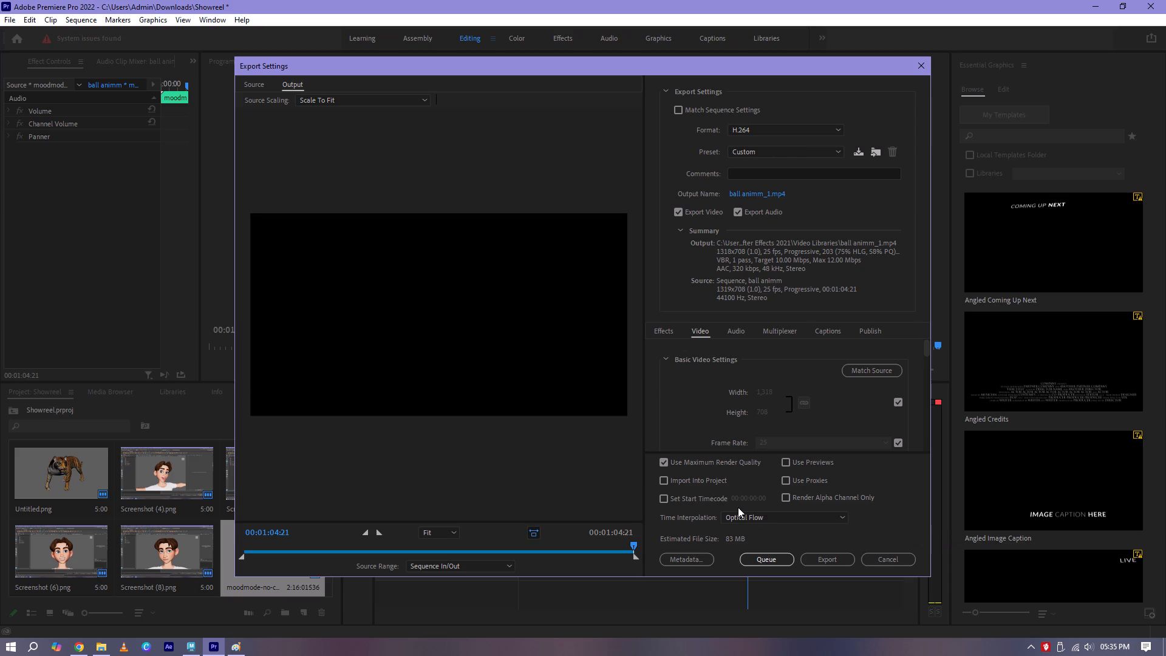
pyautogui.scroll(-2, 738, 507)
pyautogui.scroll(-1, 844, 542)
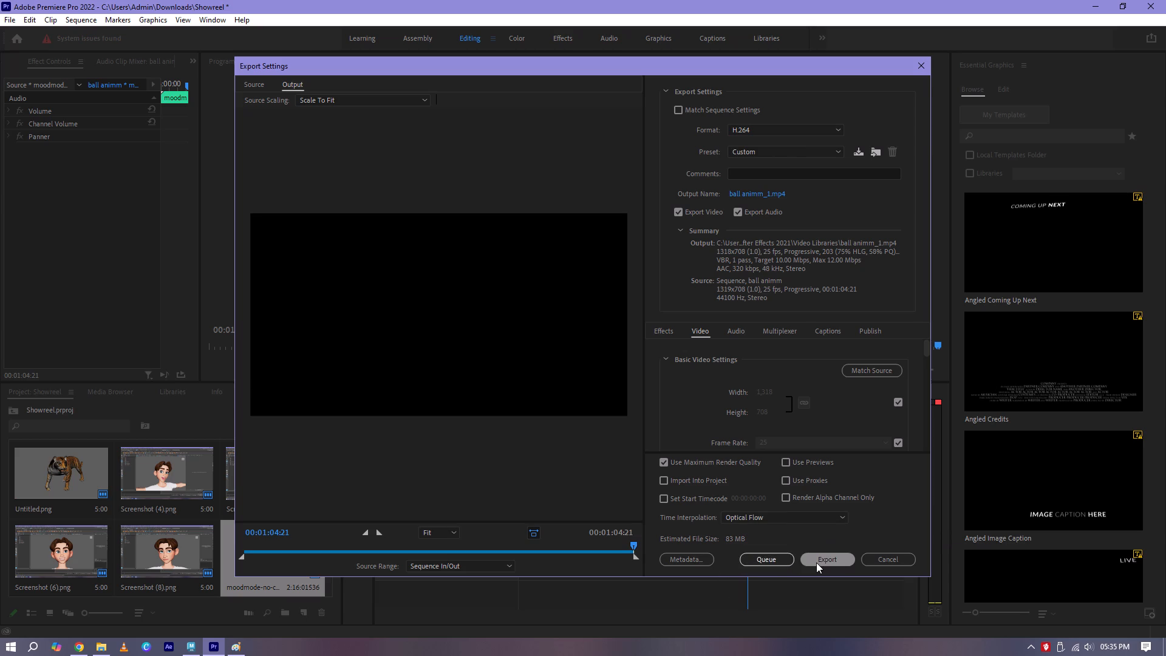
pyautogui.click(816, 562)
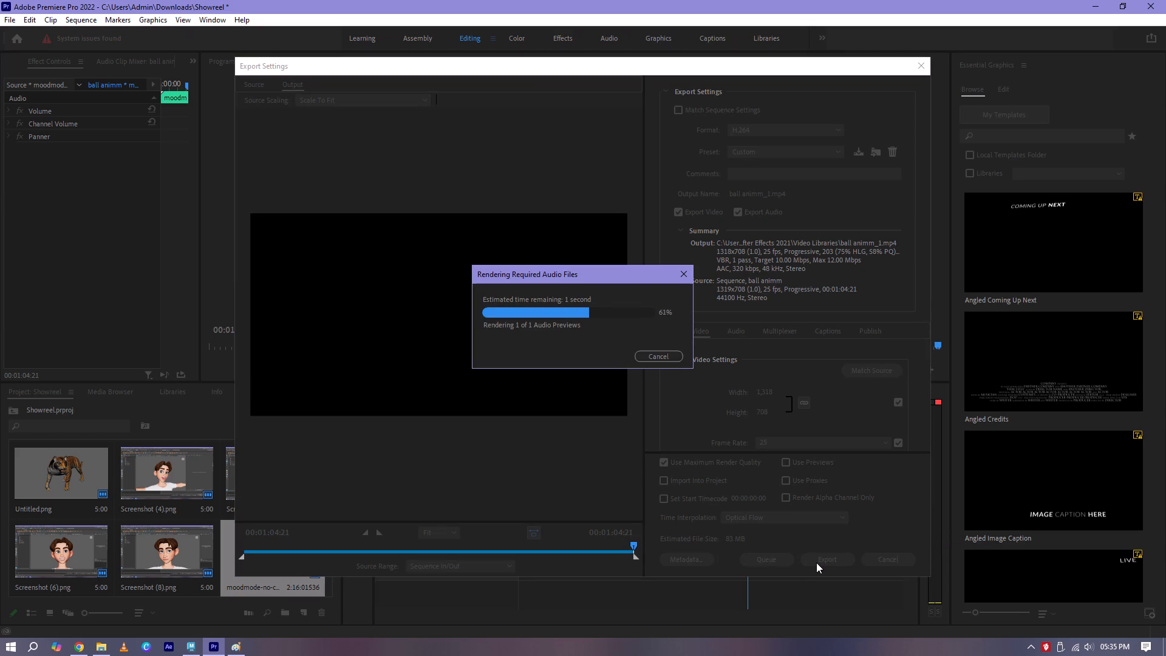